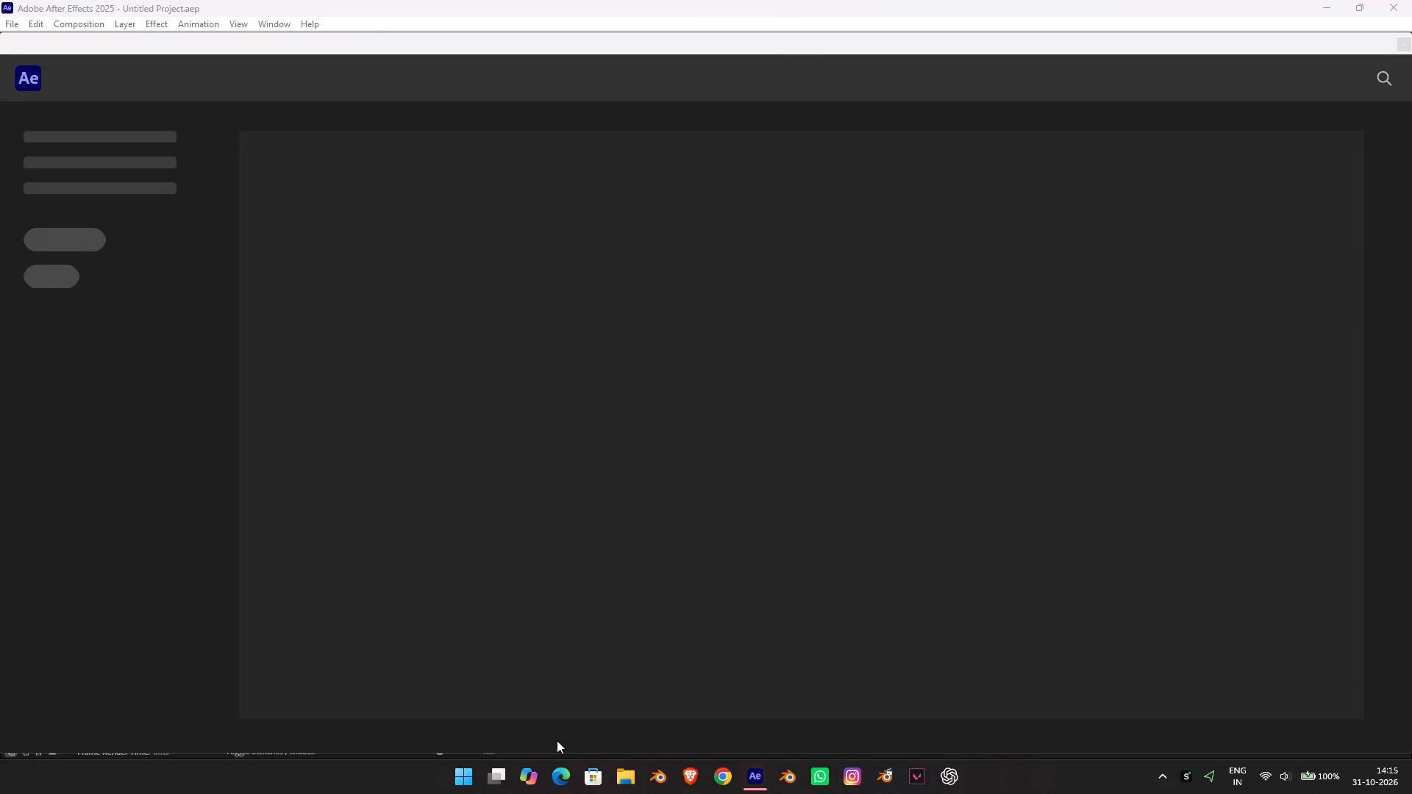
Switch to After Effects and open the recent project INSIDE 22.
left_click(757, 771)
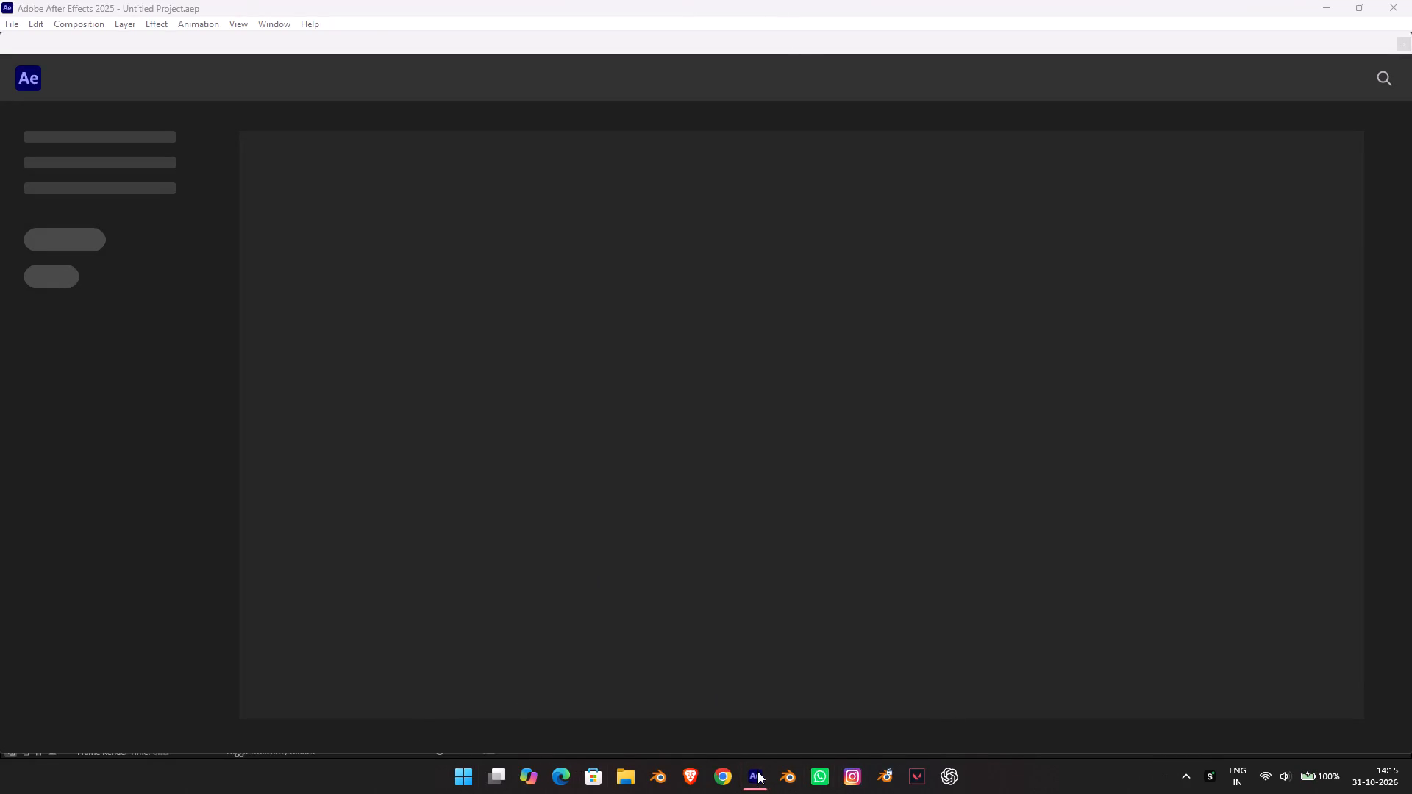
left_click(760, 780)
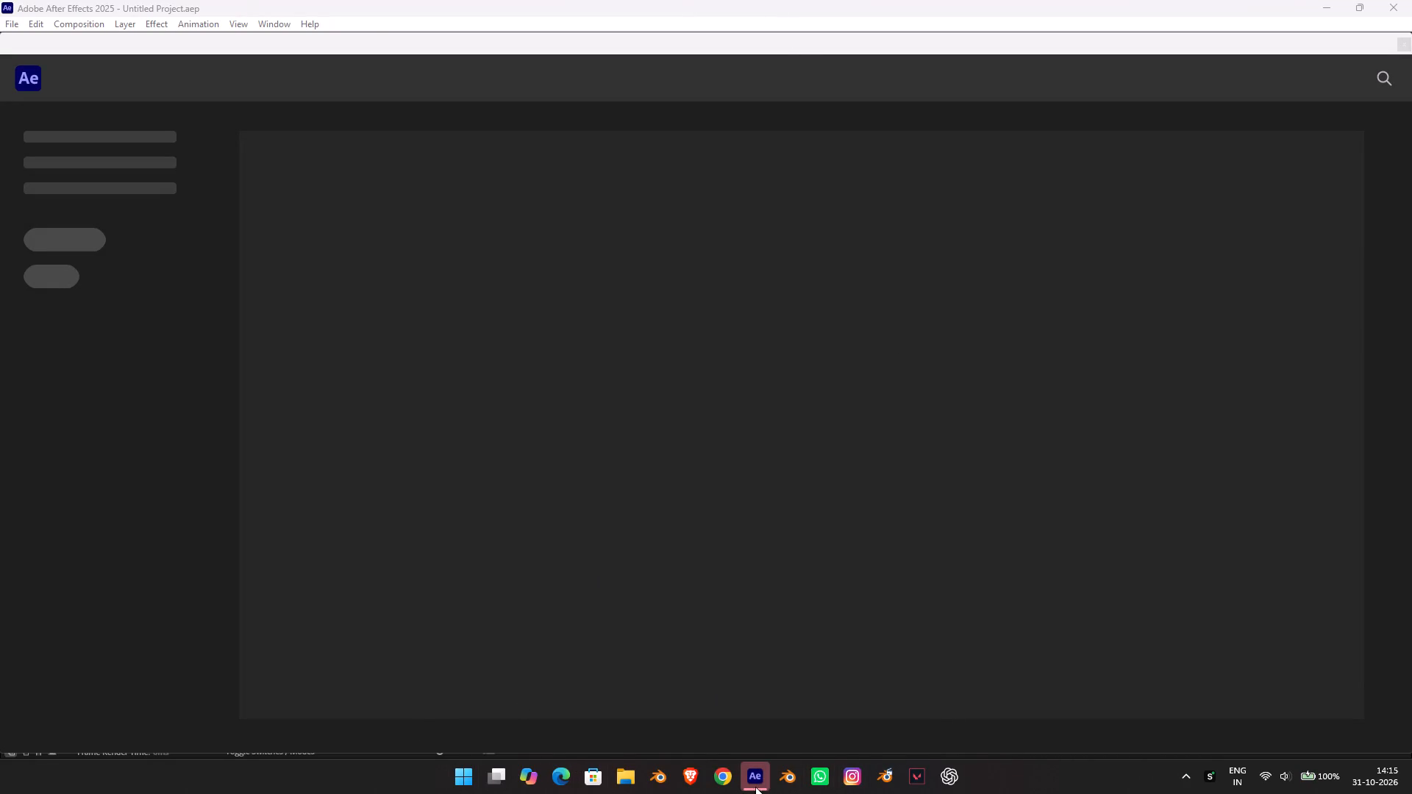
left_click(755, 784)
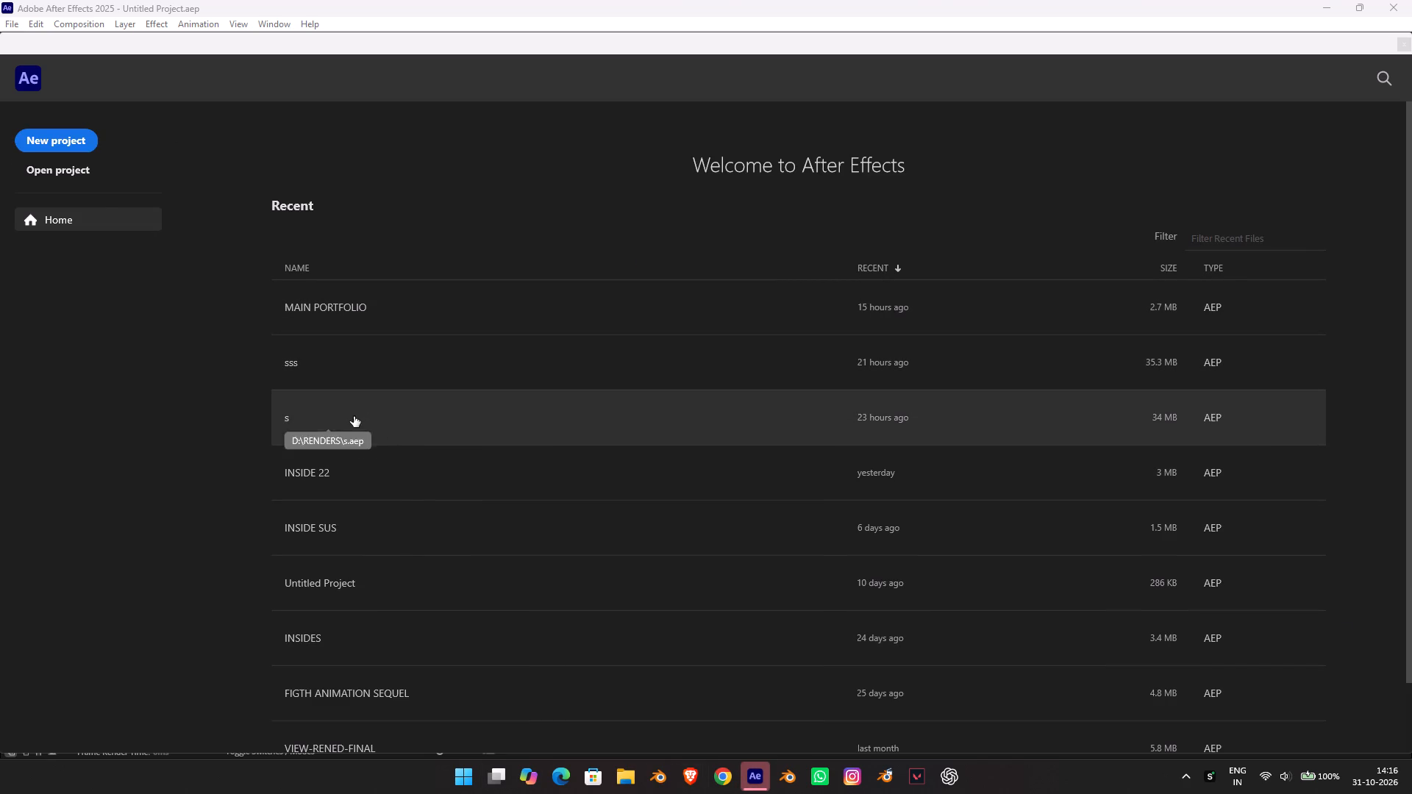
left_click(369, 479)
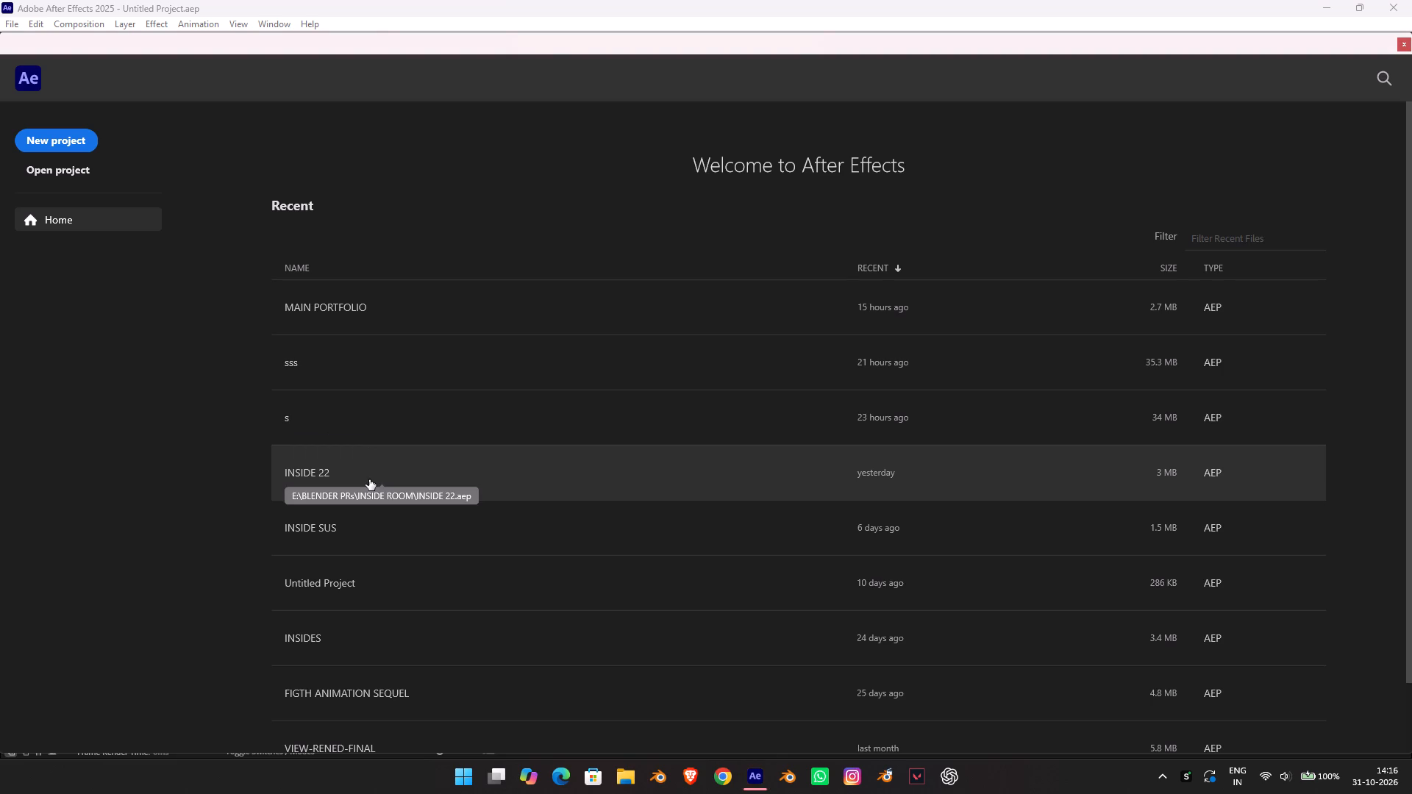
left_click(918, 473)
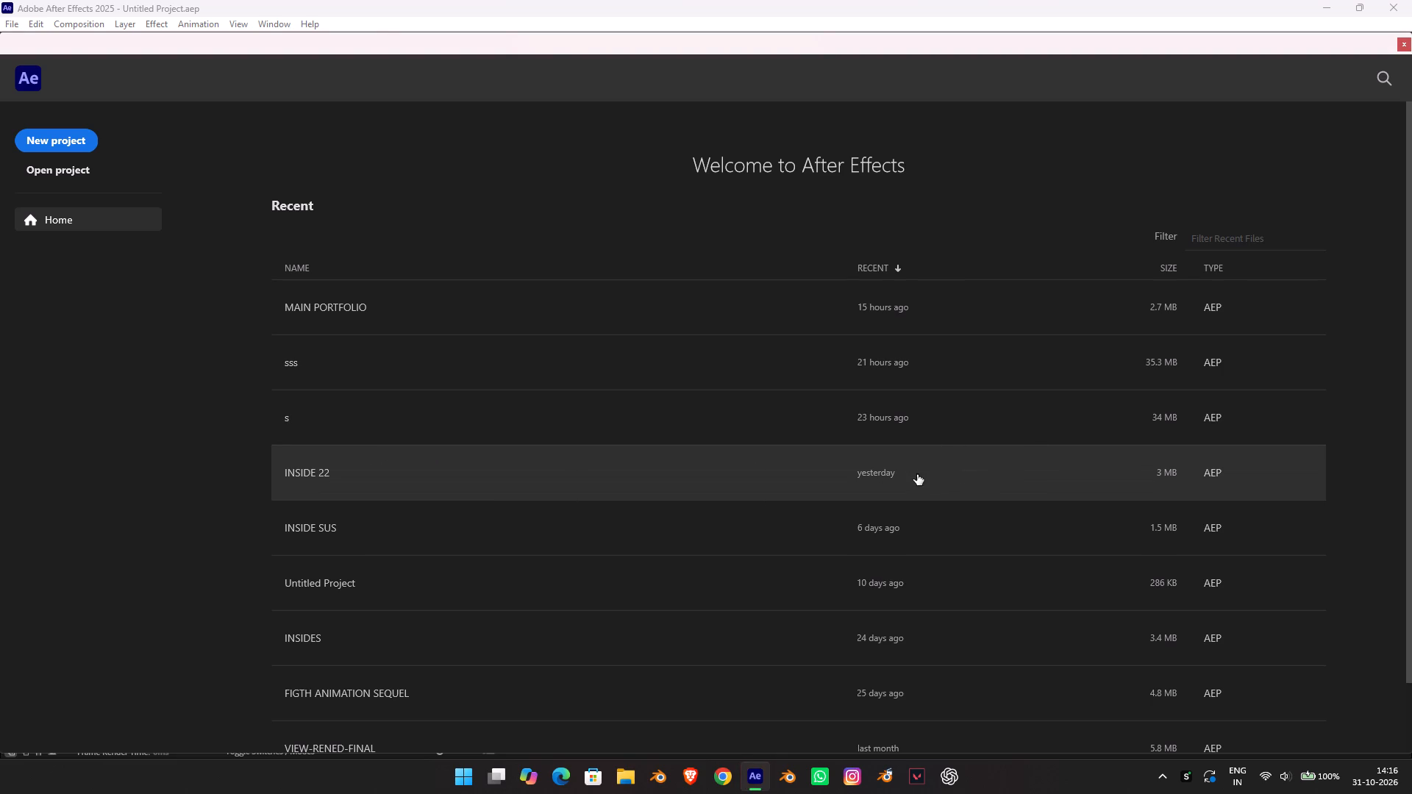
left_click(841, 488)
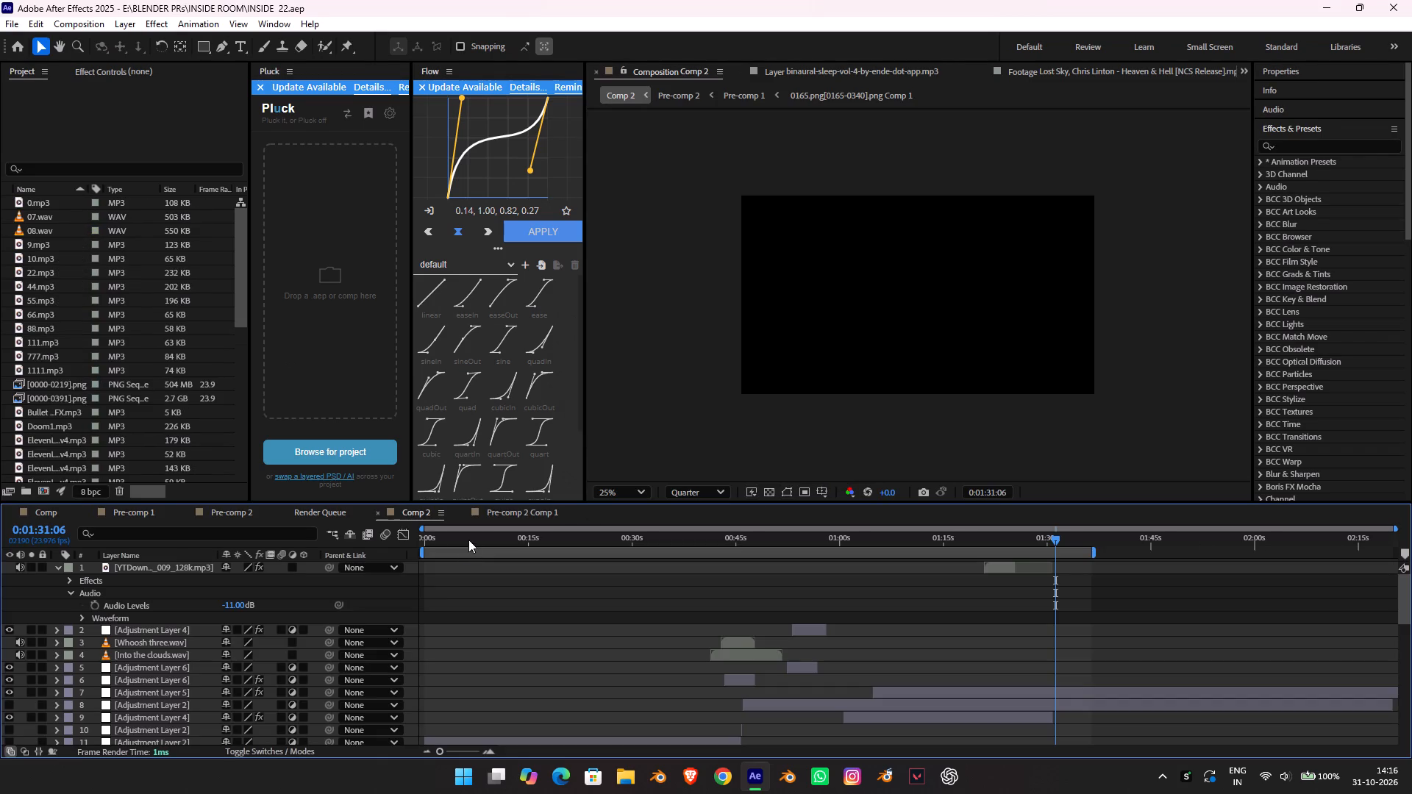
Scrub the opening seconds of Comp 2 and return the playhead to 0:00:00:00.
left_click_drag(474, 531, 429, 531)
left_click_drag(470, 540, 412, 546)
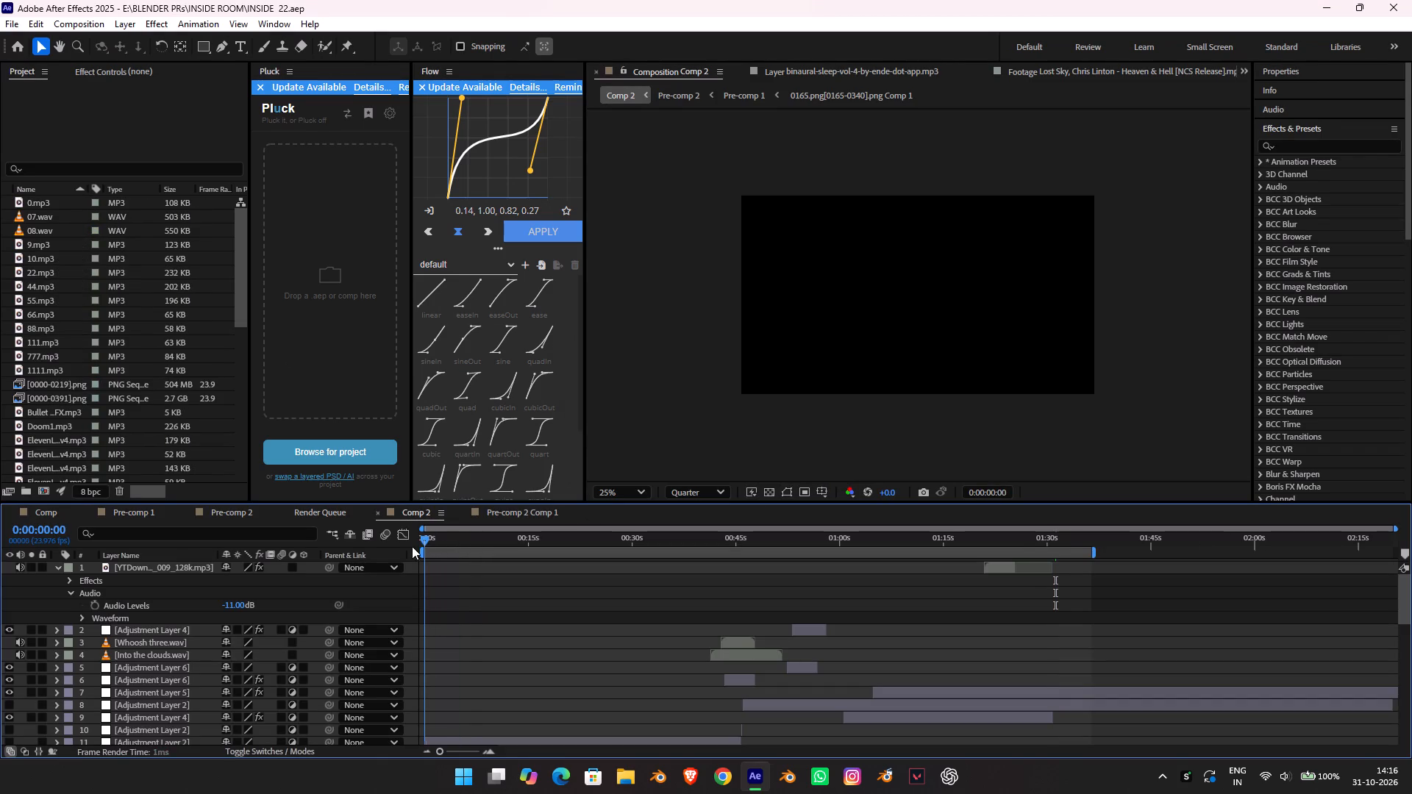
left_click_drag(412, 546, 384, 547)
left_click(452, 543)
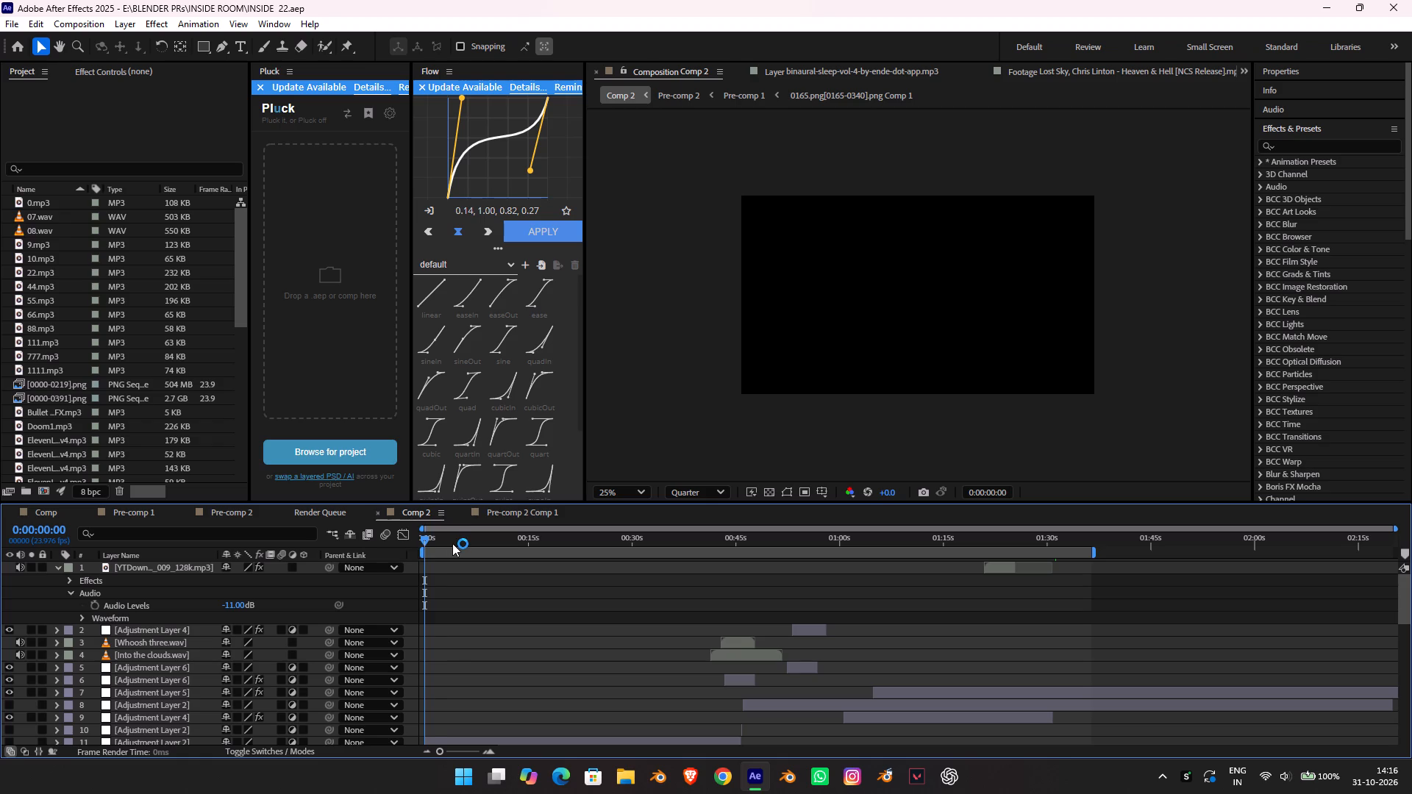
left_click_drag(454, 535, 454, 536)
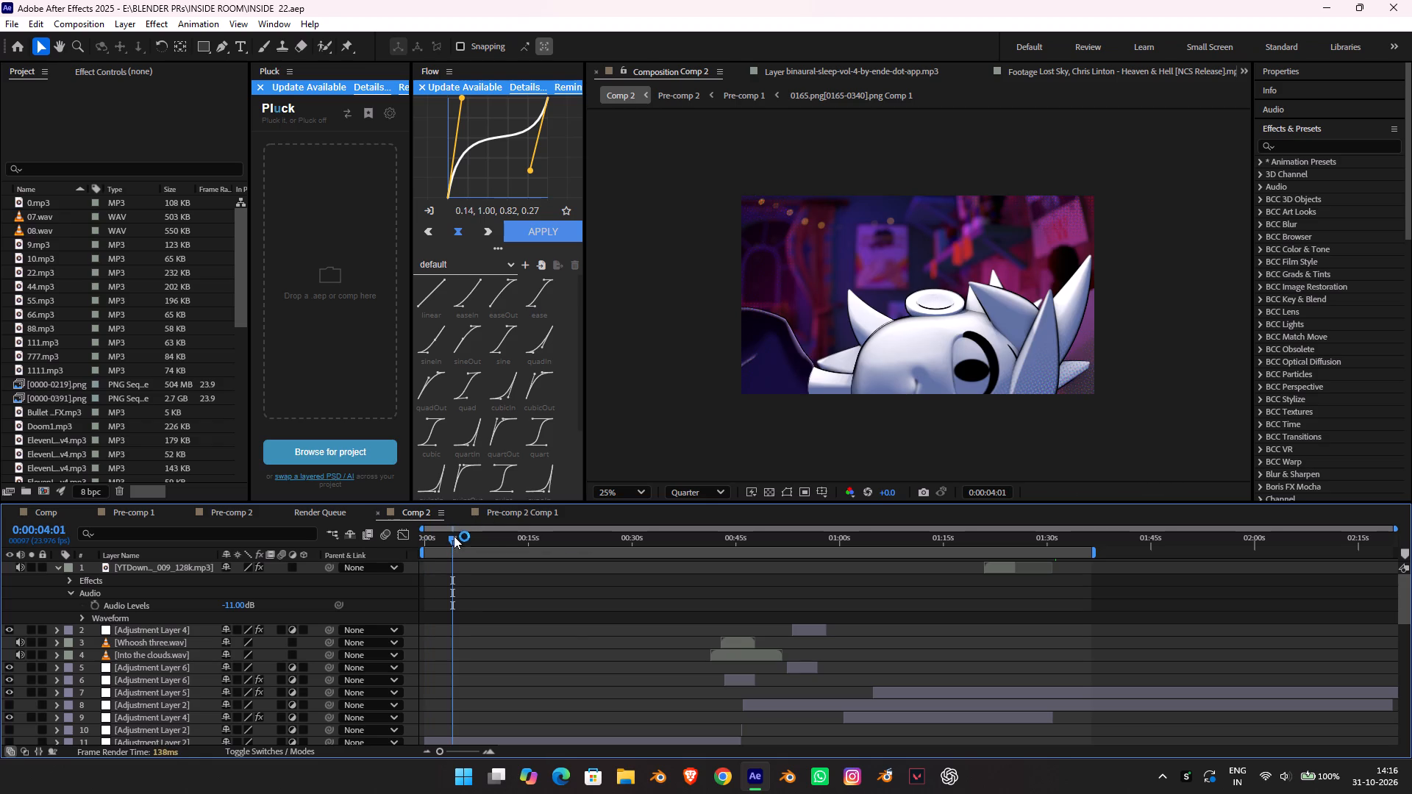
left_click_drag(454, 536, 363, 528)
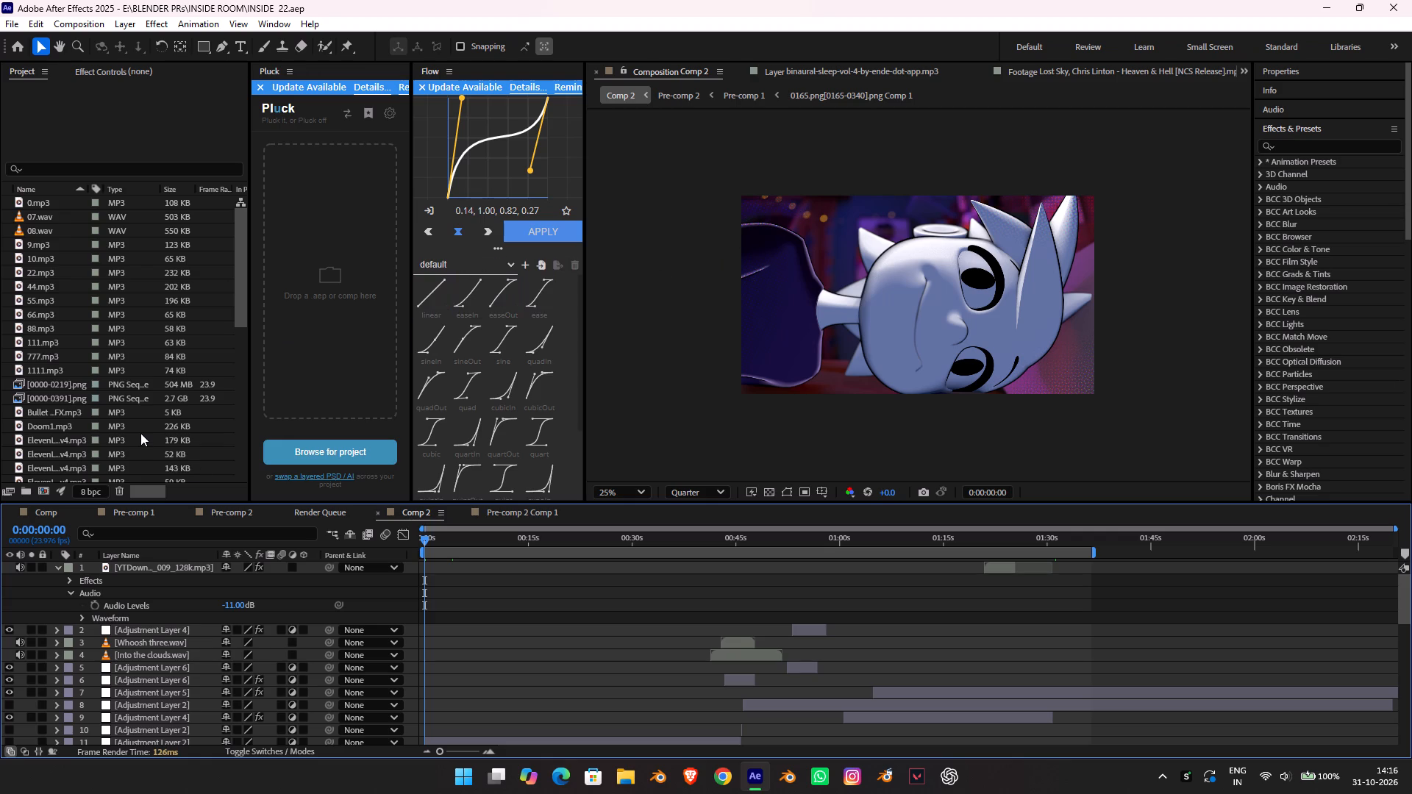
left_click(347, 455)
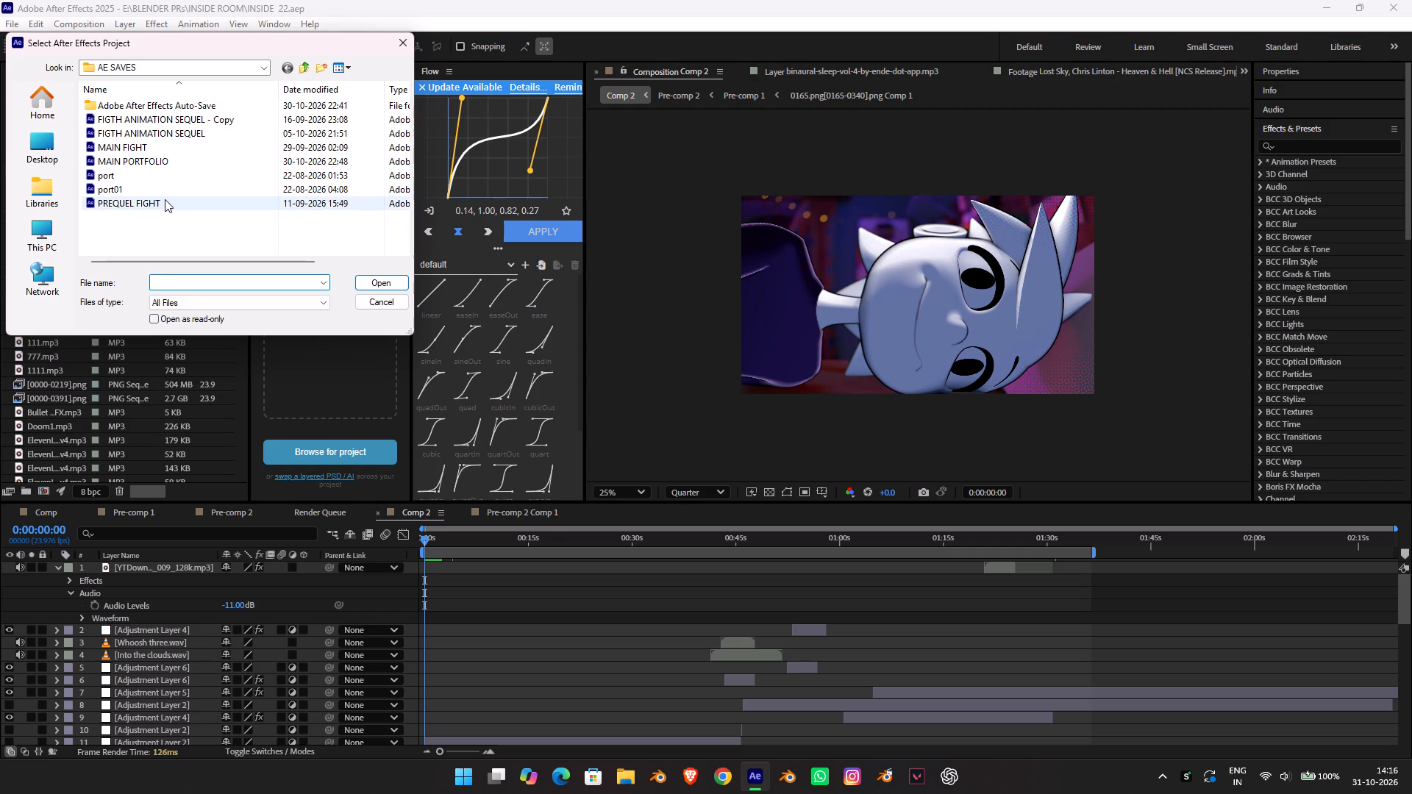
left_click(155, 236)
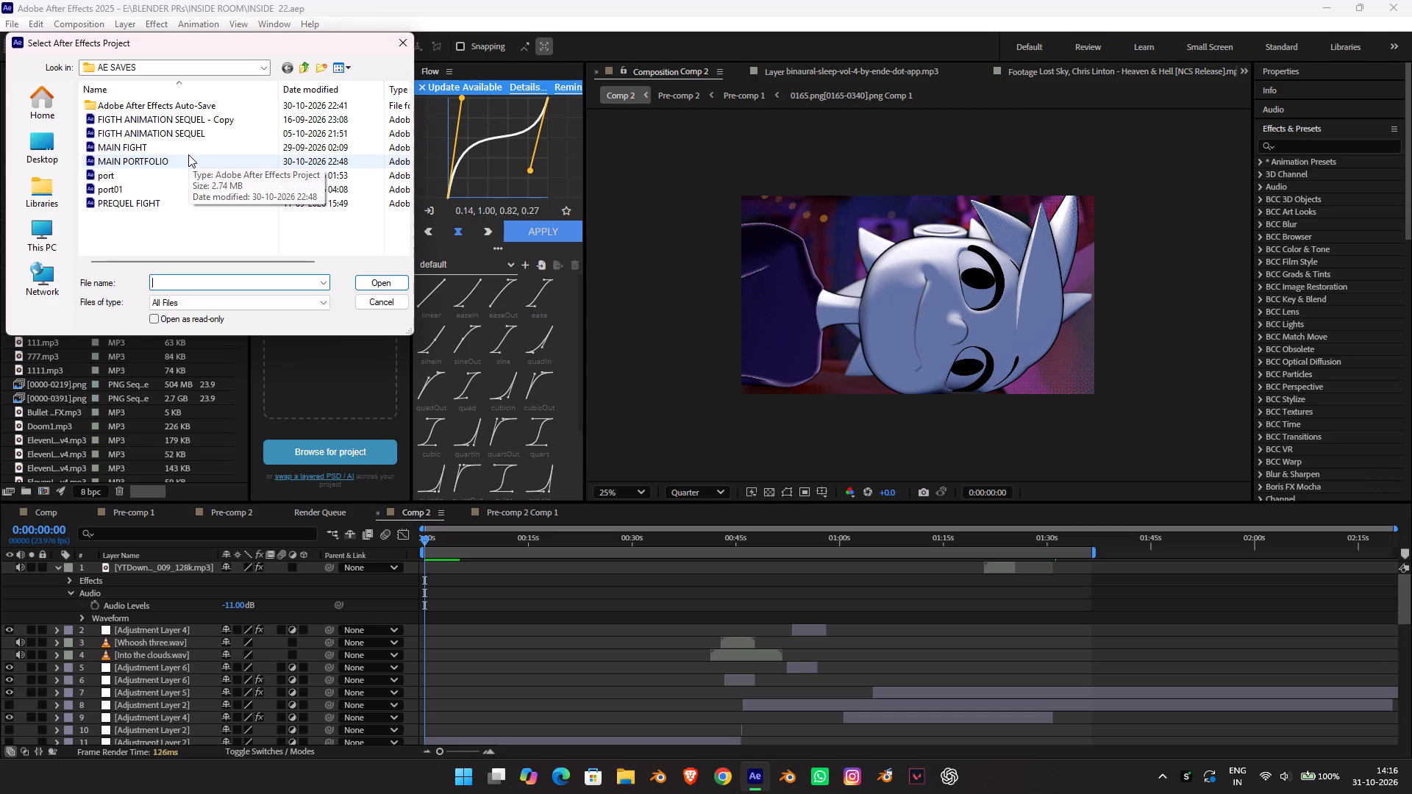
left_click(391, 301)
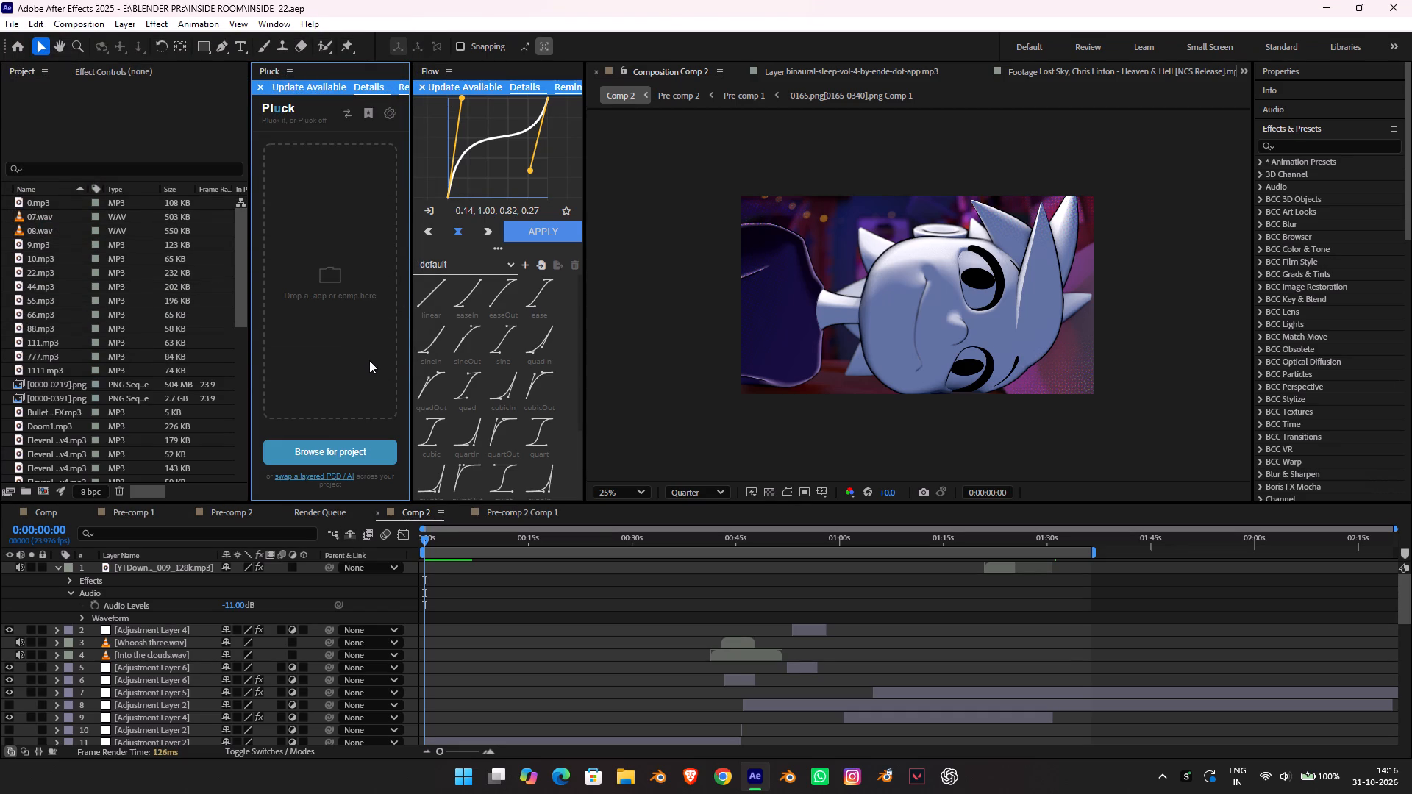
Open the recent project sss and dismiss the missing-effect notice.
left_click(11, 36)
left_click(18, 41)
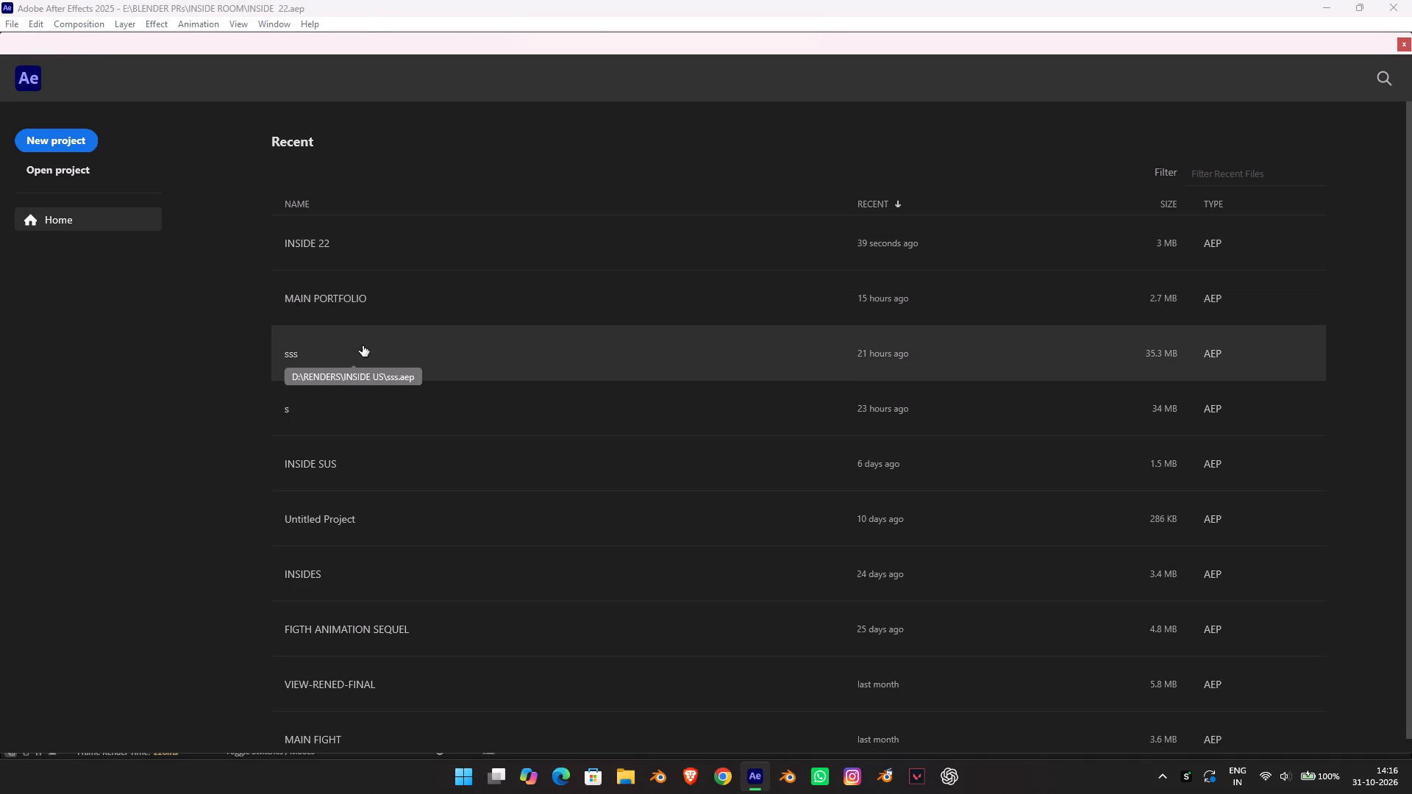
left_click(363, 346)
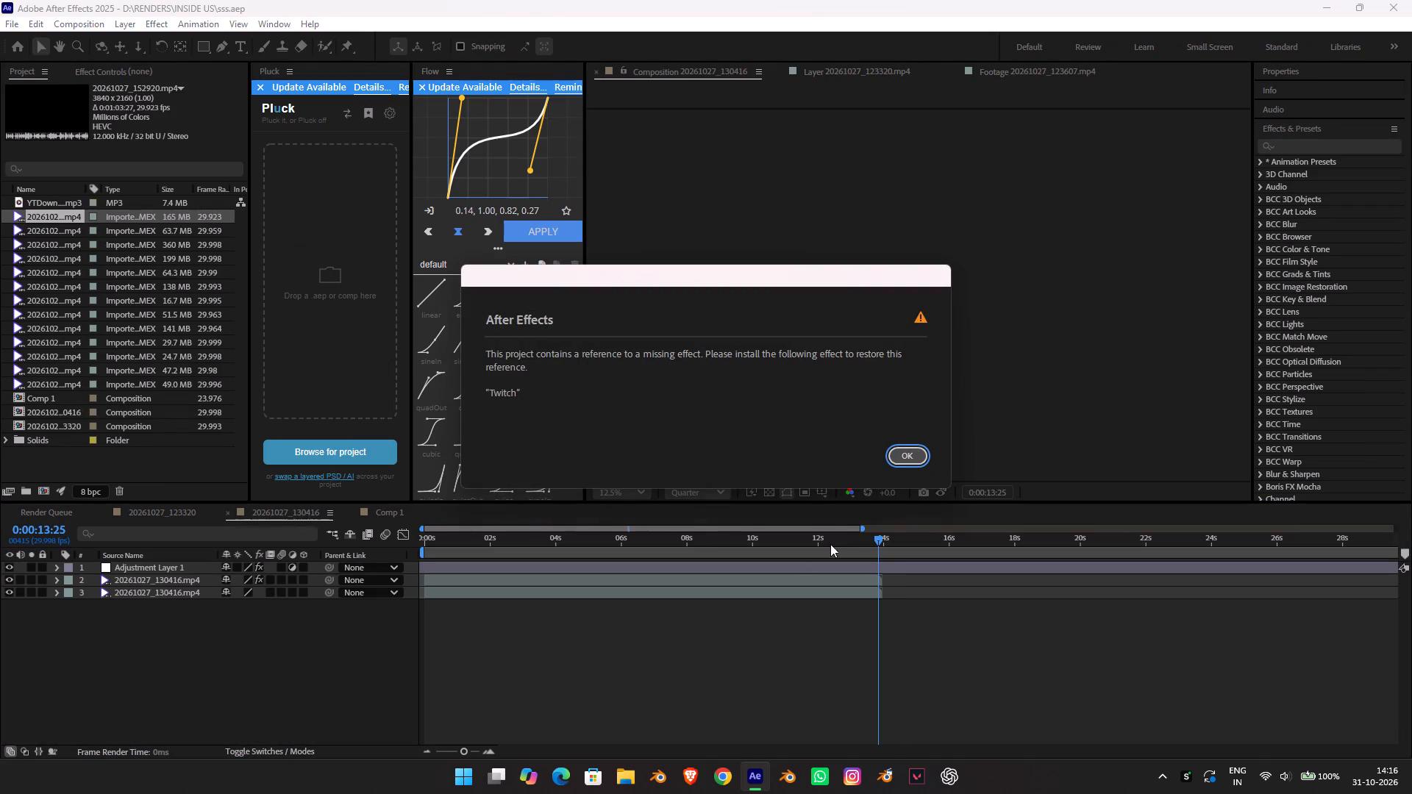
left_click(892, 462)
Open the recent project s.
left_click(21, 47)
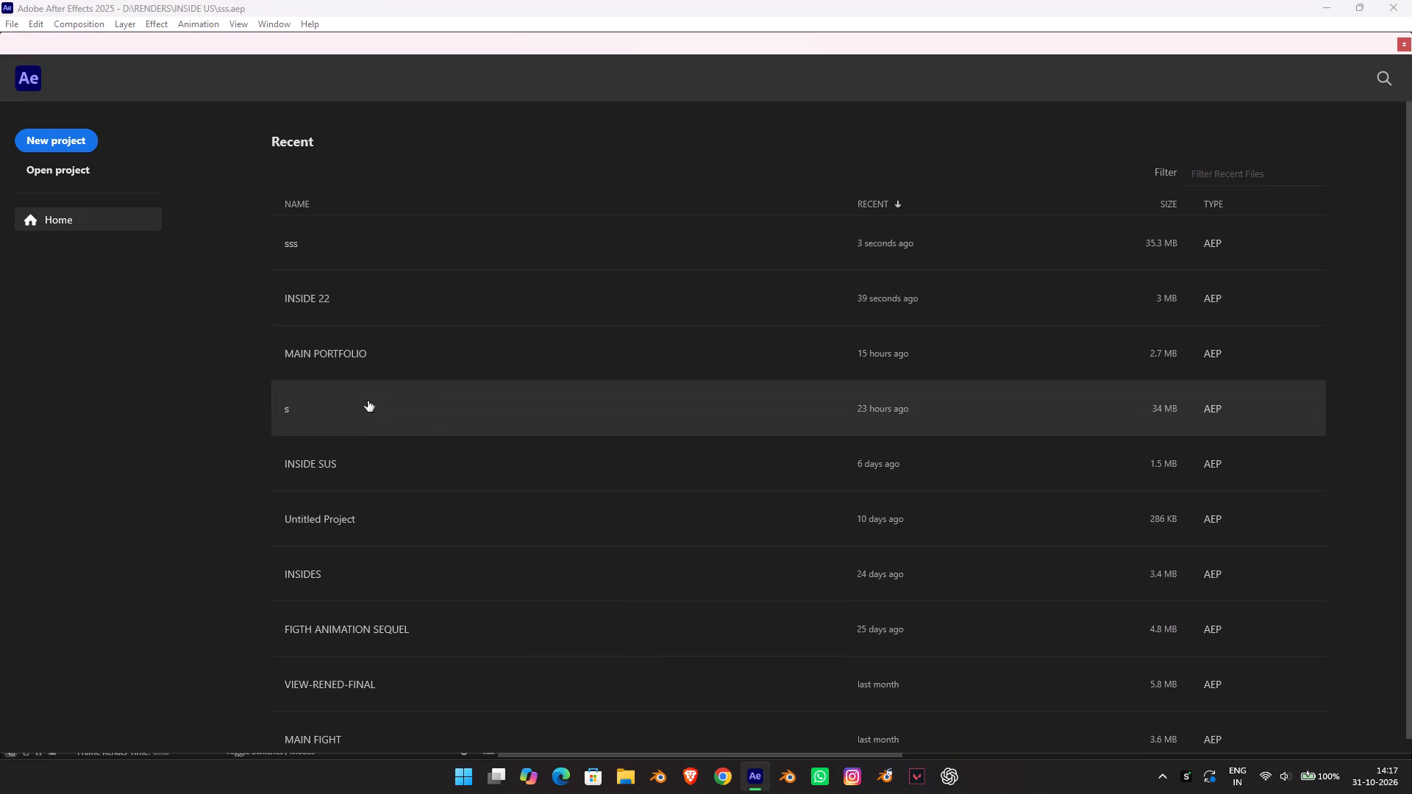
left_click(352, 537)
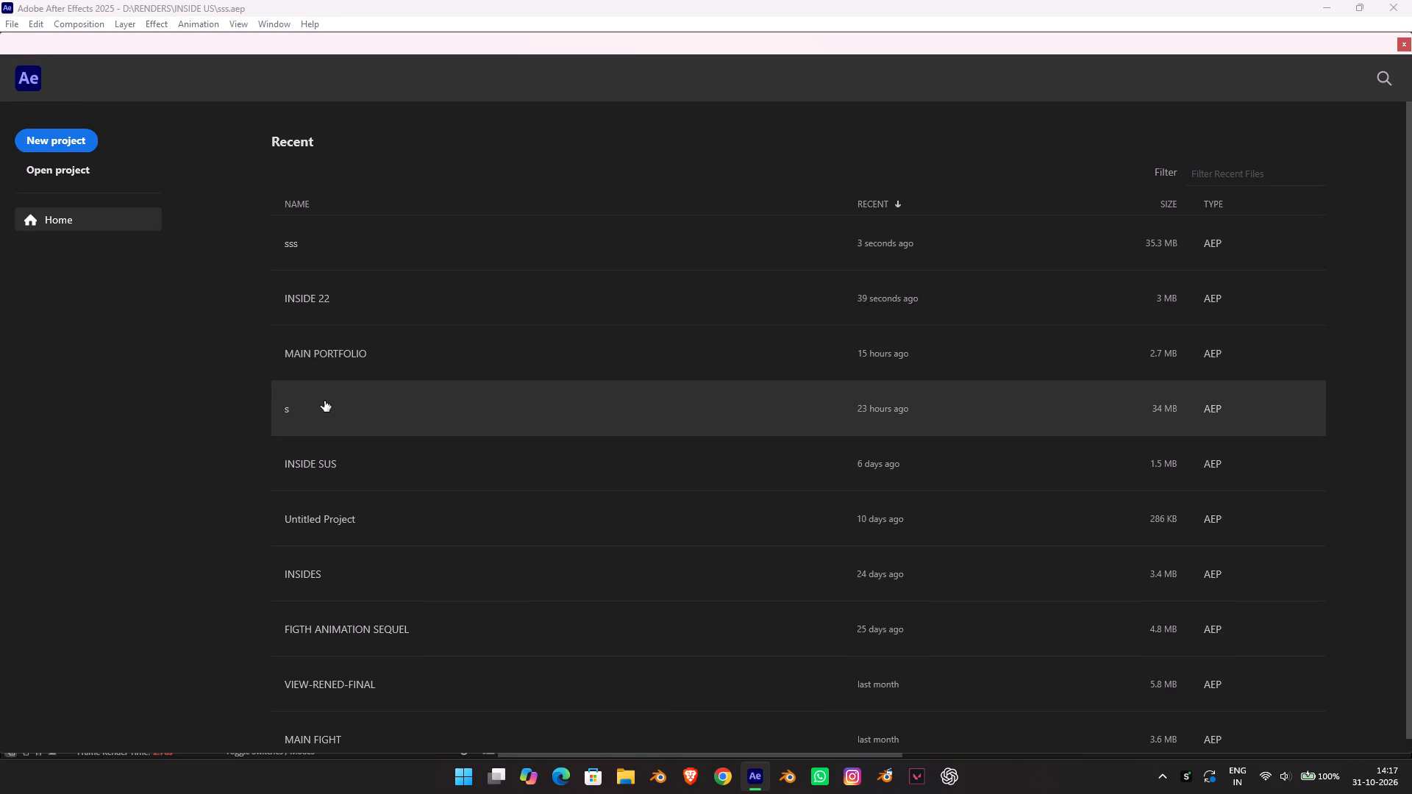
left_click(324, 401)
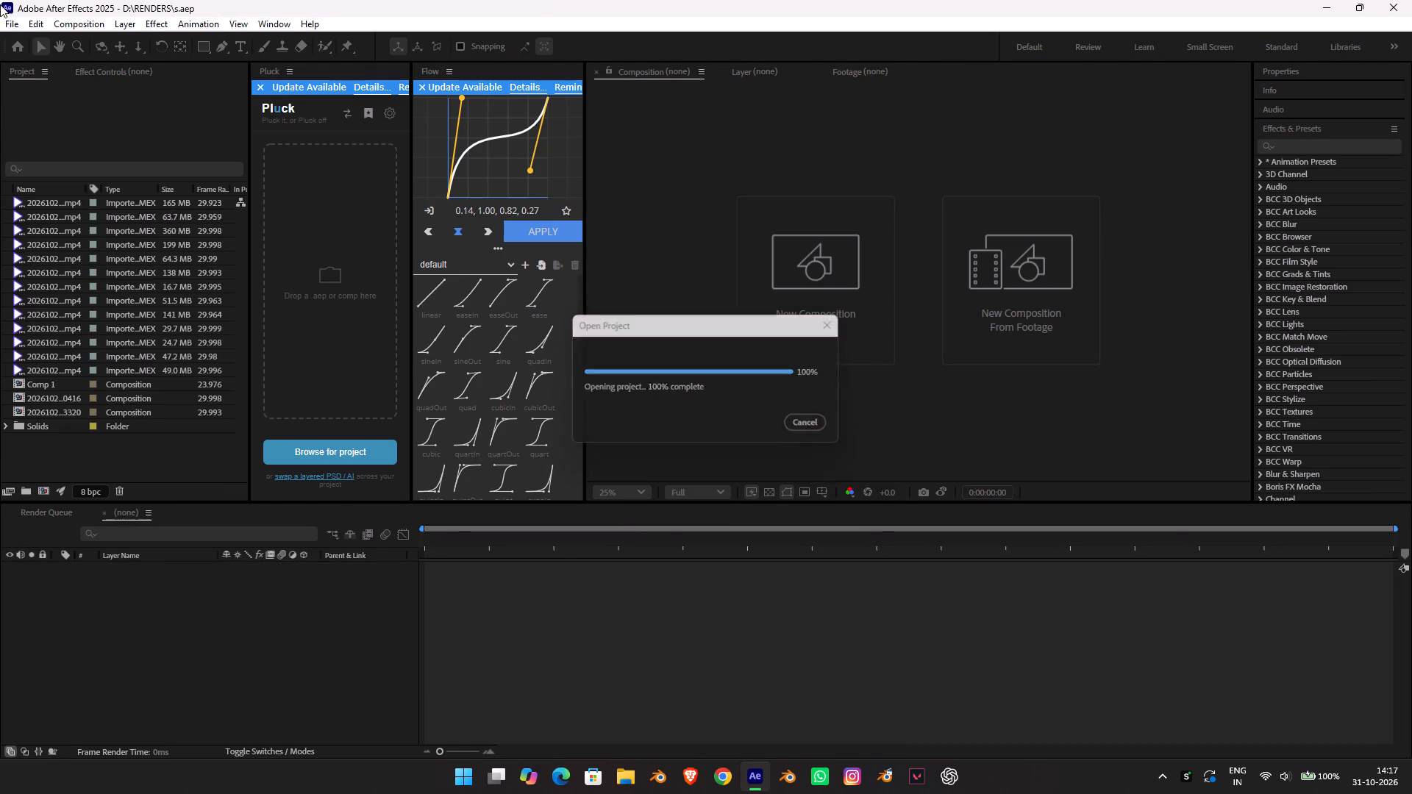
Open the recent project MAIN PORTFOLIO and dismiss the missing-file notice.
left_click(21, 51)
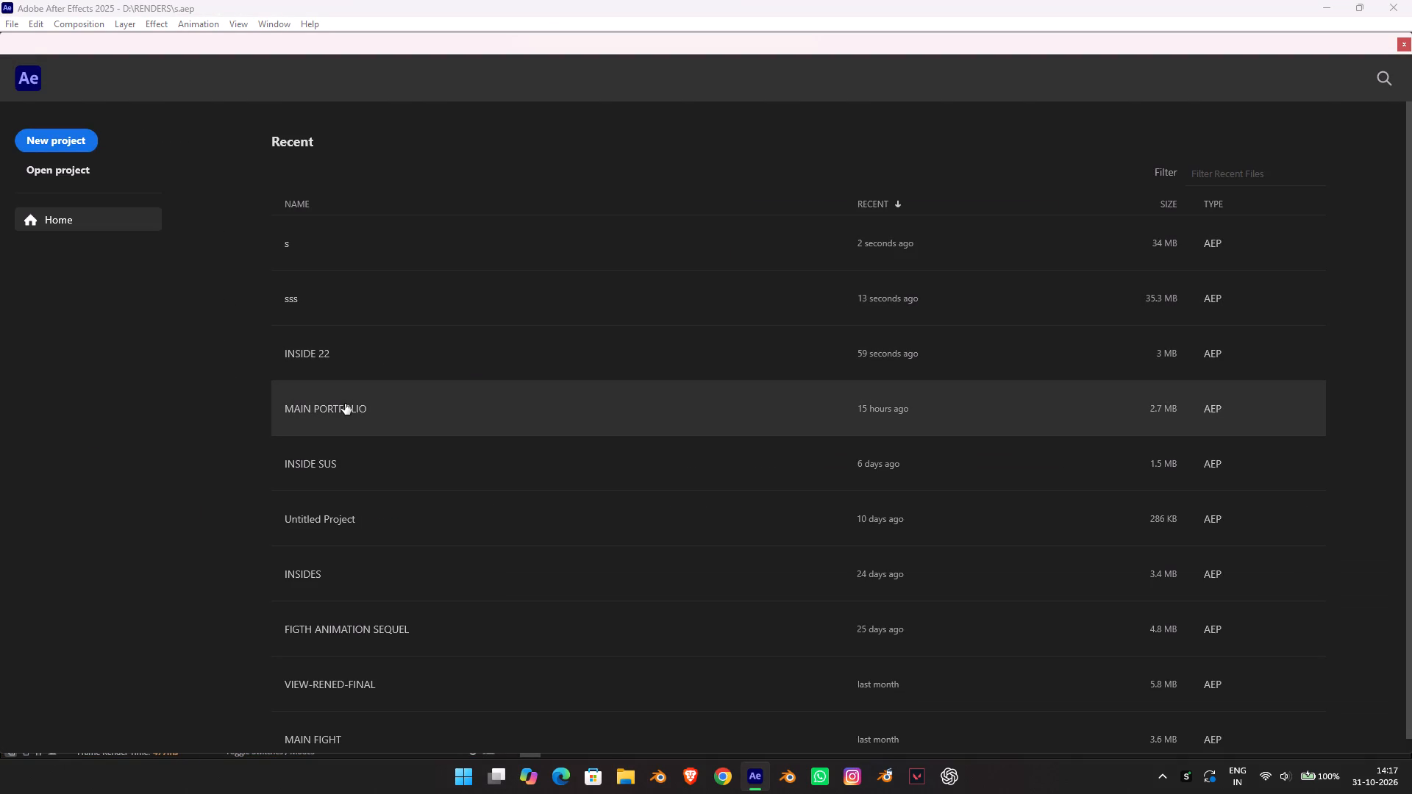
left_click(345, 404)
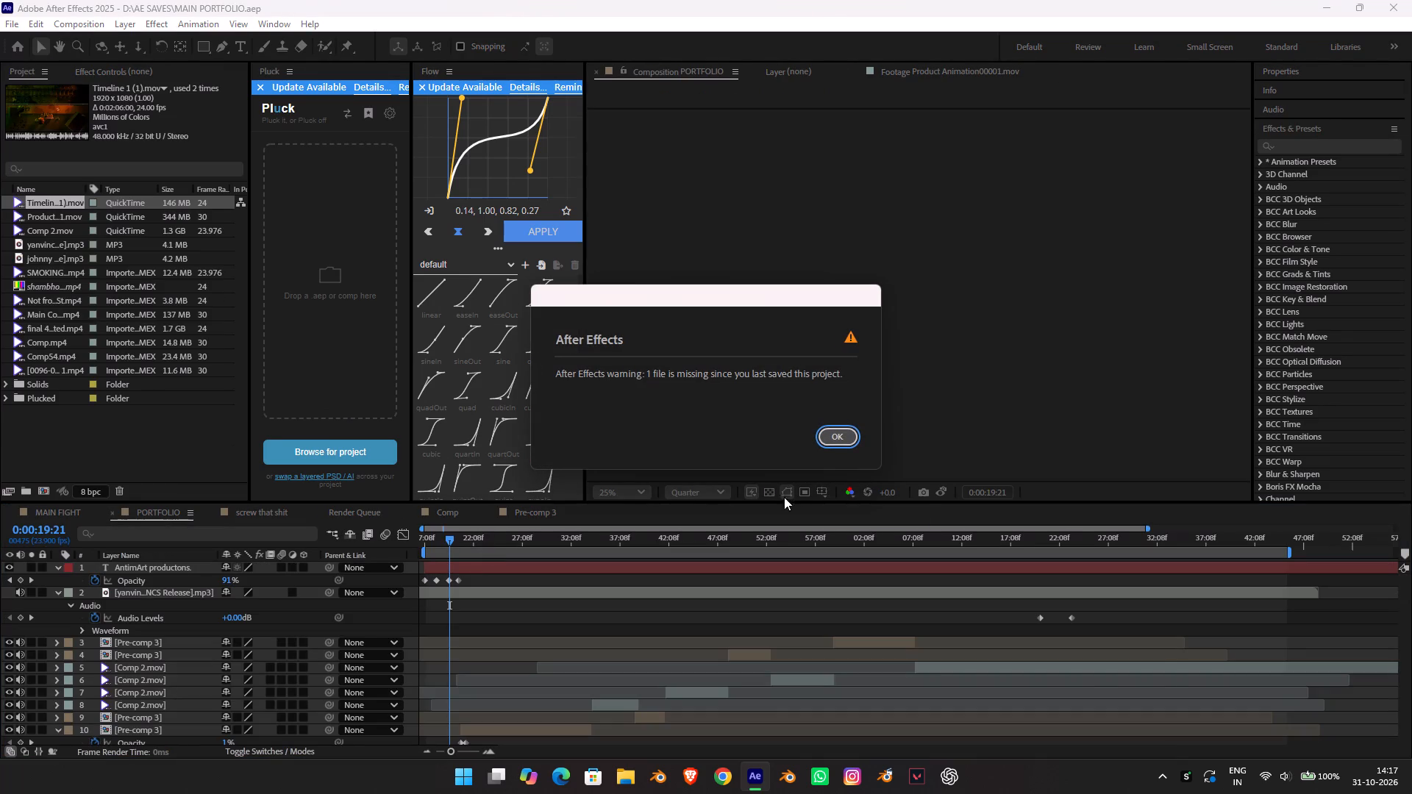
left_click(832, 440)
Preview the PORTFOLIO composition's opening from 0:00:17:08.
left_click_drag(454, 550, 390, 555)
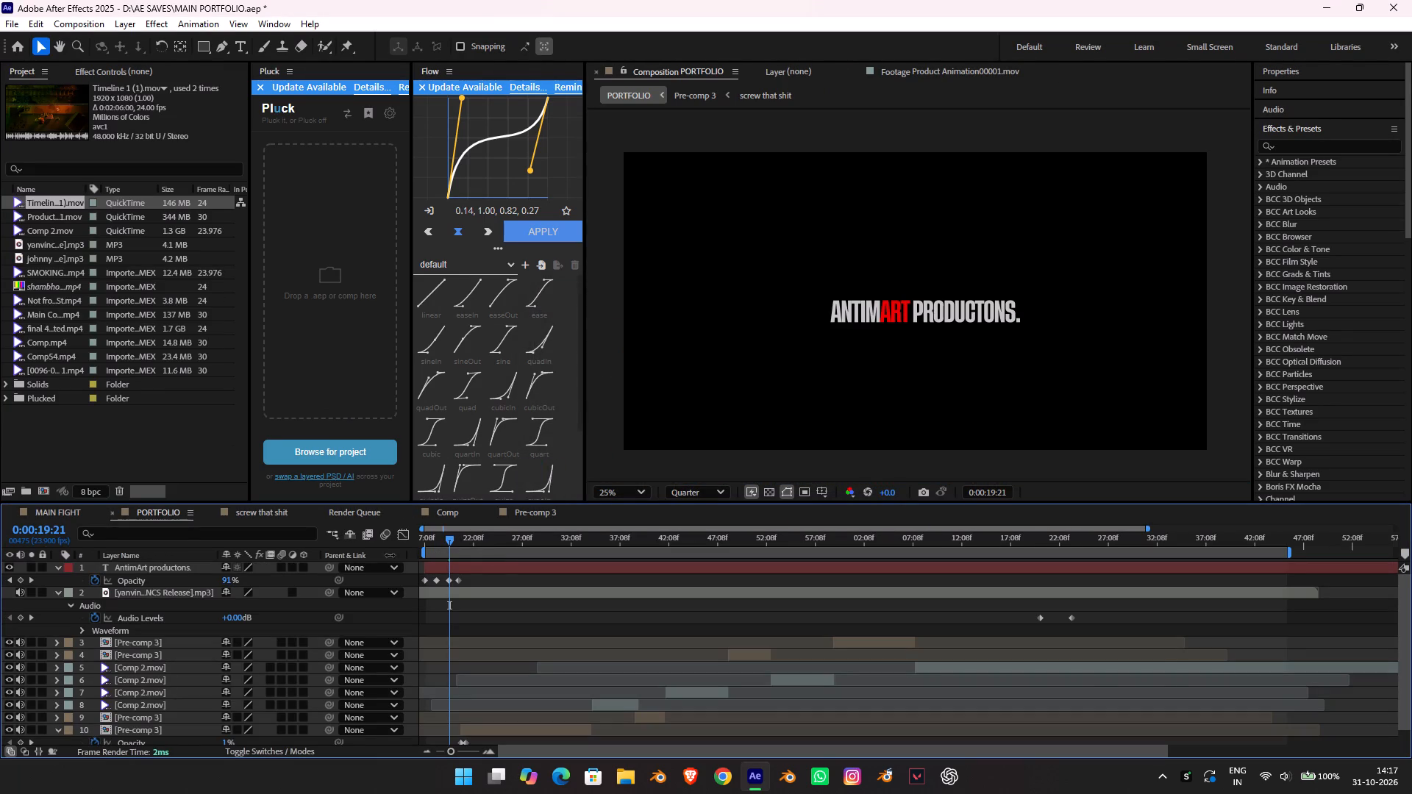
left_click_drag(390, 555, 368, 552)
left_click(451, 546)
left_click_drag(446, 540, 368, 528)
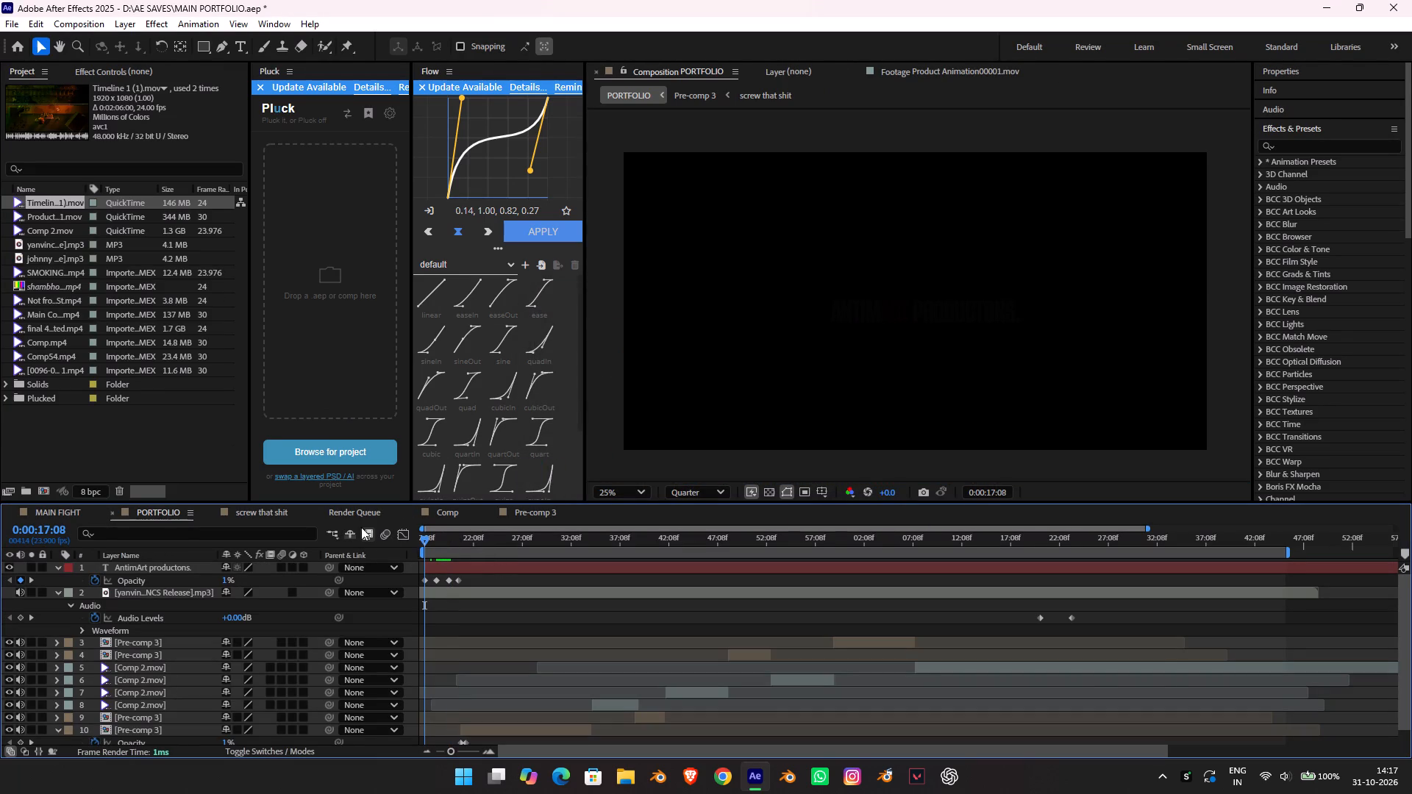
key("space")
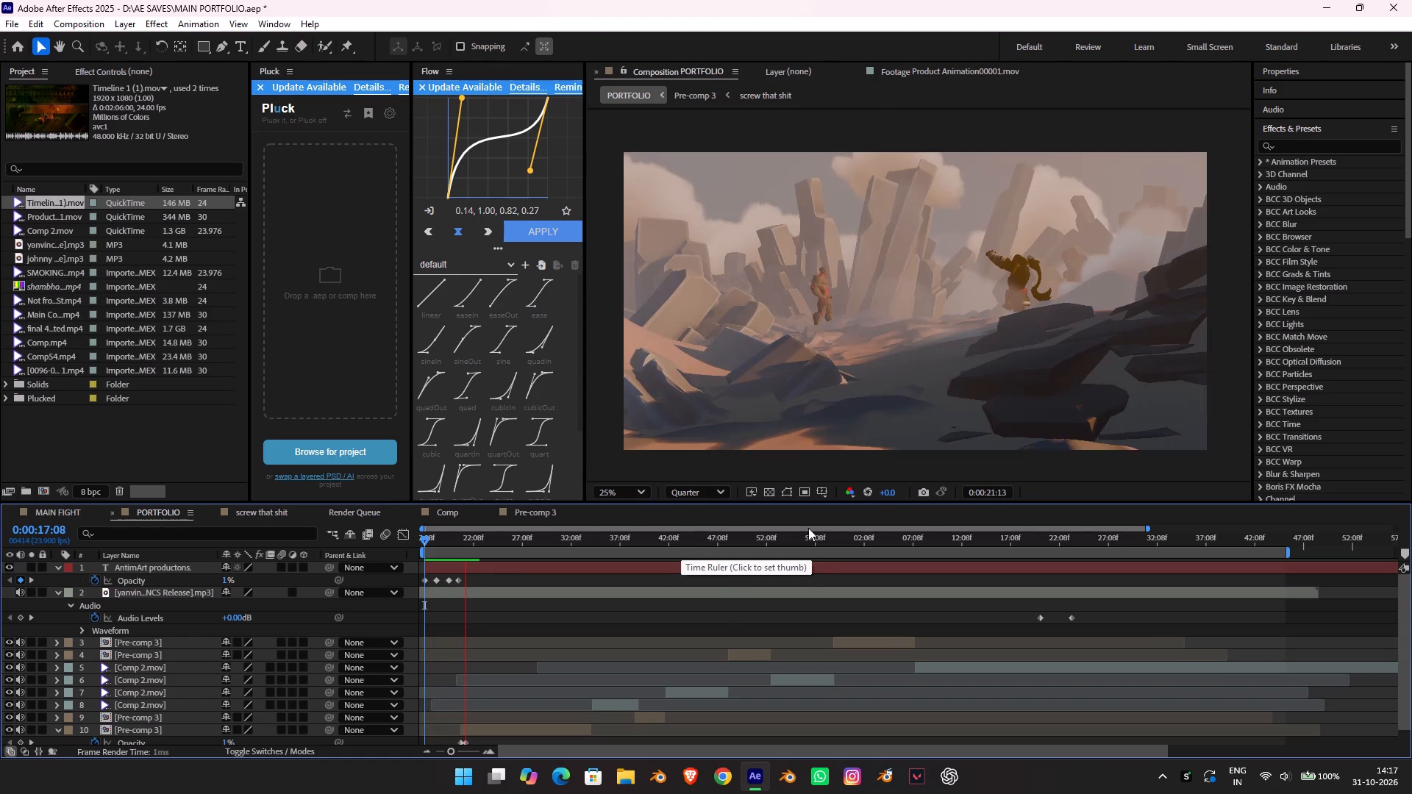
key("space")
At 0:00:18:11, change the intro title's text to AntimArts by removing the word after AntimArt and adding an s.
left_click_drag(460, 541, 435, 542)
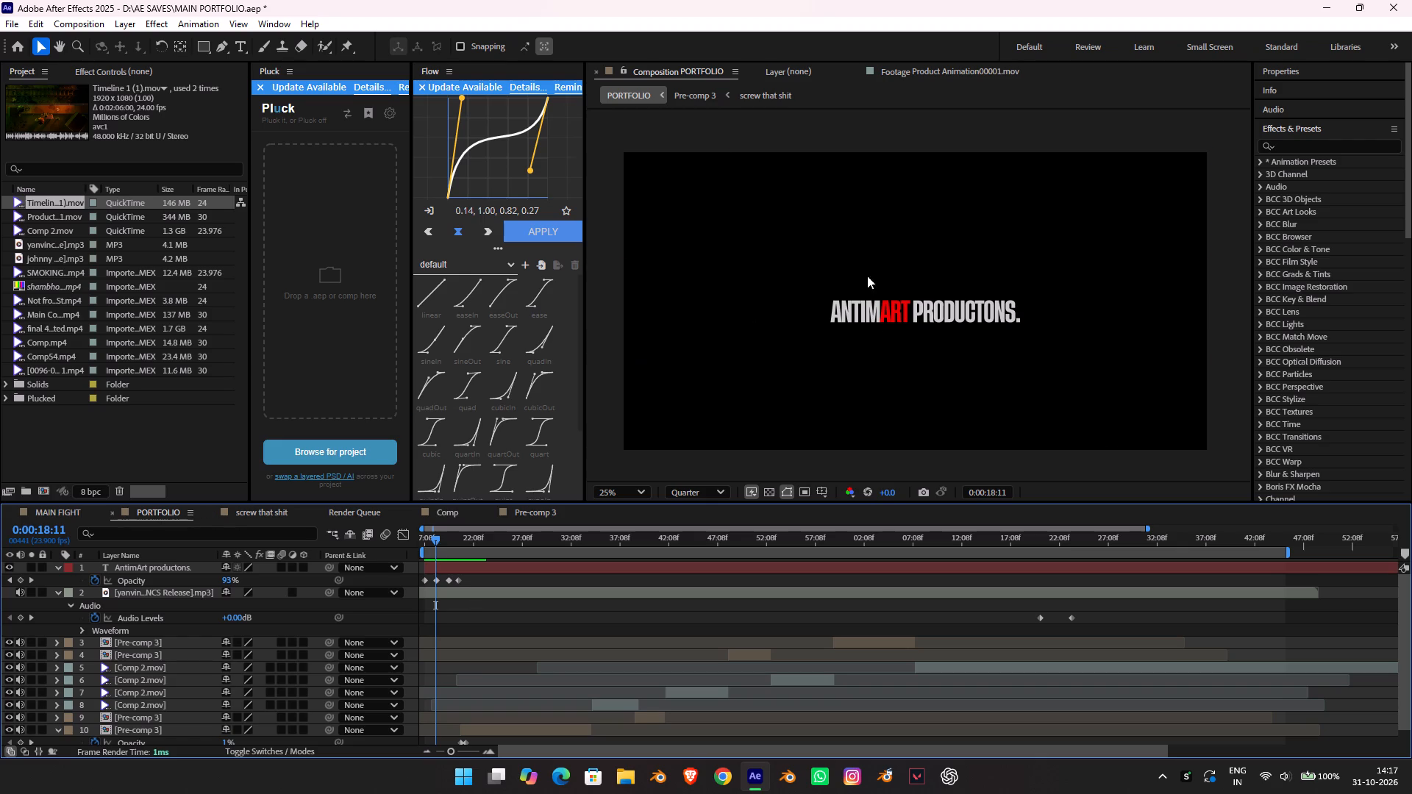
left_click(884, 322)
double_click(884, 322)
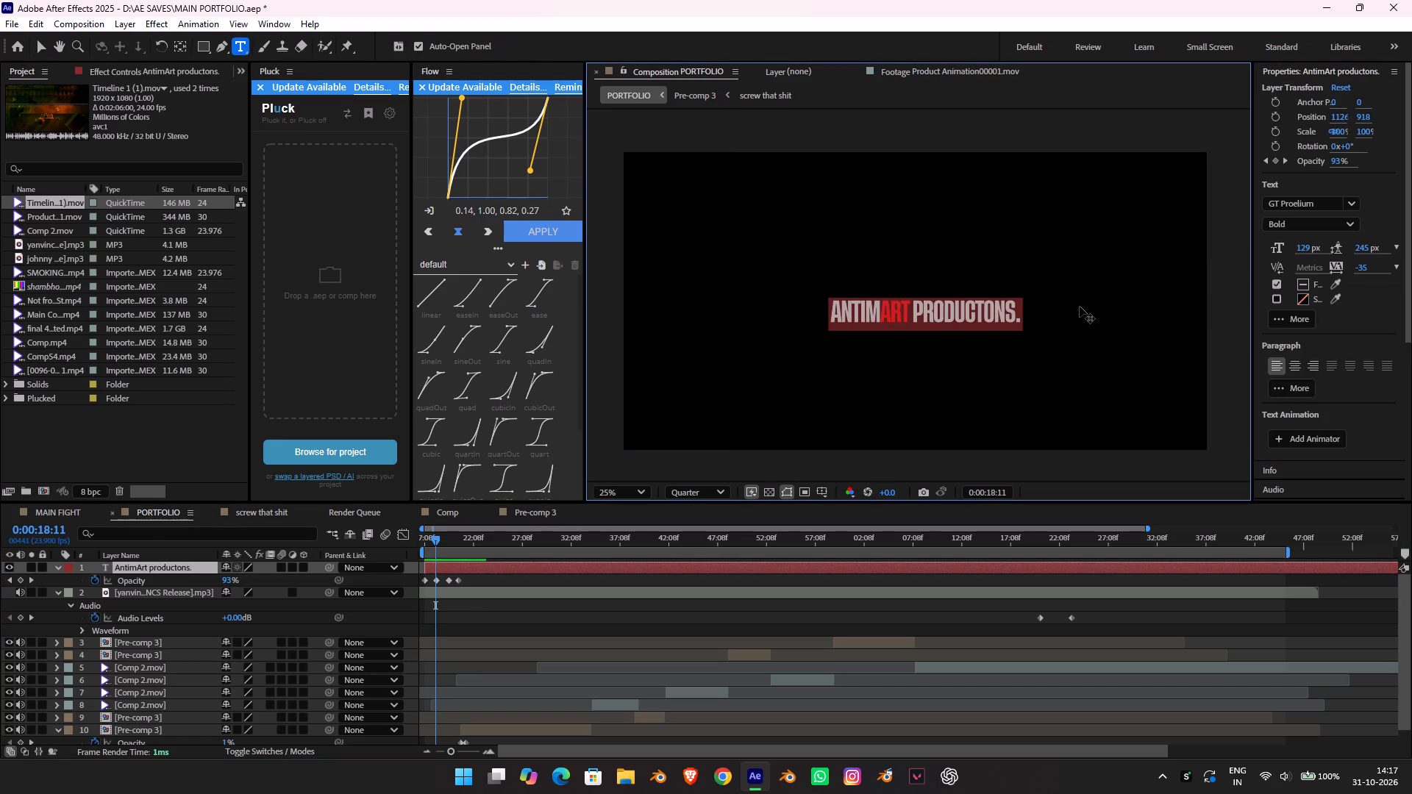
left_click(1038, 323)
key("BackSpace")
key("BackSpace")
key("BackSpace")
key("BackSpace")
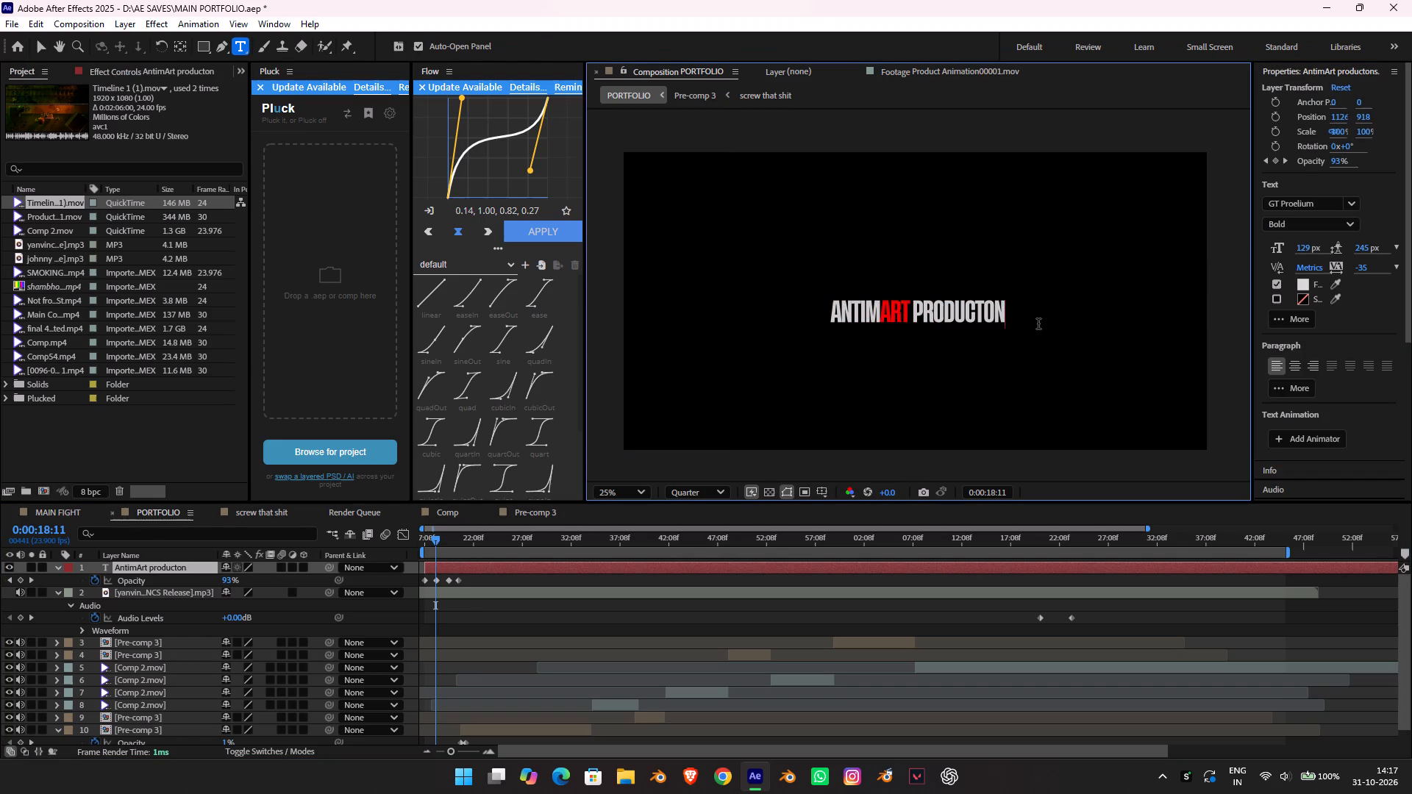
key("BackSpace")
key("BackSpace")
key("BackSpace")
key("BackSpace")
key("BackSpace")
key("BackSpace")
key("BackSpace")
key("BackSpace")
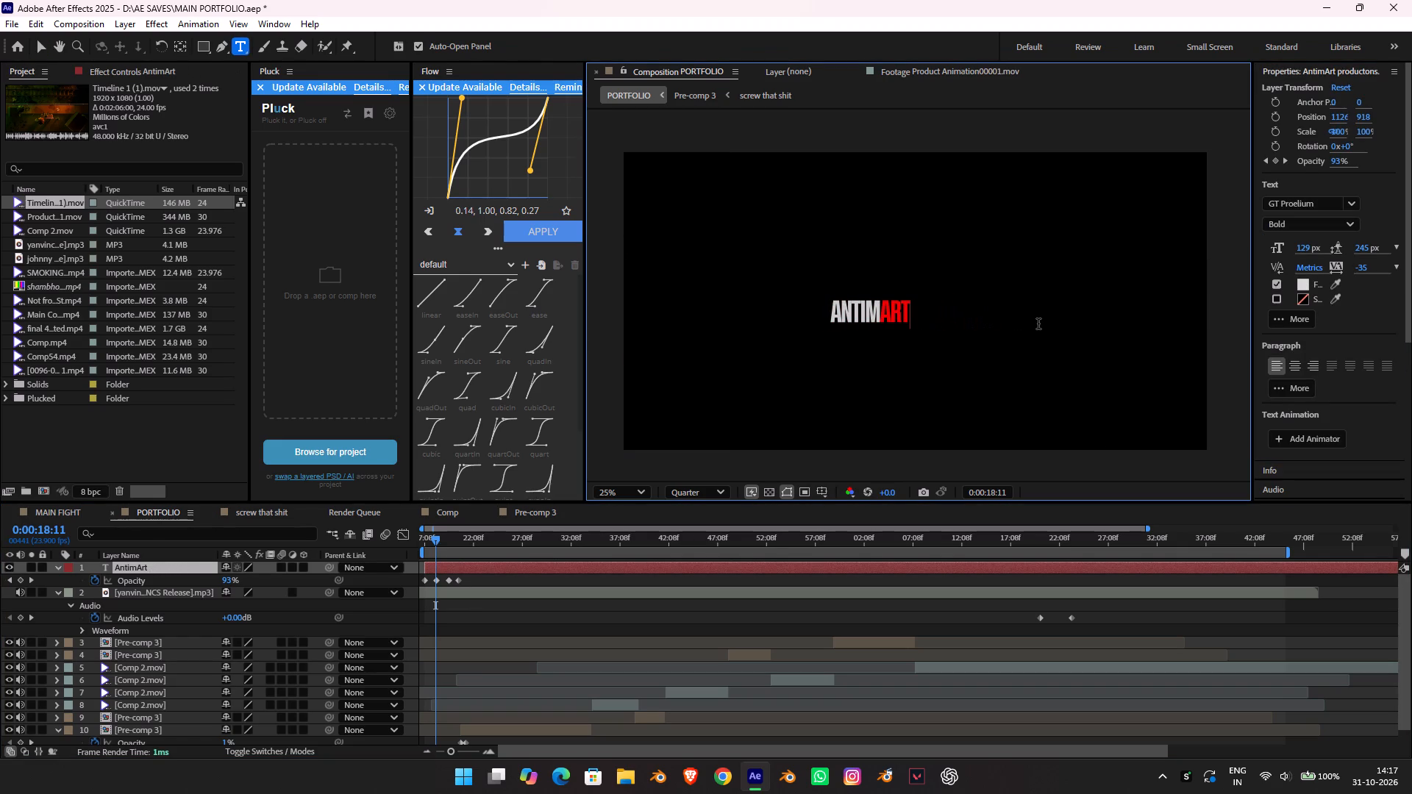
key("space")
key("BackSpace")
key("s")
Select the whole AntimArts title text and set its font to Ink Free Regular.
left_click_drag(940, 310, 749, 311)
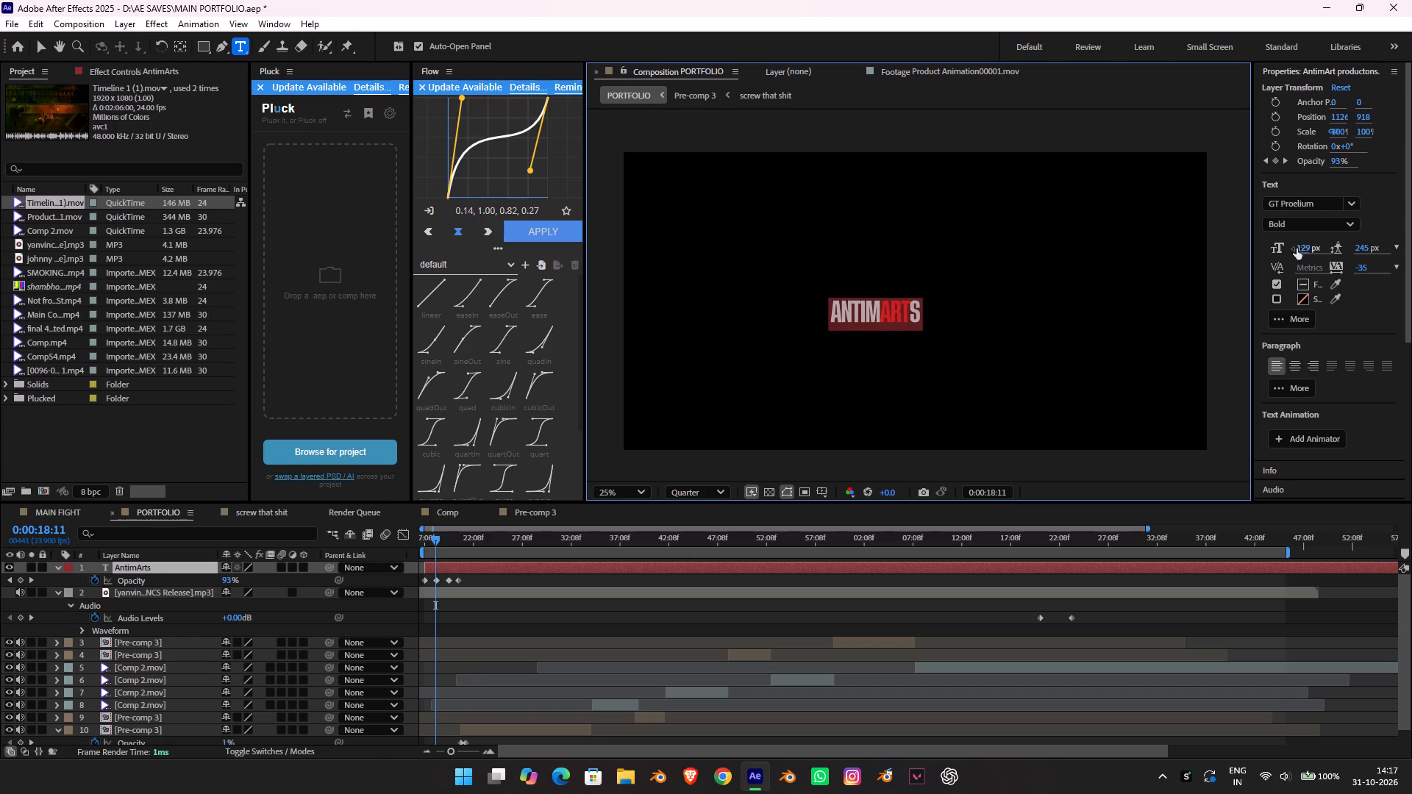
left_click(1291, 198)
left_click(1172, 261)
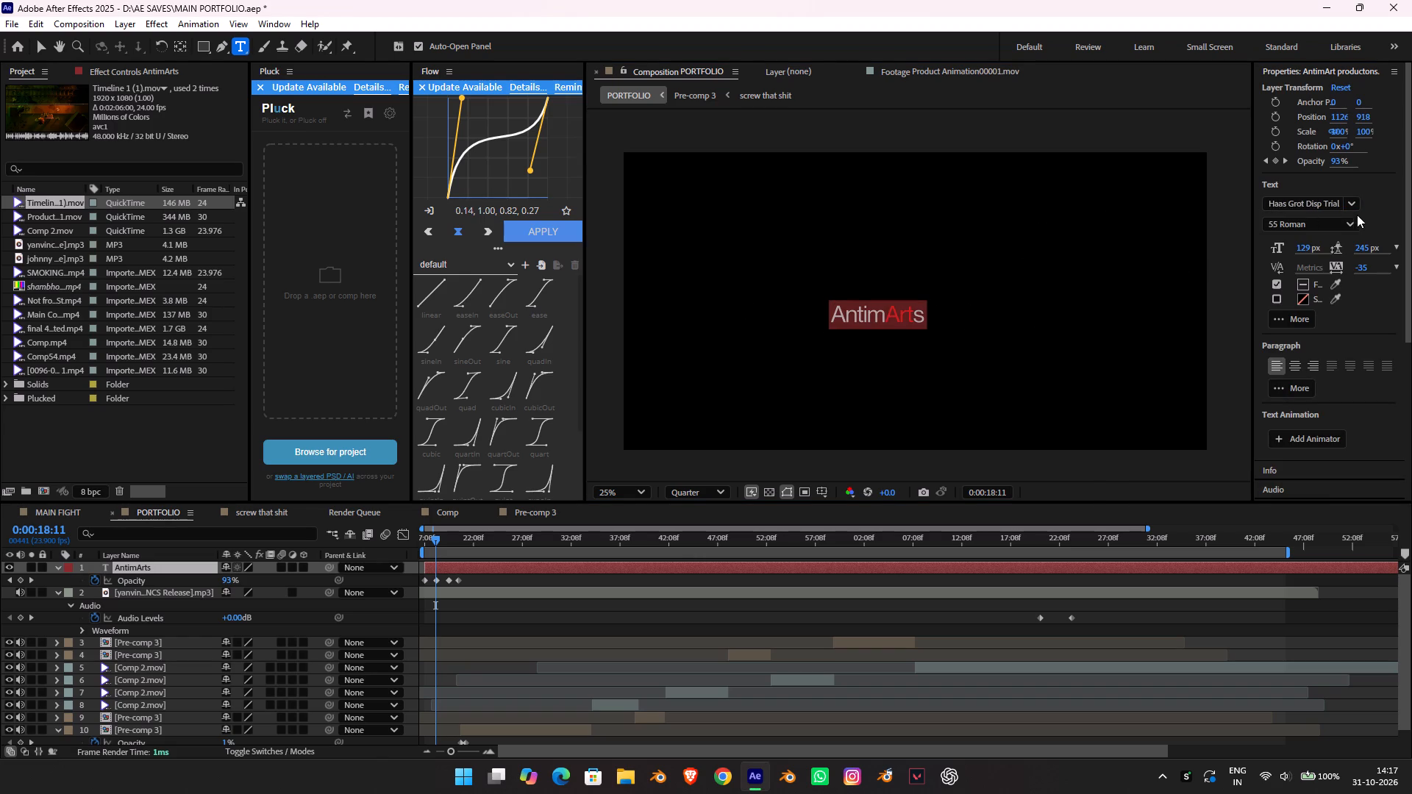
left_click(1363, 205)
left_click(1361, 207)
left_click(1356, 207)
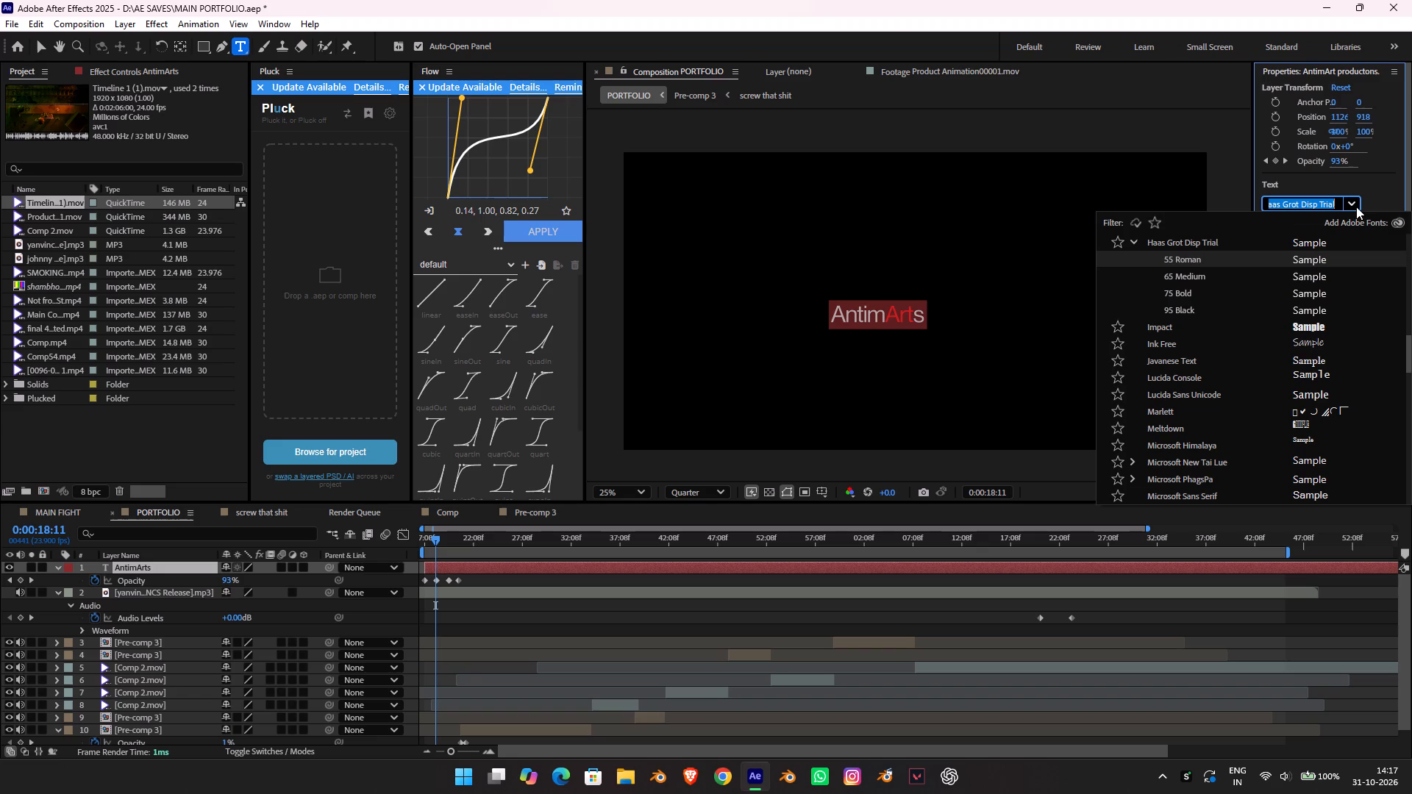
left_click(1192, 349)
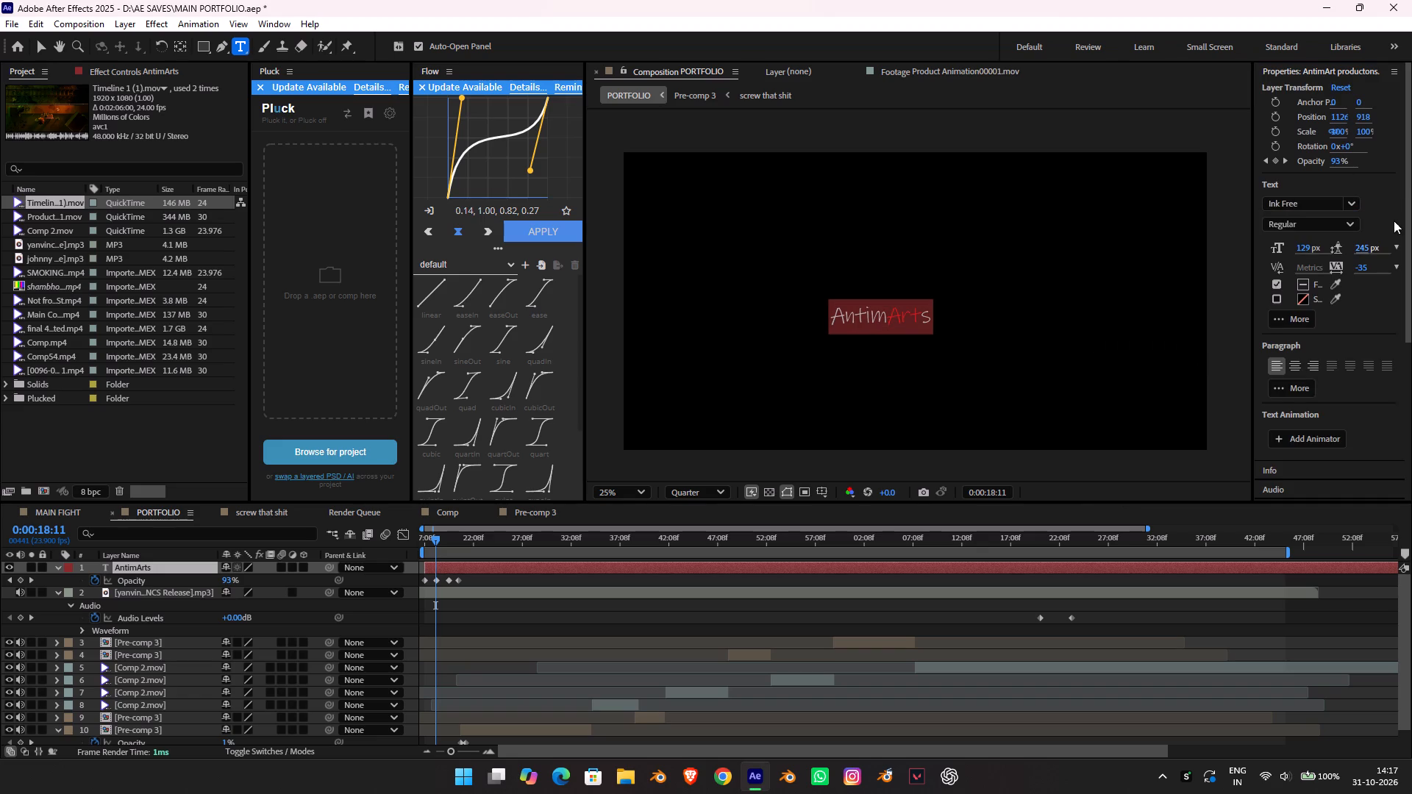
left_click(1411, 216)
left_click(1179, 471)
Deselect the title layer, scrub back through the PORTFOLIO composition and preview the AntimArts title at its opening.
left_click(1199, 543)
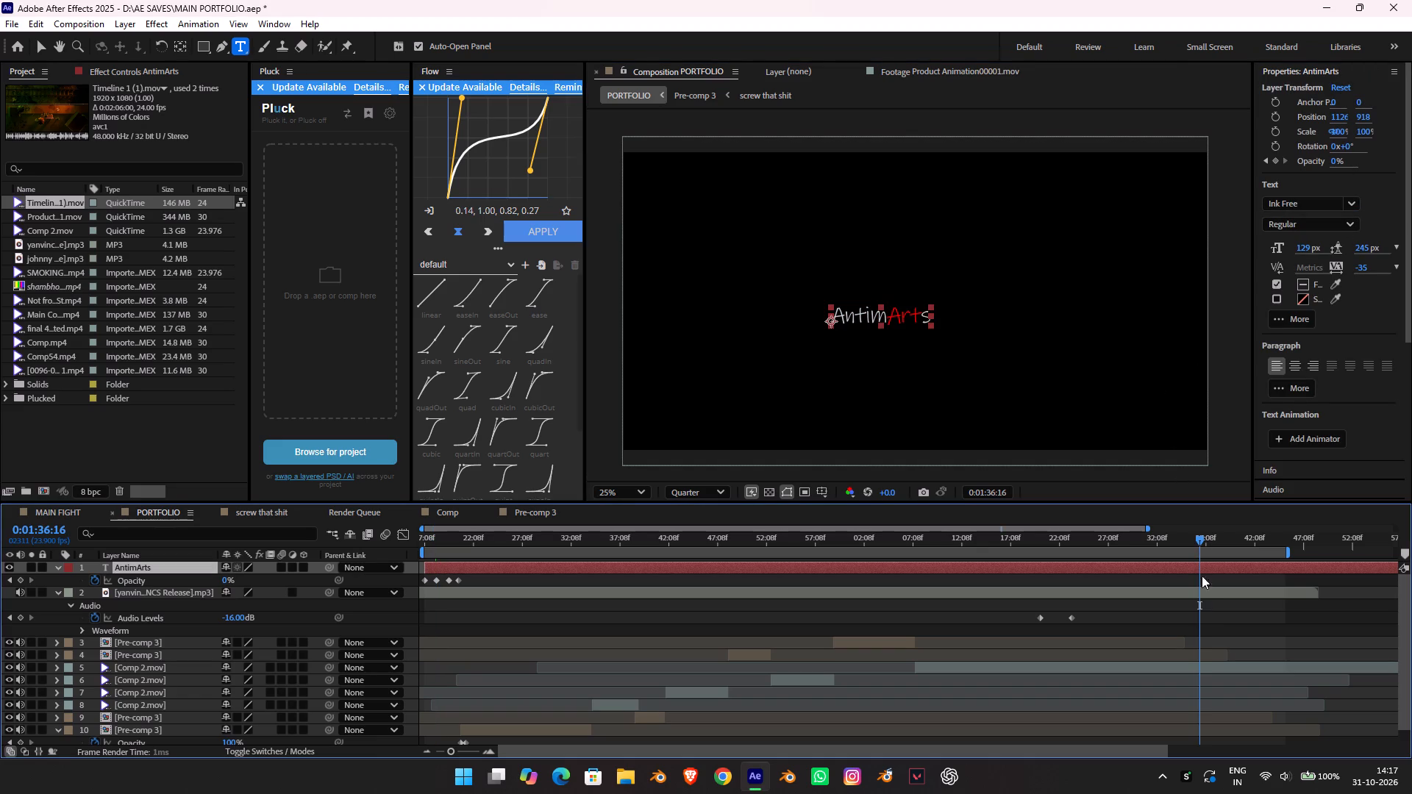
left_click(1249, 635)
left_click_drag(1197, 540, 594, 574)
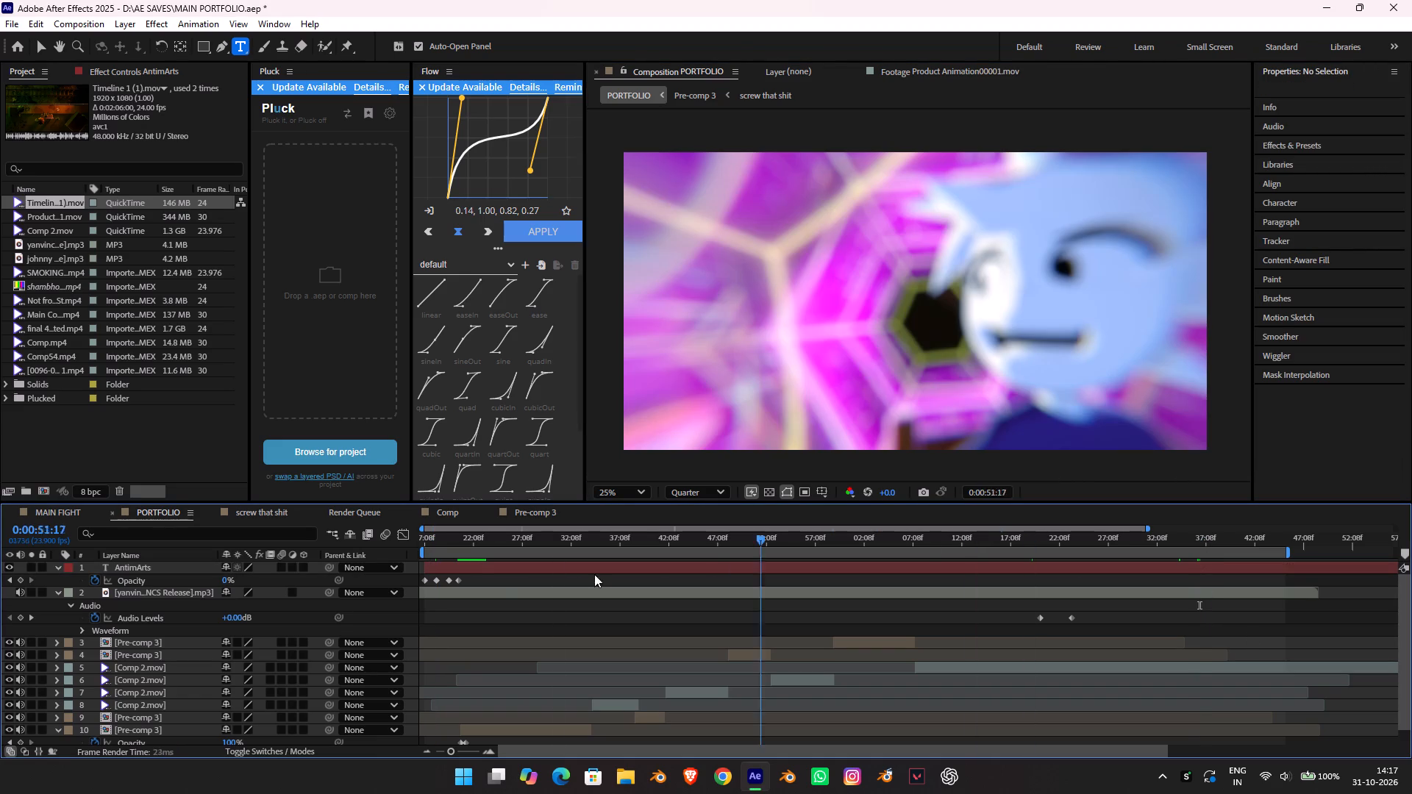
left_click_drag(594, 574, 230, 589)
key("space")
key("space")
key("space")
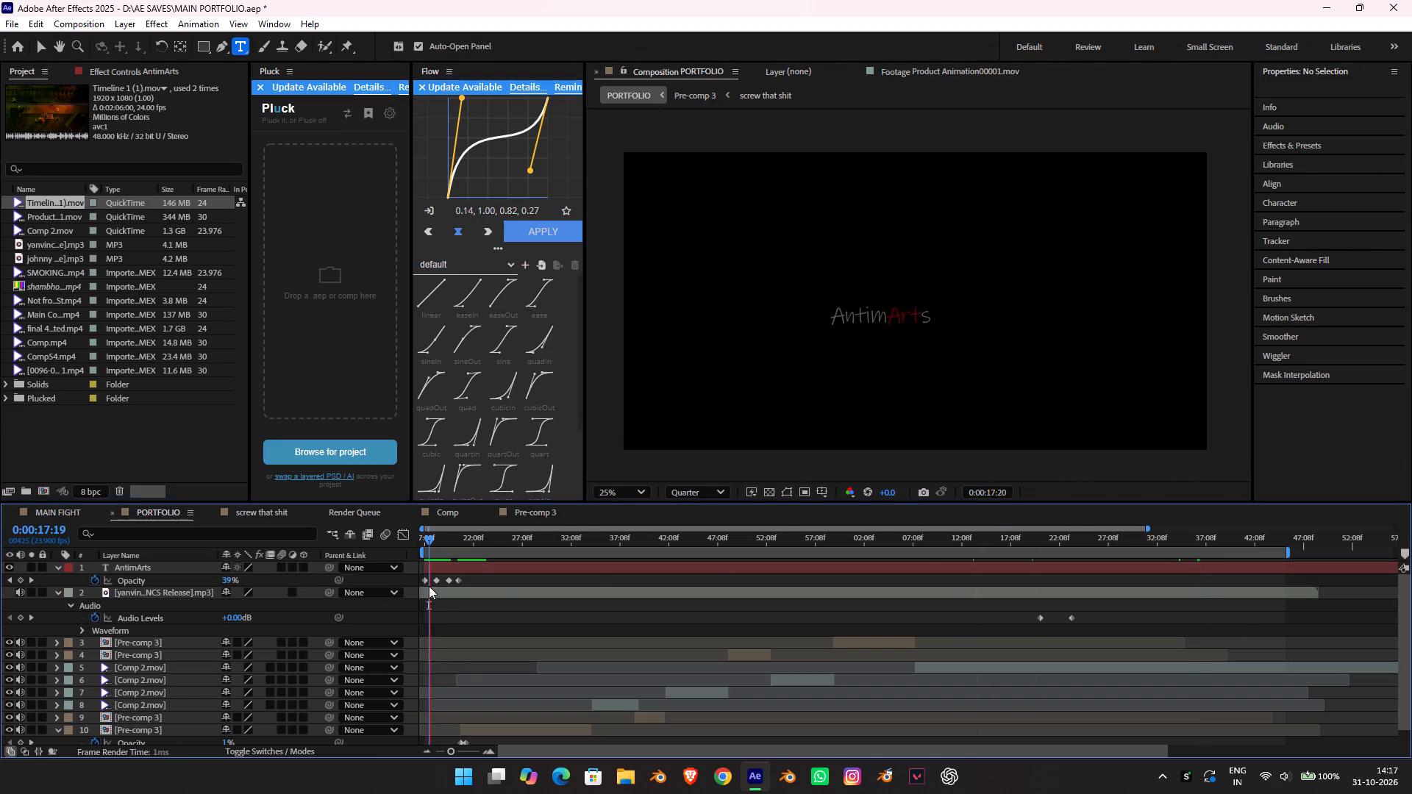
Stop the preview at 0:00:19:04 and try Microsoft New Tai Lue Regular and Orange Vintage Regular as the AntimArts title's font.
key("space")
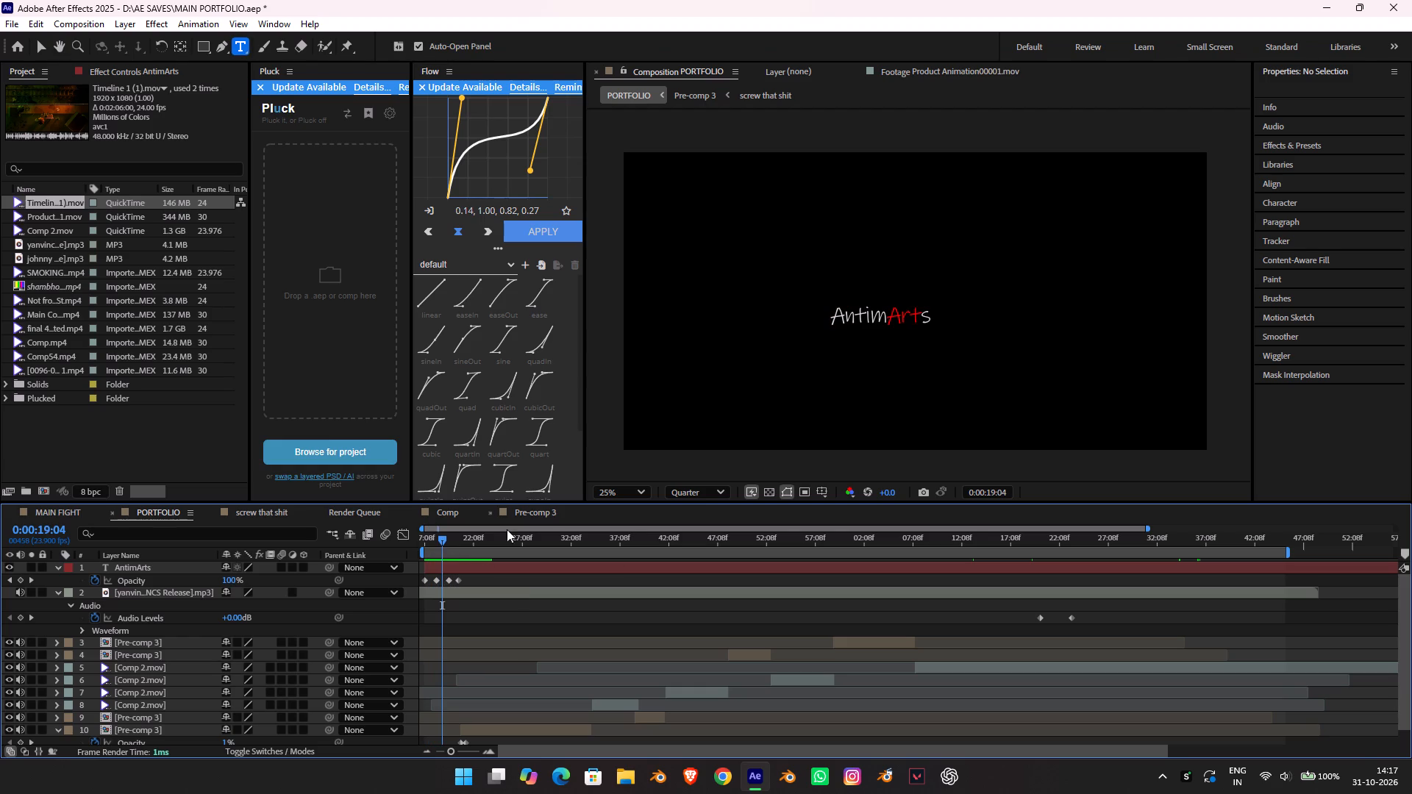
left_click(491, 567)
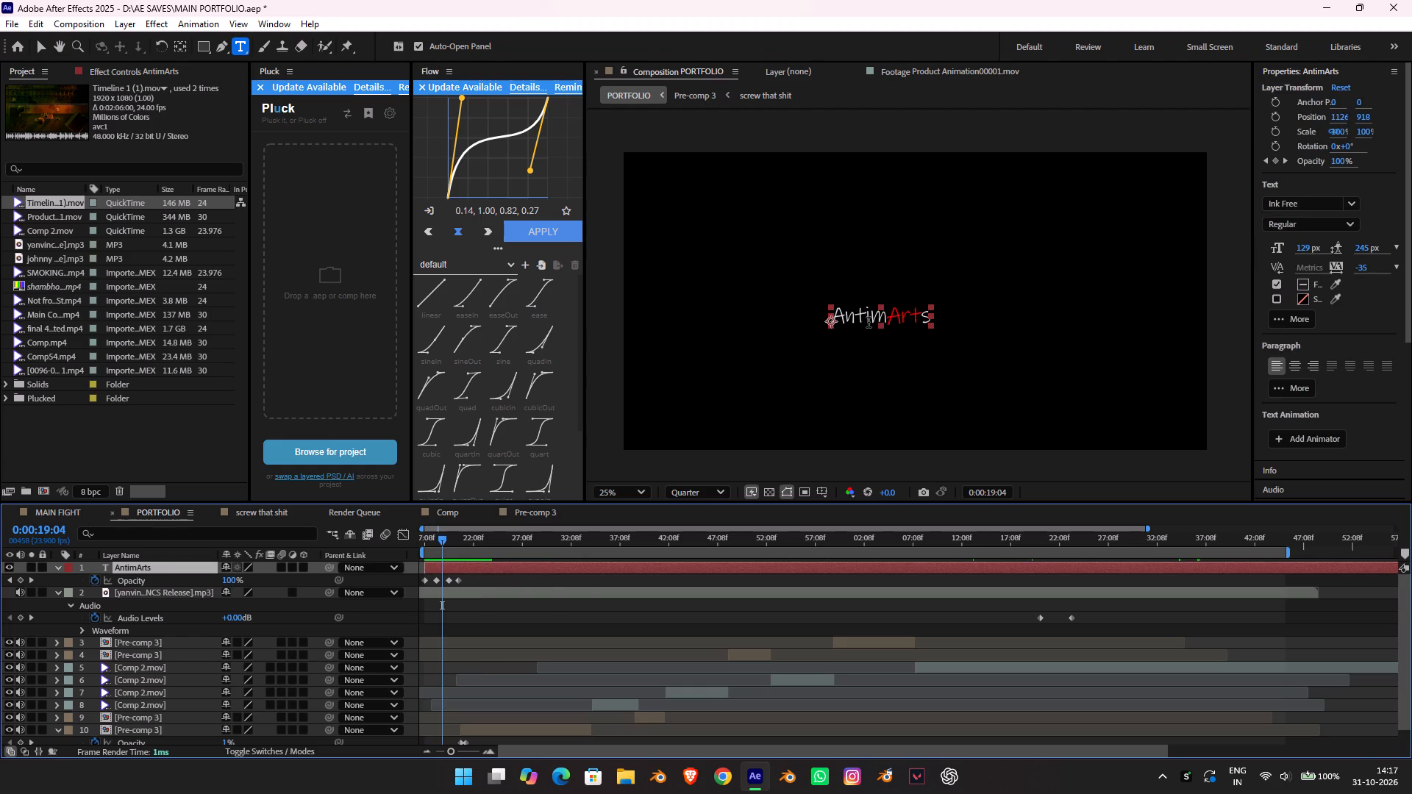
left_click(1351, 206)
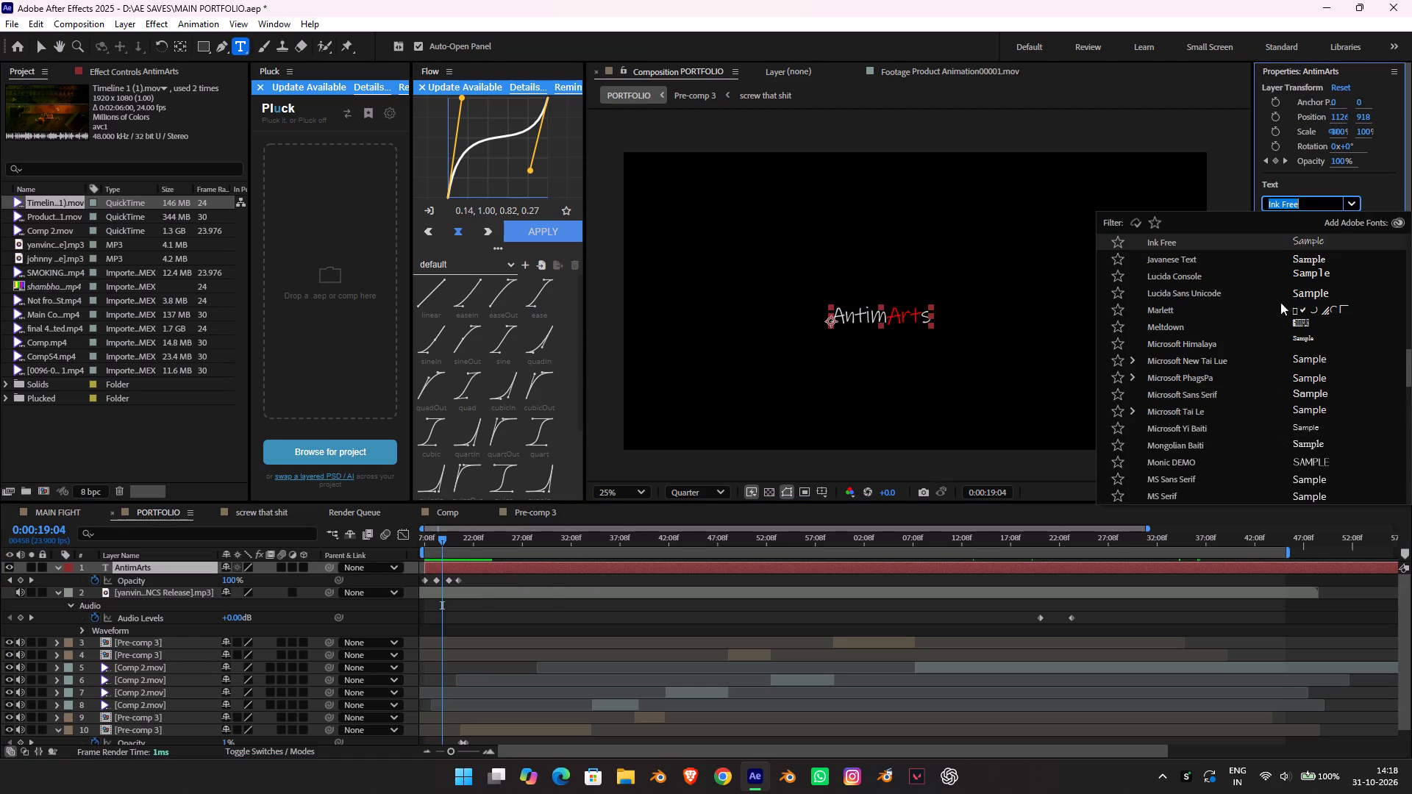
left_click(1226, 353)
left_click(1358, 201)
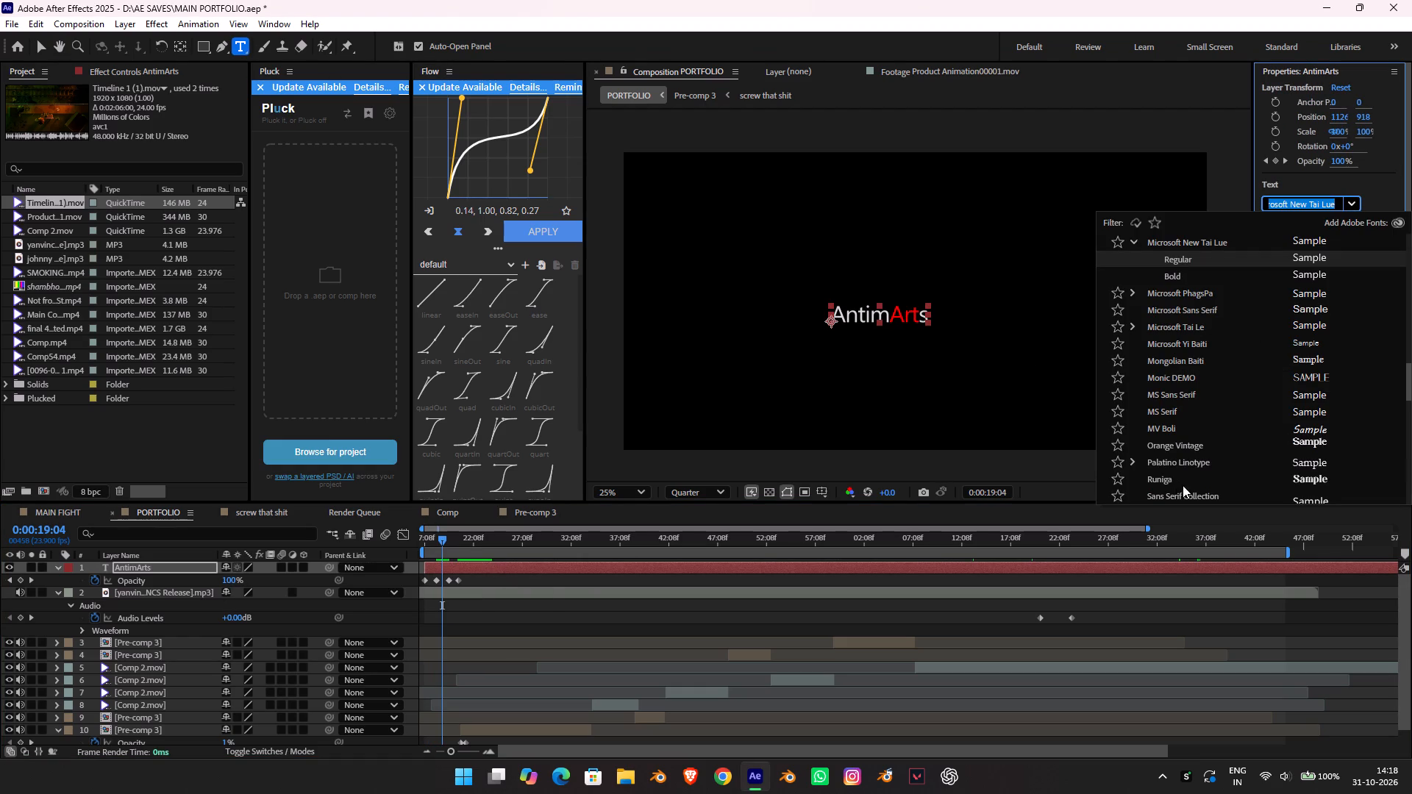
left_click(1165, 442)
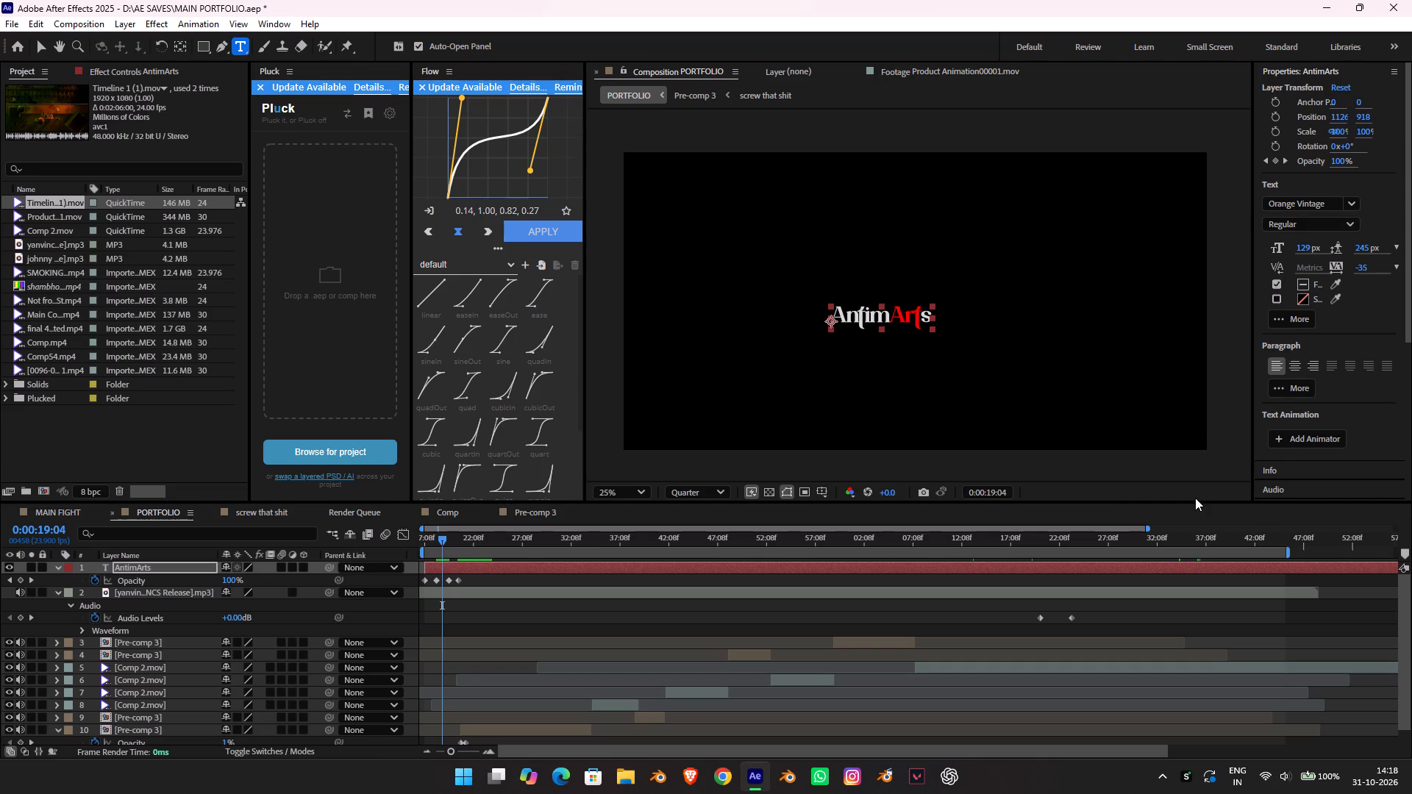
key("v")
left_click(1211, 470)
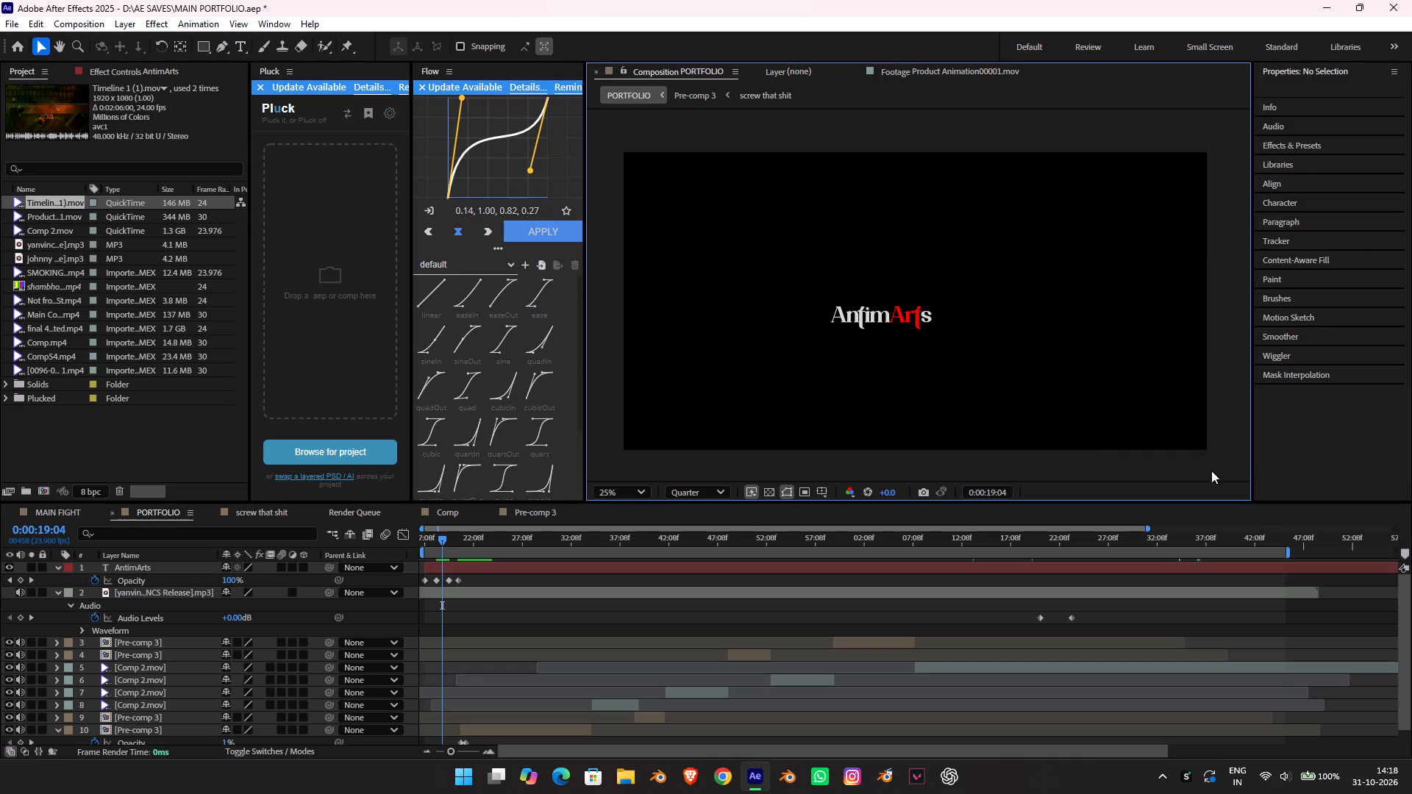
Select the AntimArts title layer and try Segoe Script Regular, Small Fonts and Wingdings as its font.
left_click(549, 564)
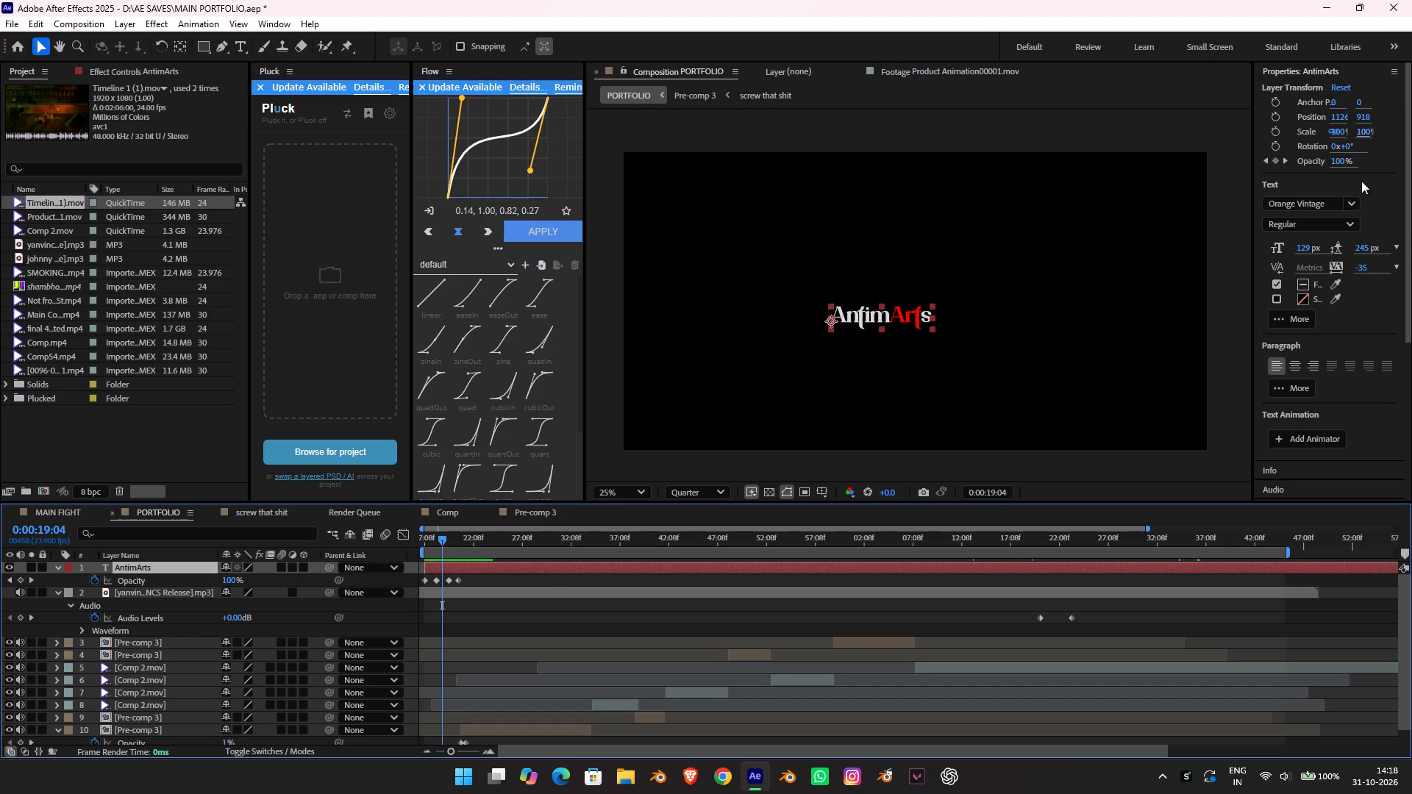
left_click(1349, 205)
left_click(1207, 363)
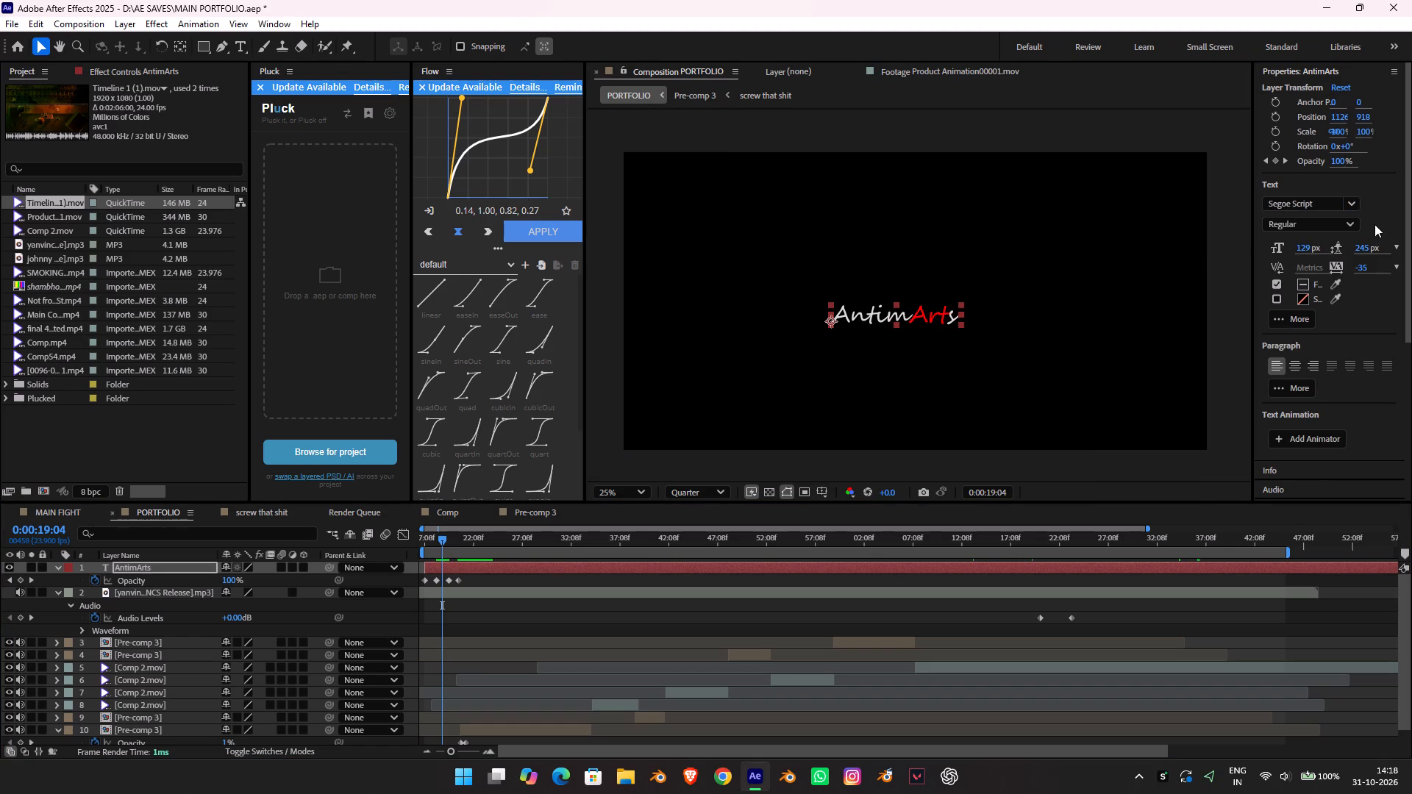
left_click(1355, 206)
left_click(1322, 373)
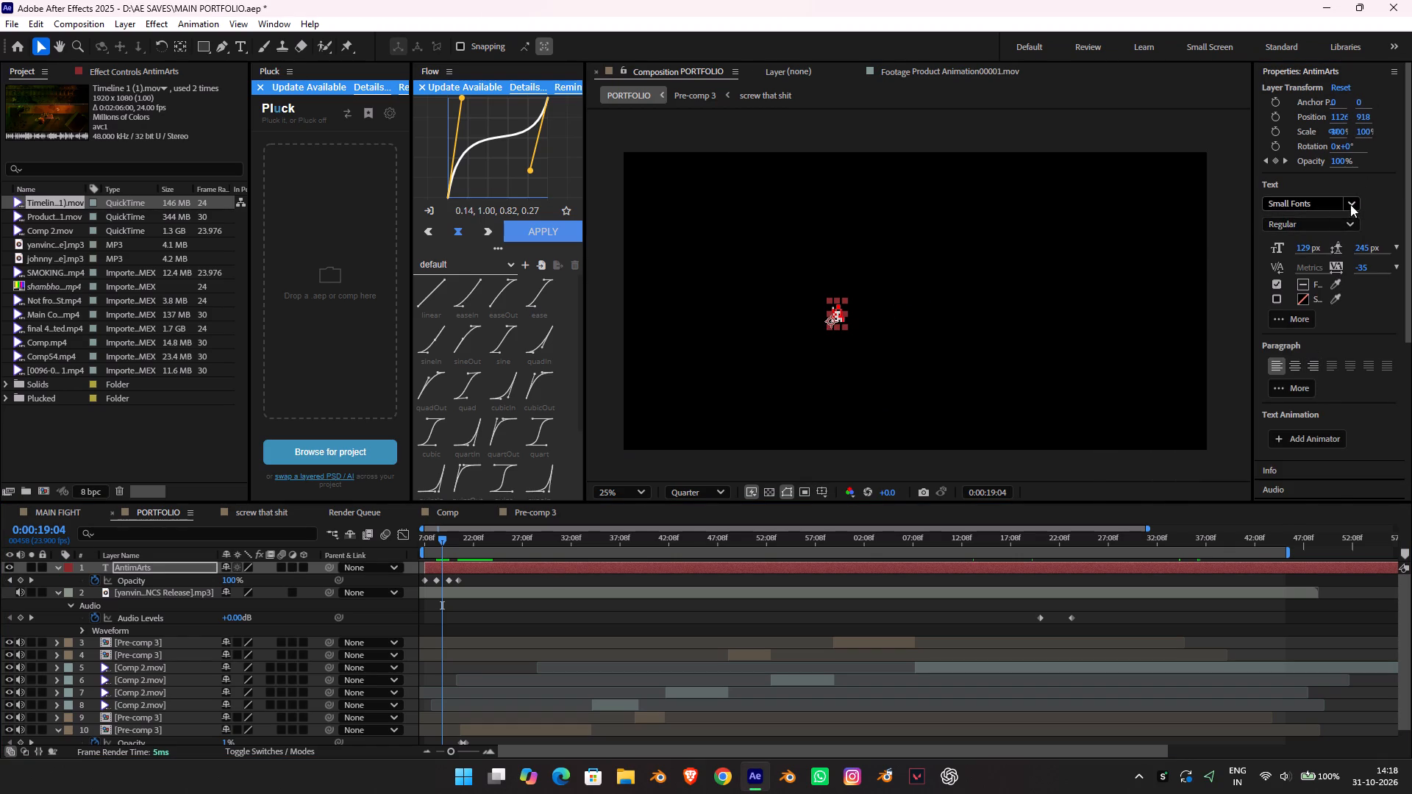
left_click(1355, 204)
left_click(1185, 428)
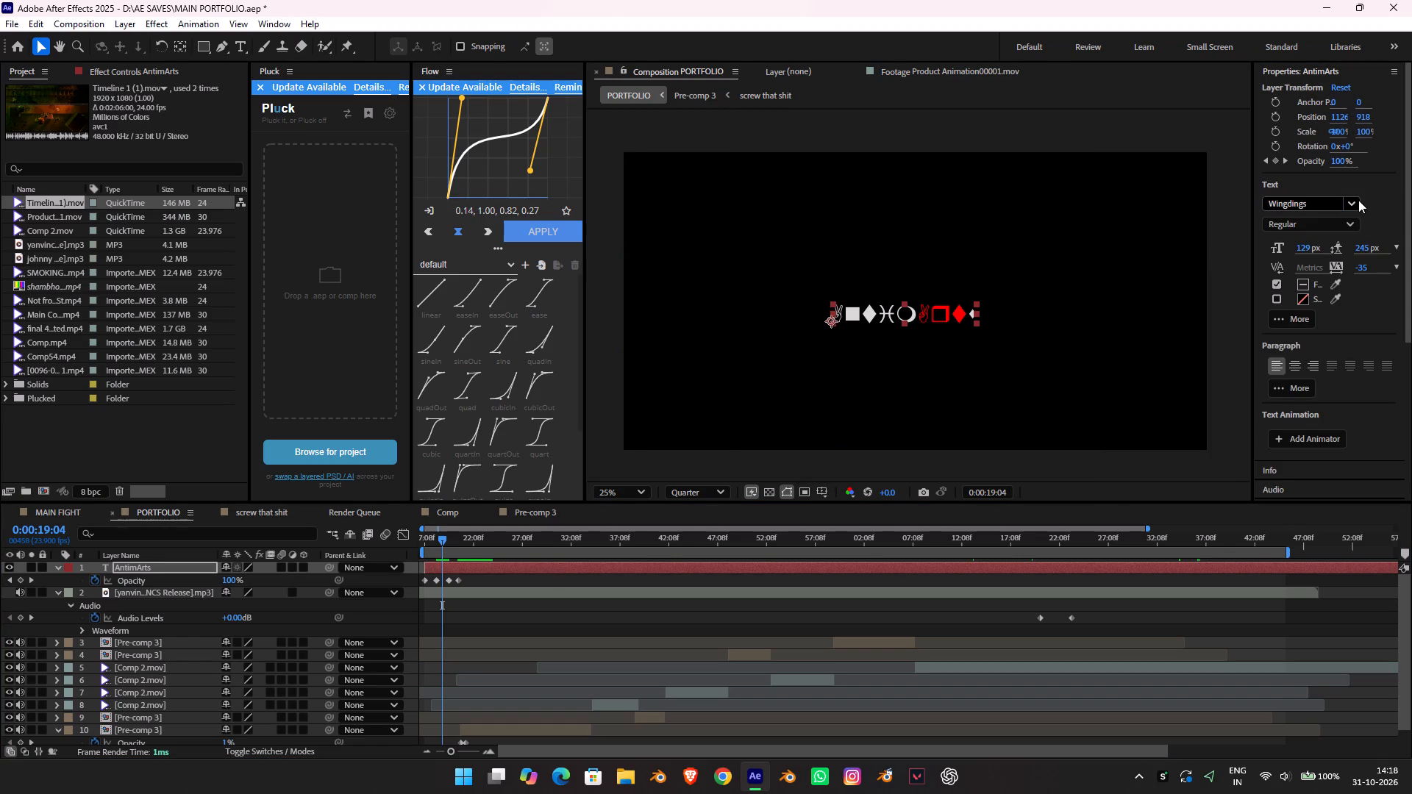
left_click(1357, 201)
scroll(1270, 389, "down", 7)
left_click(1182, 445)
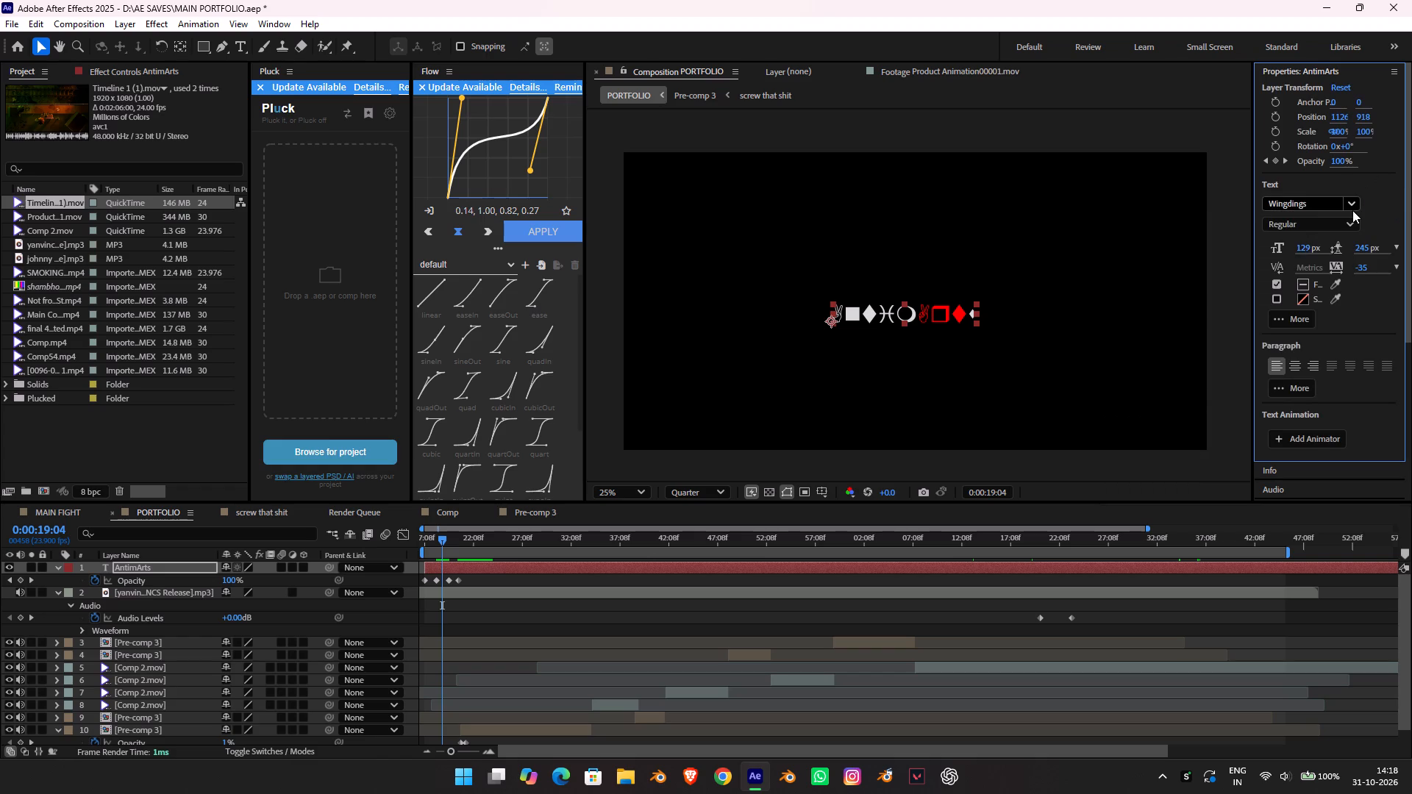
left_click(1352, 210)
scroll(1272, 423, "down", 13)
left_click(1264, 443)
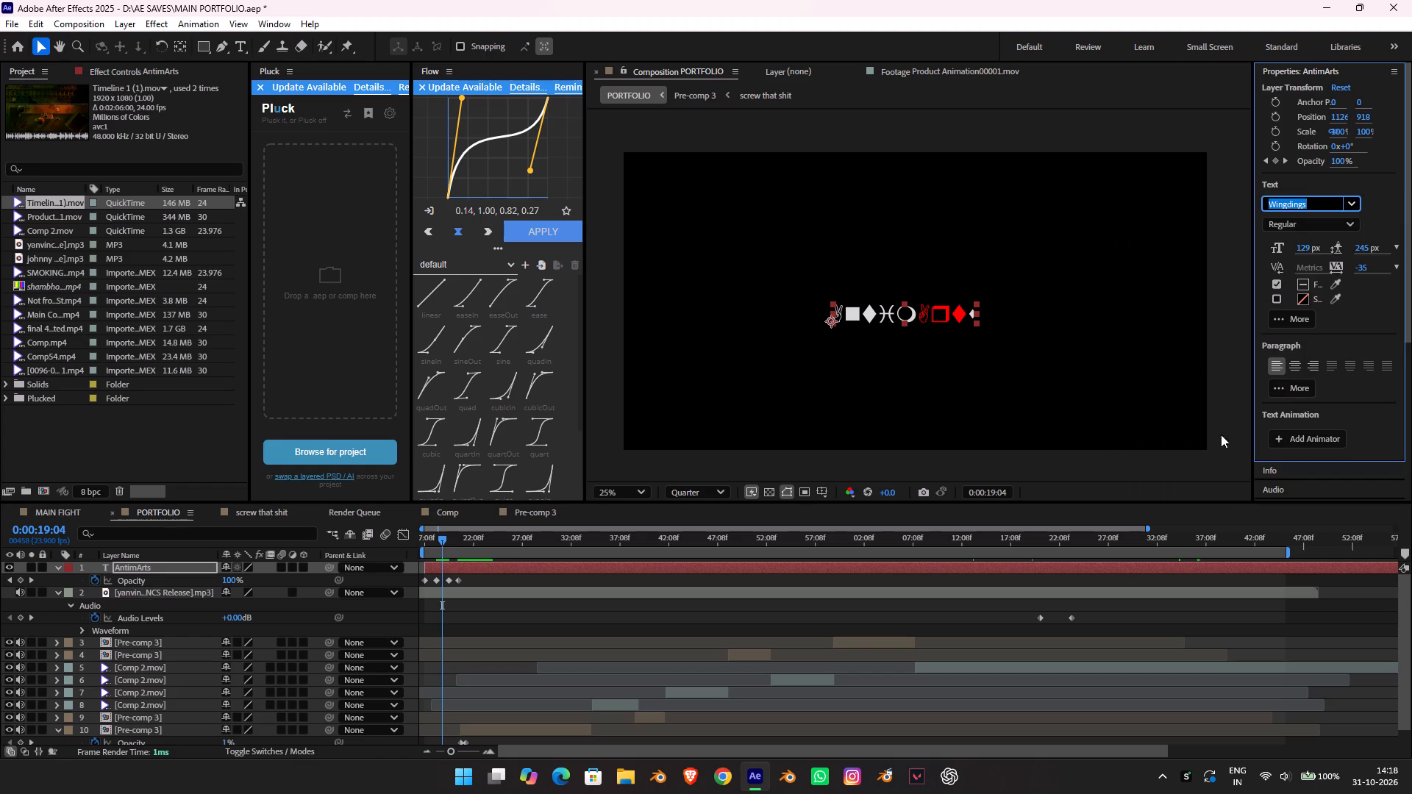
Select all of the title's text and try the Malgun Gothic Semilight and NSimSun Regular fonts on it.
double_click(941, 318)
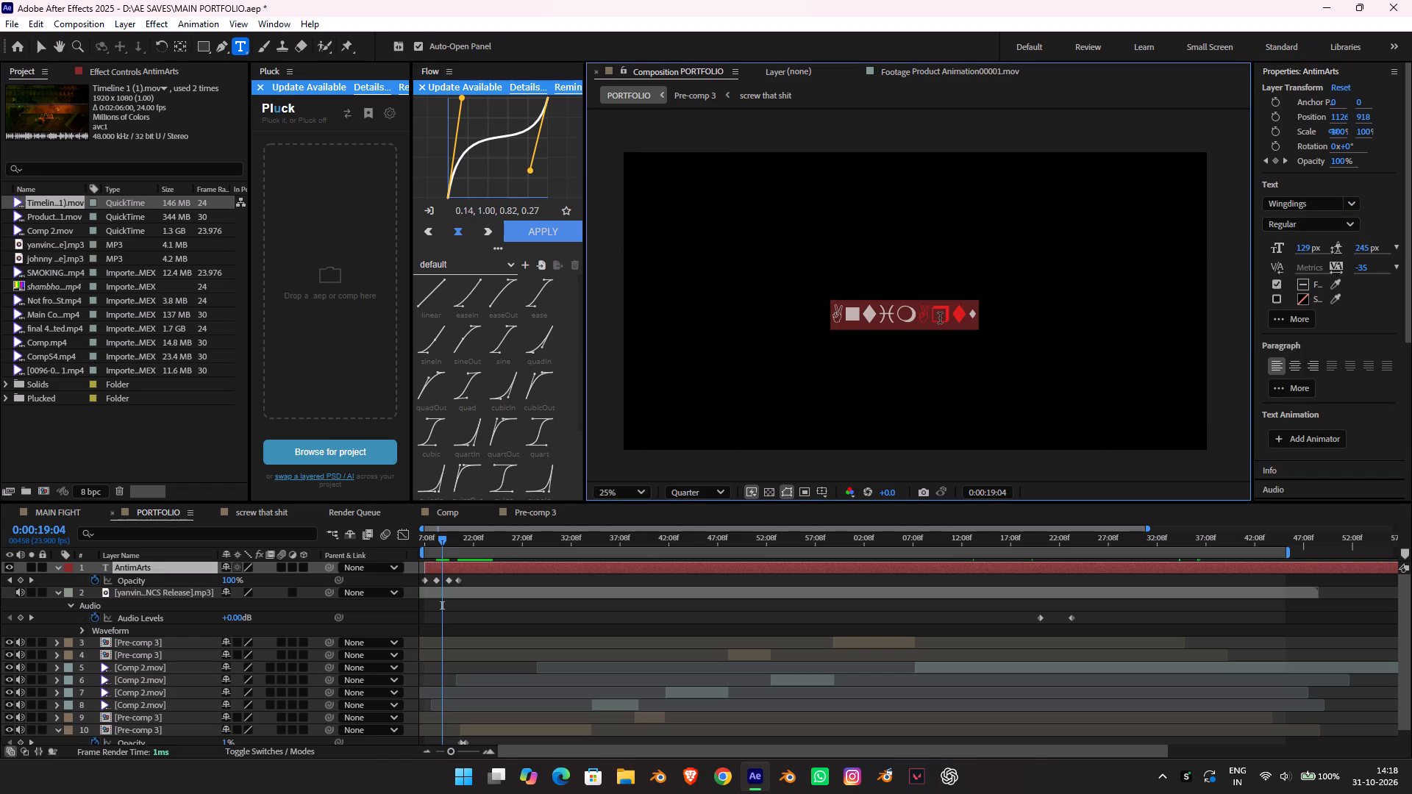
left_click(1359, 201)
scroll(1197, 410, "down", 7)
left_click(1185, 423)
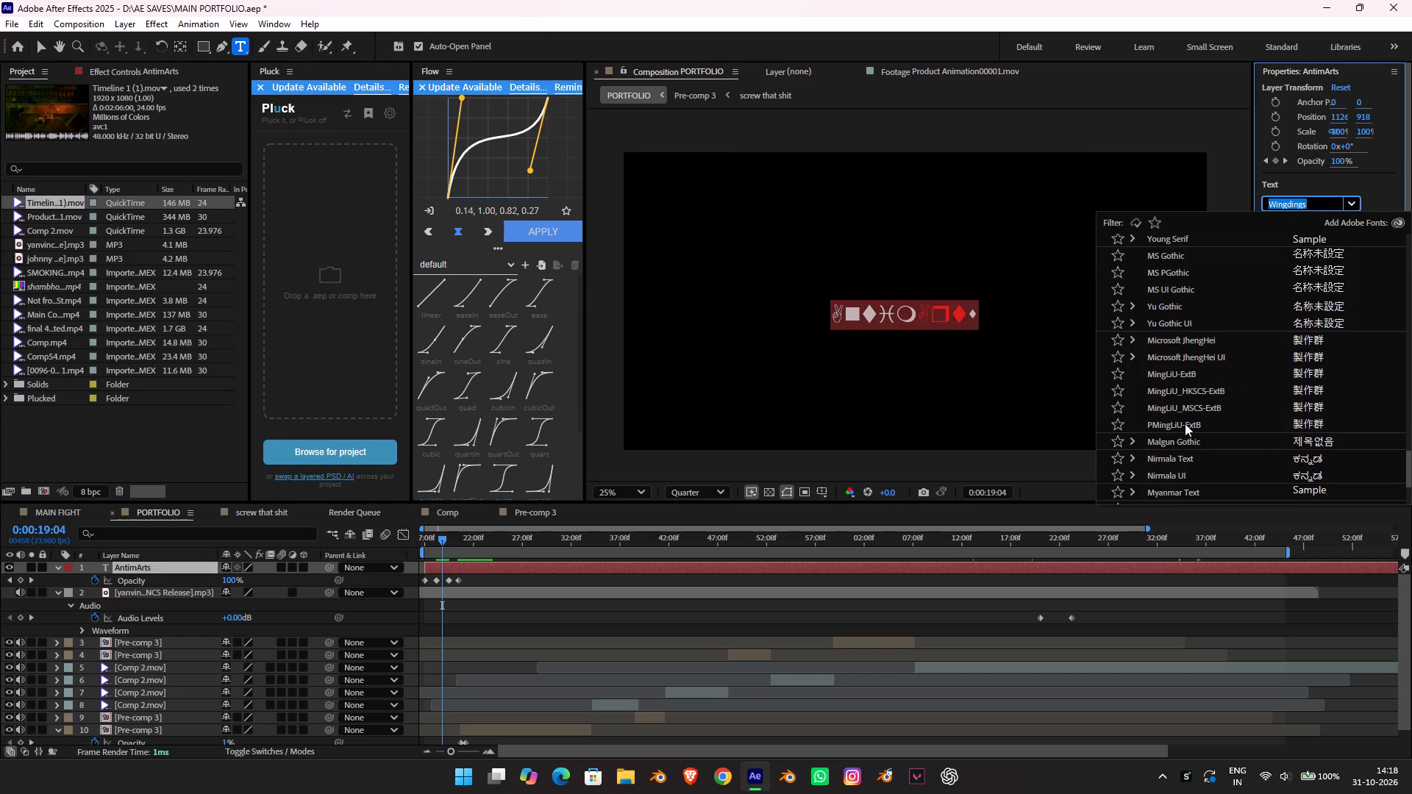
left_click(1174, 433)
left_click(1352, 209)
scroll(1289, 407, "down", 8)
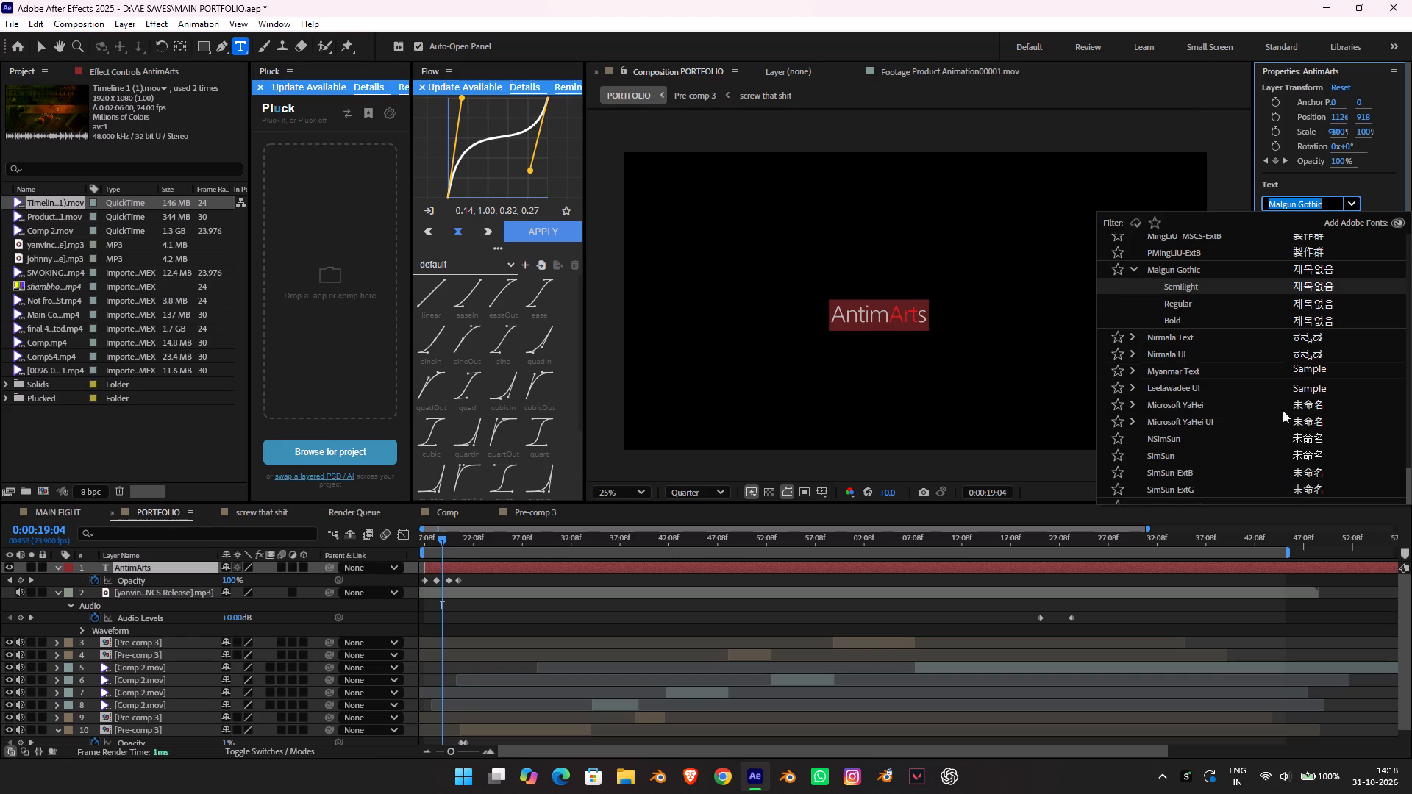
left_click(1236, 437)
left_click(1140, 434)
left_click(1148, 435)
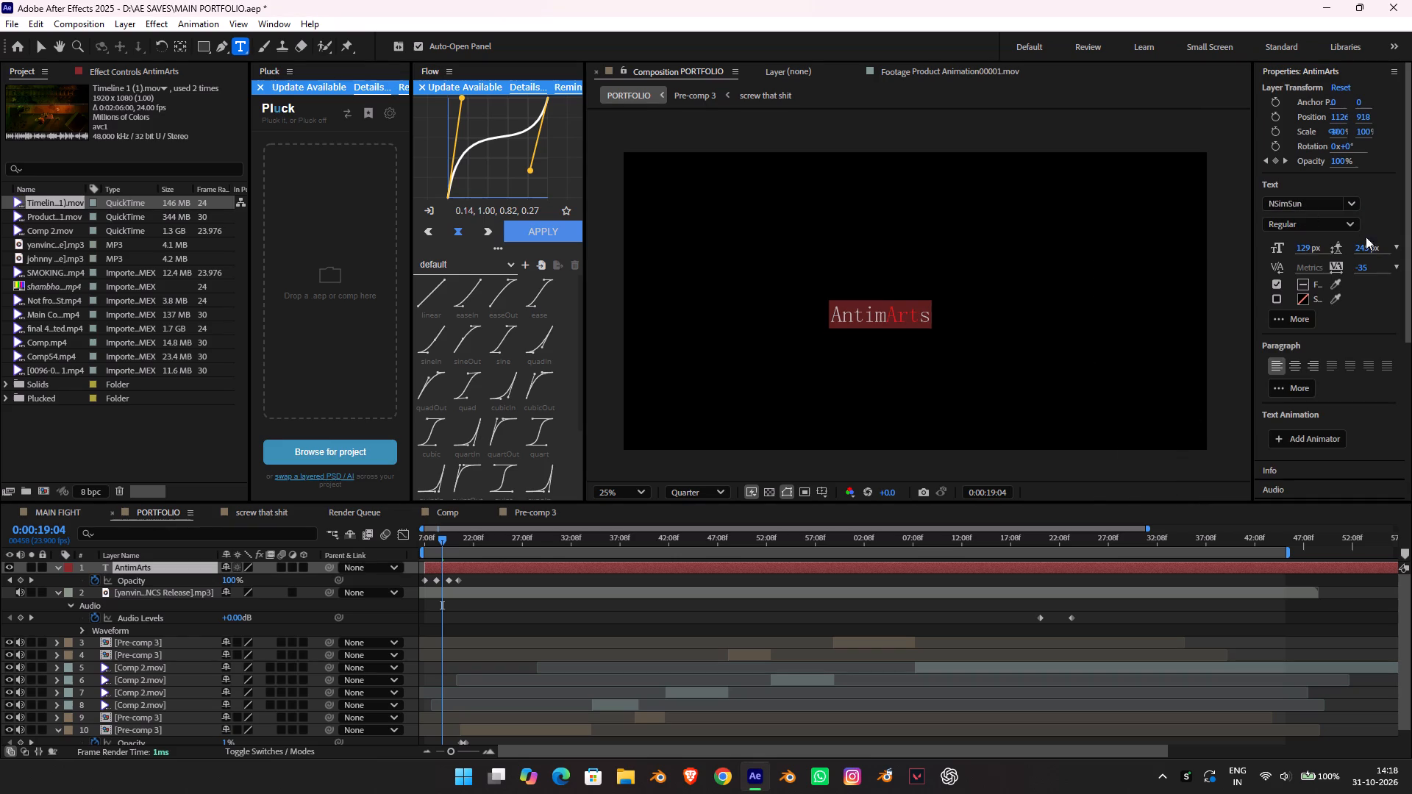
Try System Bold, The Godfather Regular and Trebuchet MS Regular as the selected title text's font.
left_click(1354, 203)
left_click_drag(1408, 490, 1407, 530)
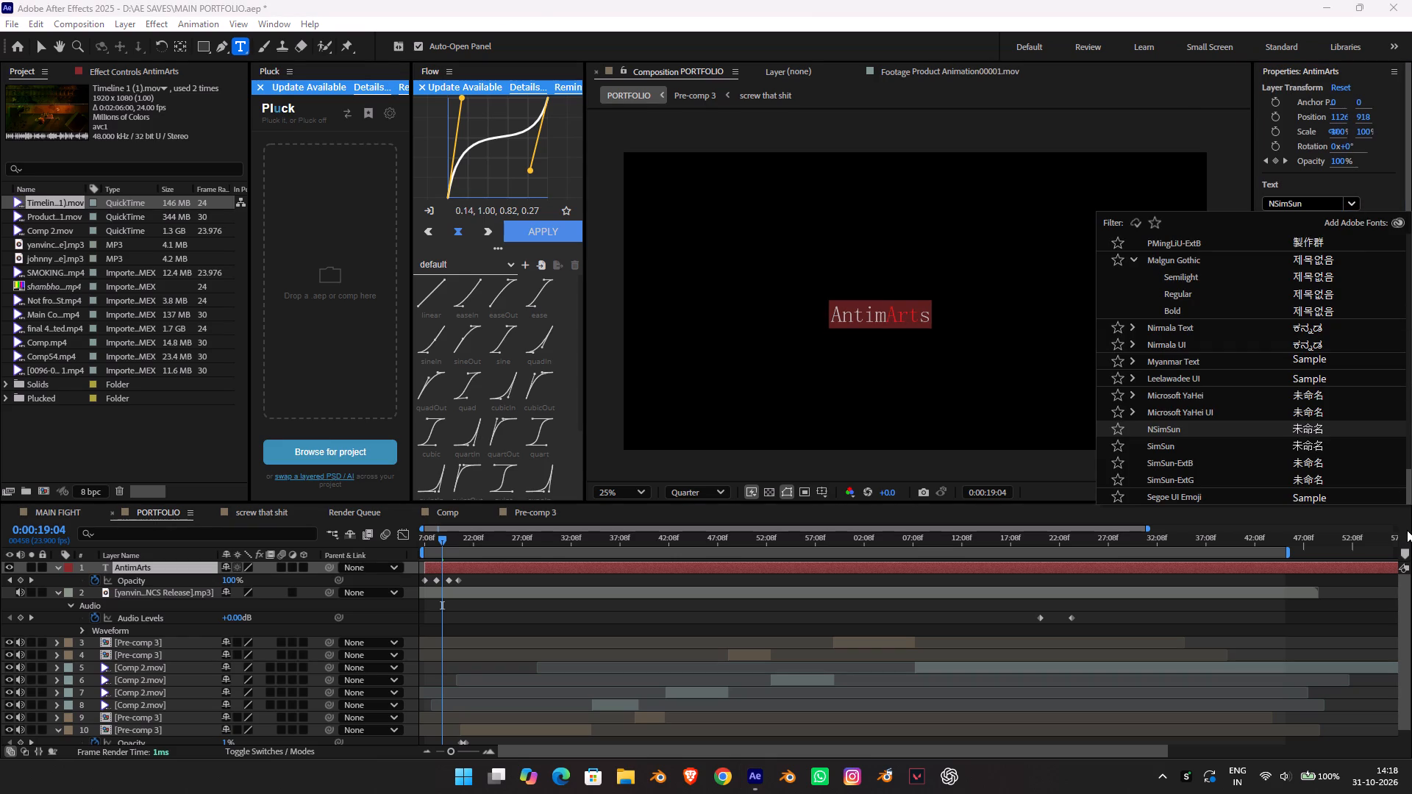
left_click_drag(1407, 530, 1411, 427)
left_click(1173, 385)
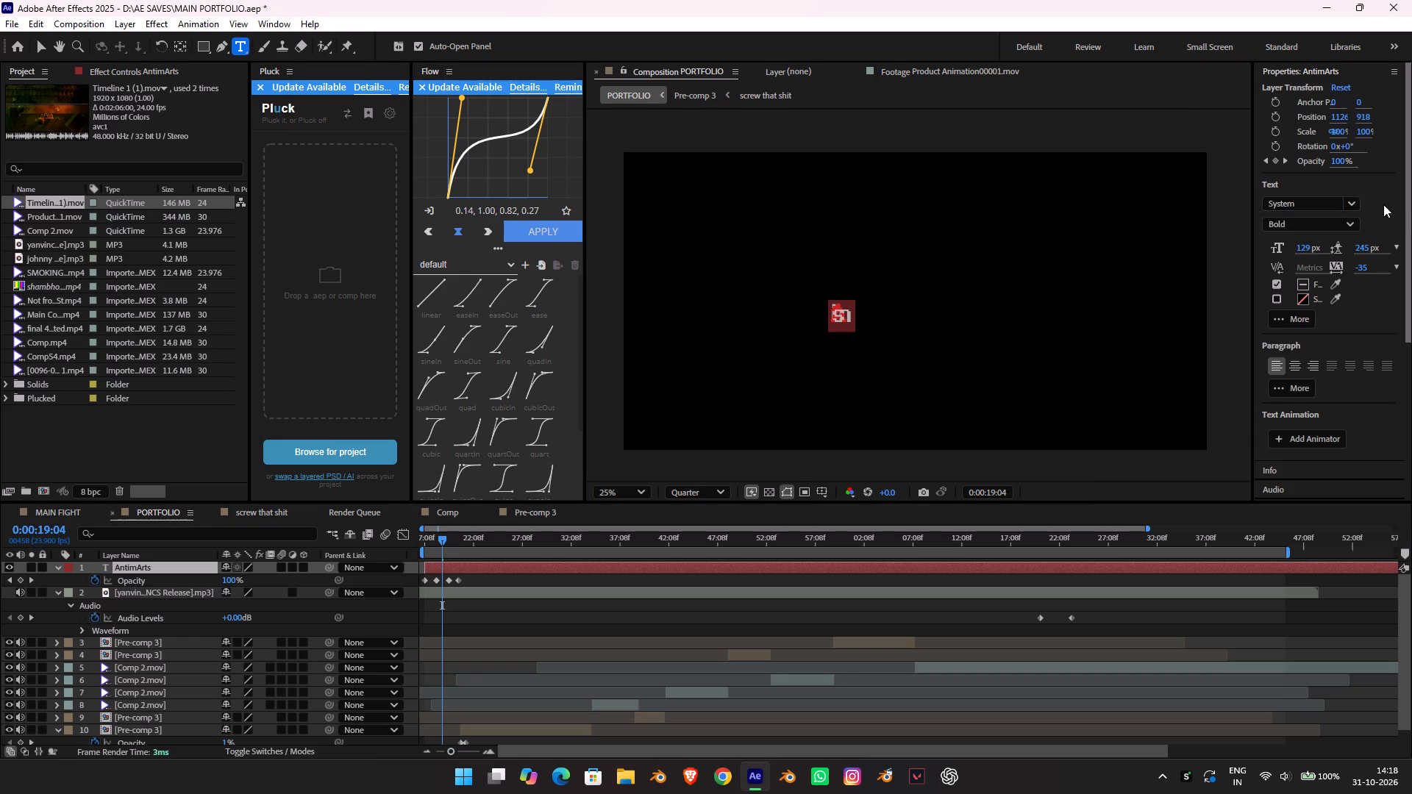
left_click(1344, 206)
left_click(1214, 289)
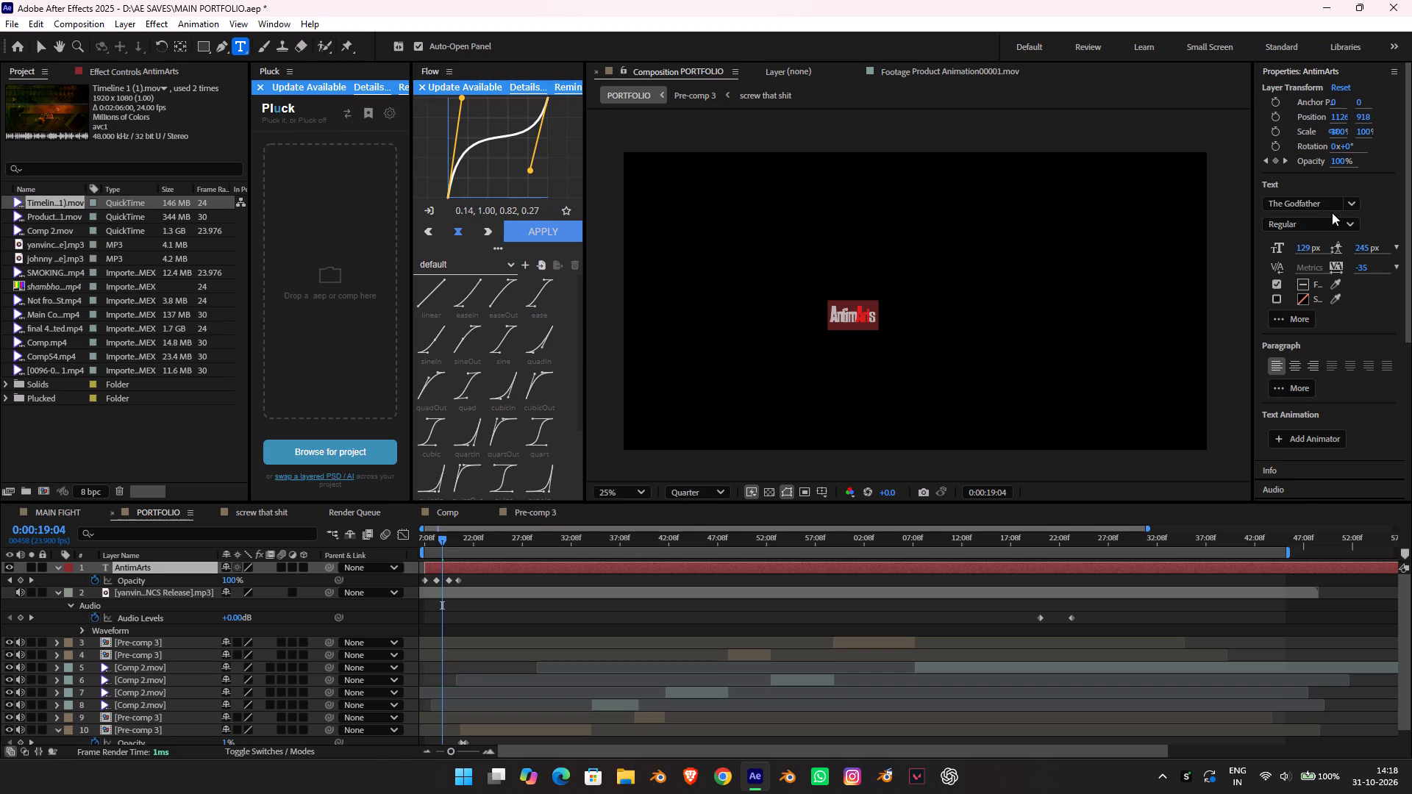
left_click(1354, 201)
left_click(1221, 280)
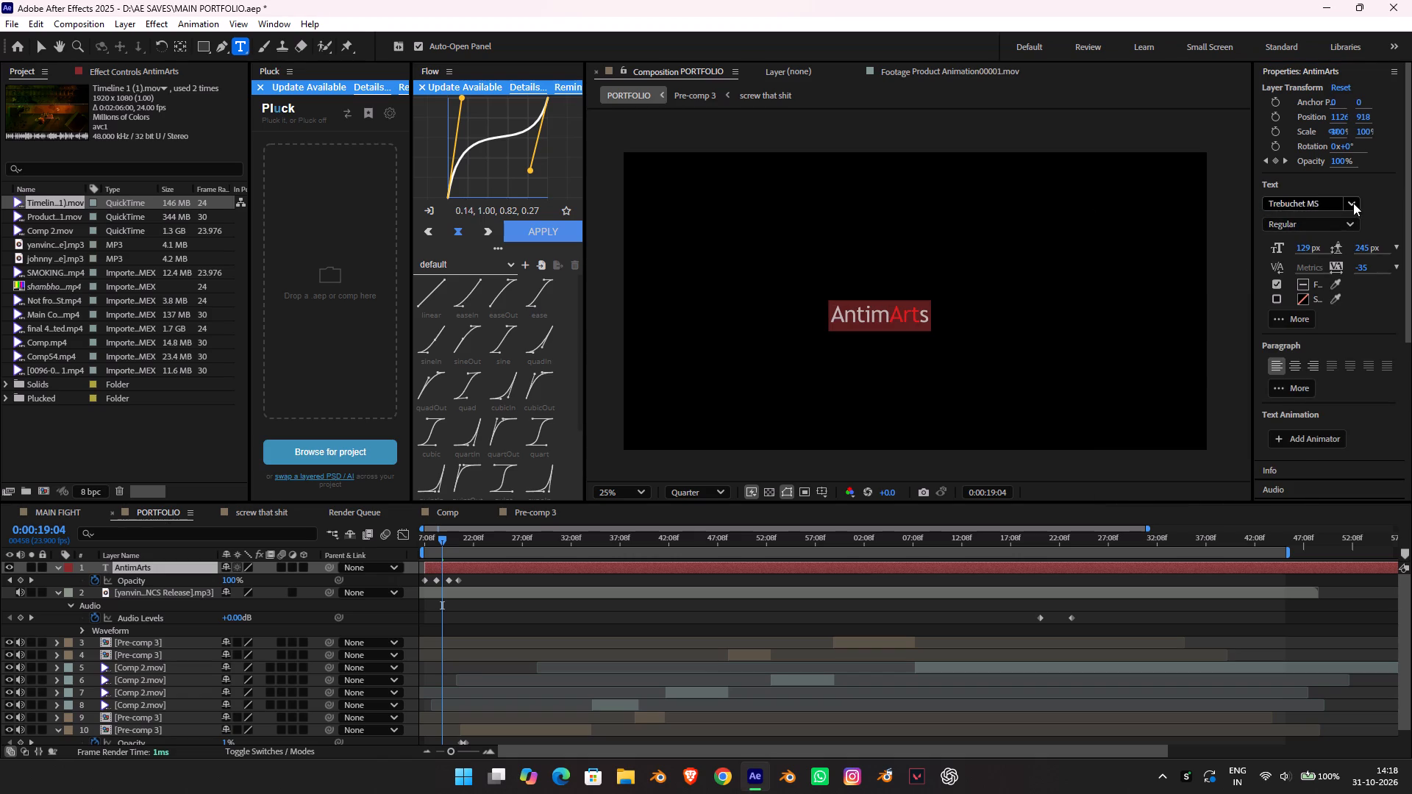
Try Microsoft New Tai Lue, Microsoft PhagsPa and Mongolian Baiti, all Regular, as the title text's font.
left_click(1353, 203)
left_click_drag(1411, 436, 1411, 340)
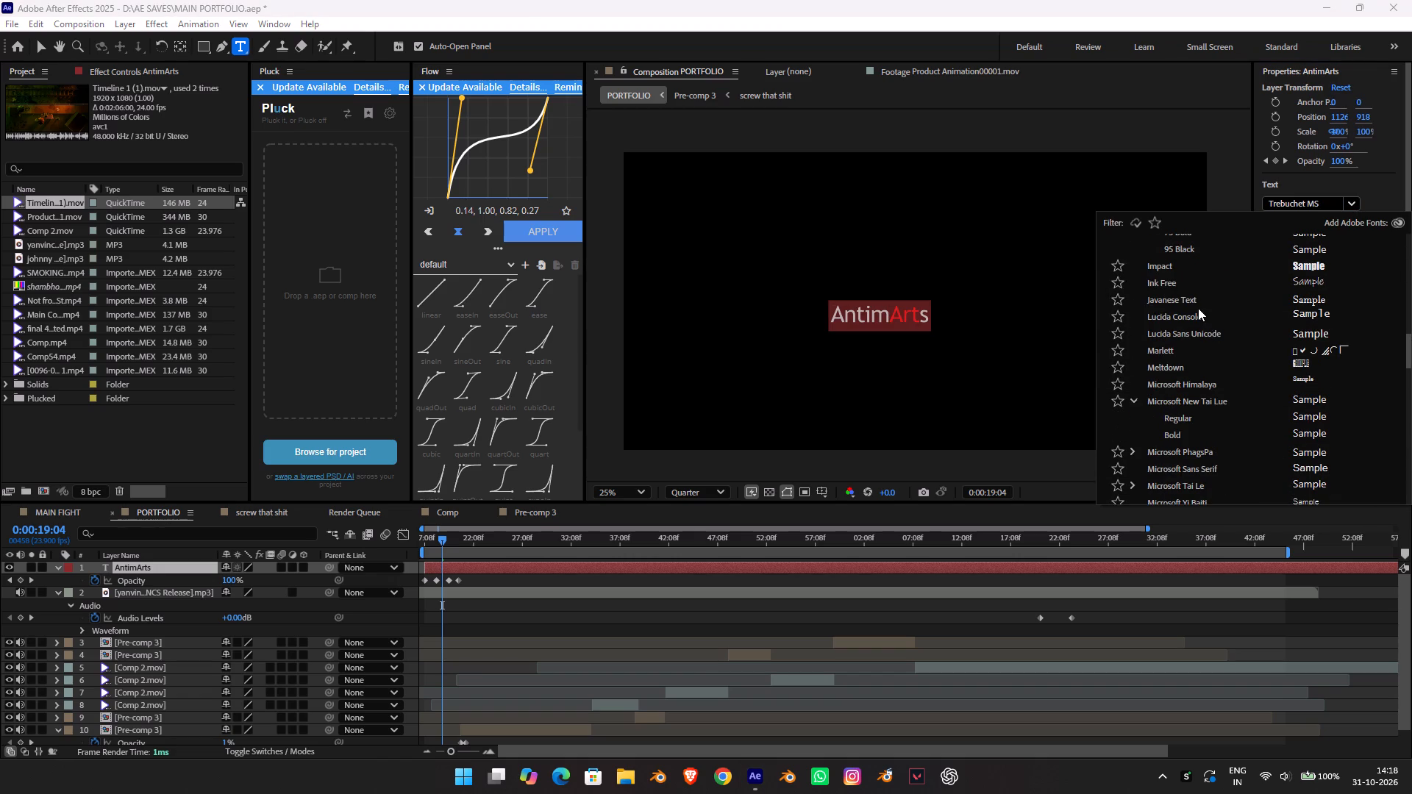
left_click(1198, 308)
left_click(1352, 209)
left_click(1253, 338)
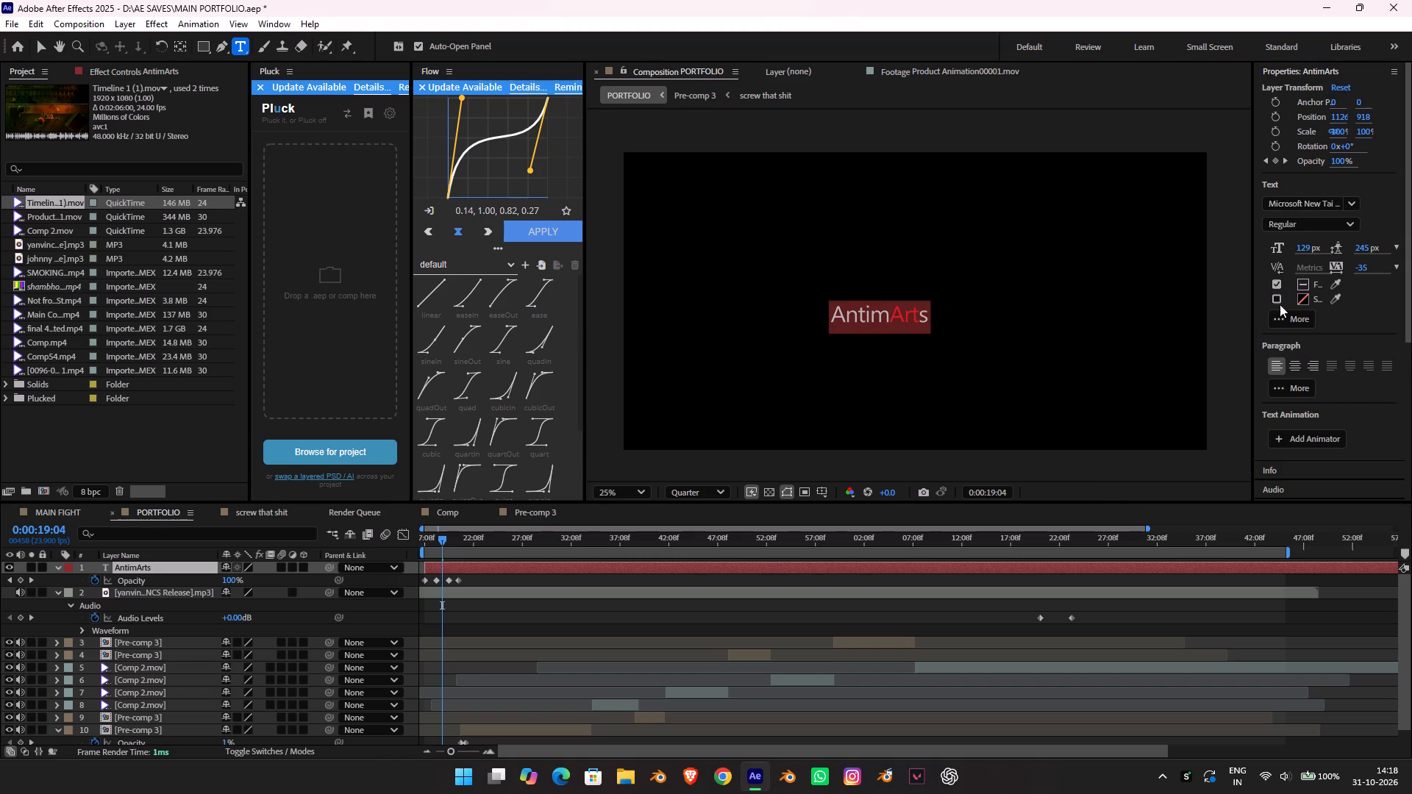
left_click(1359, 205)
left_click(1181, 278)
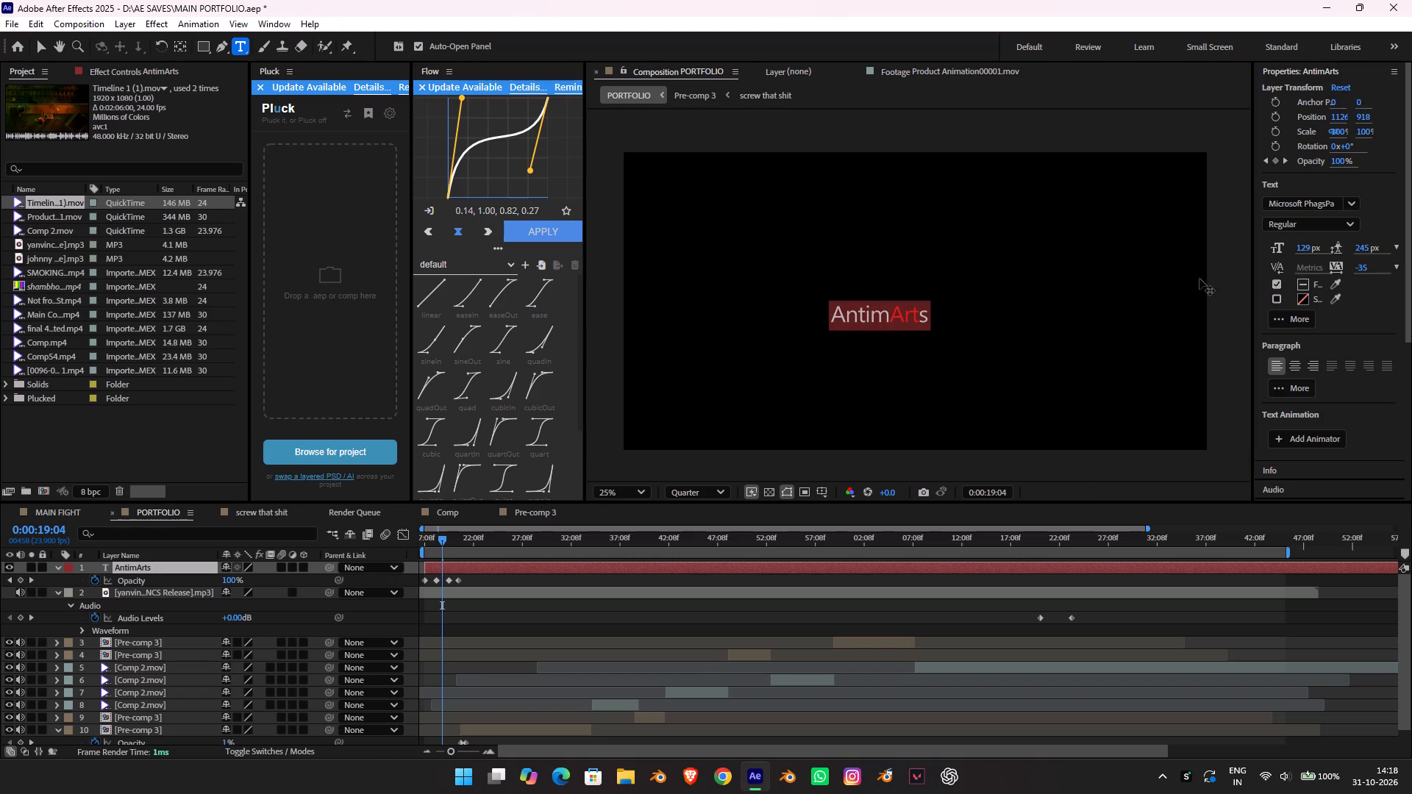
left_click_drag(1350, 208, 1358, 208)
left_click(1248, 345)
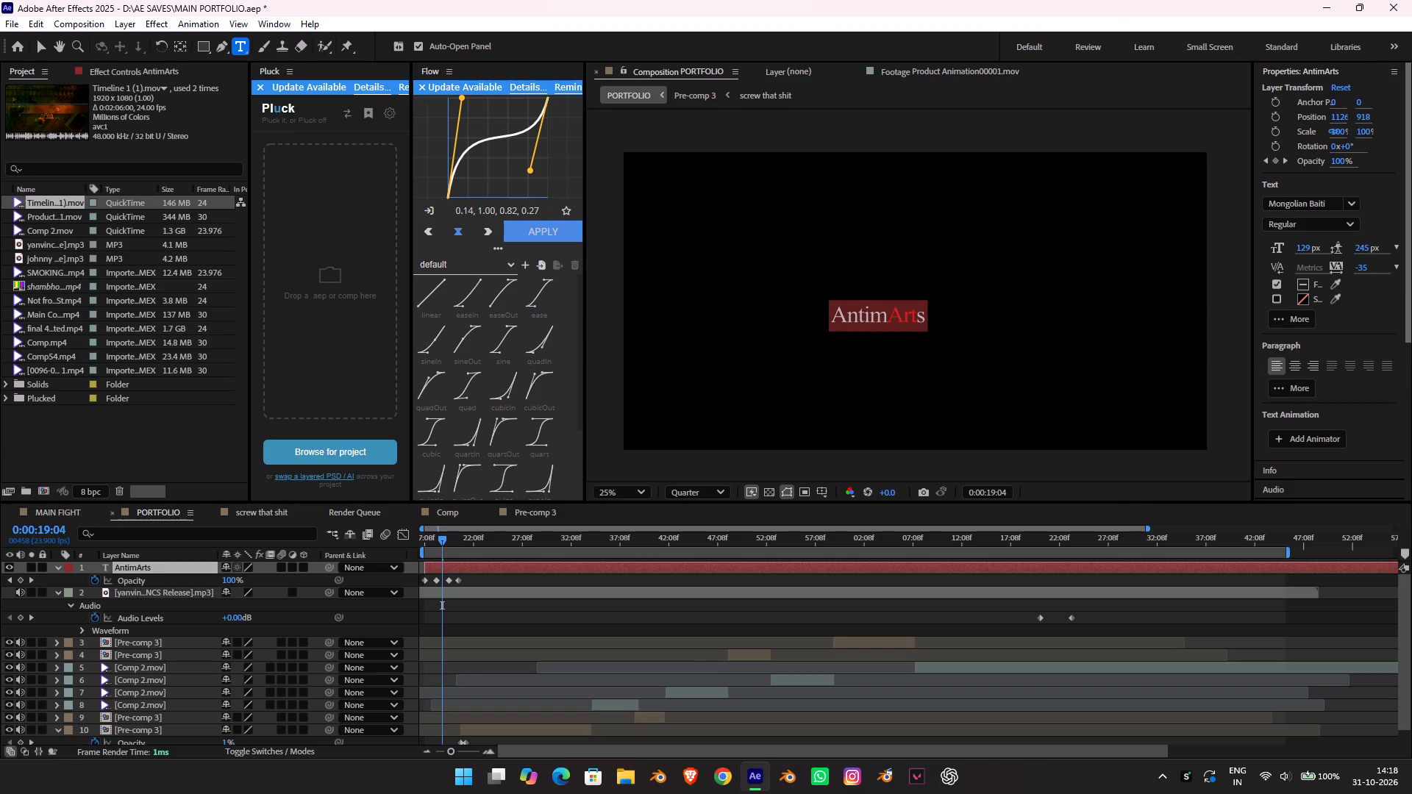
Set the whole title text's font to Cascadia Mono ExtraLight, leave text editing and select the AntimArts layer.
left_click(1349, 206)
left_click_drag(1408, 405, 1408, 402)
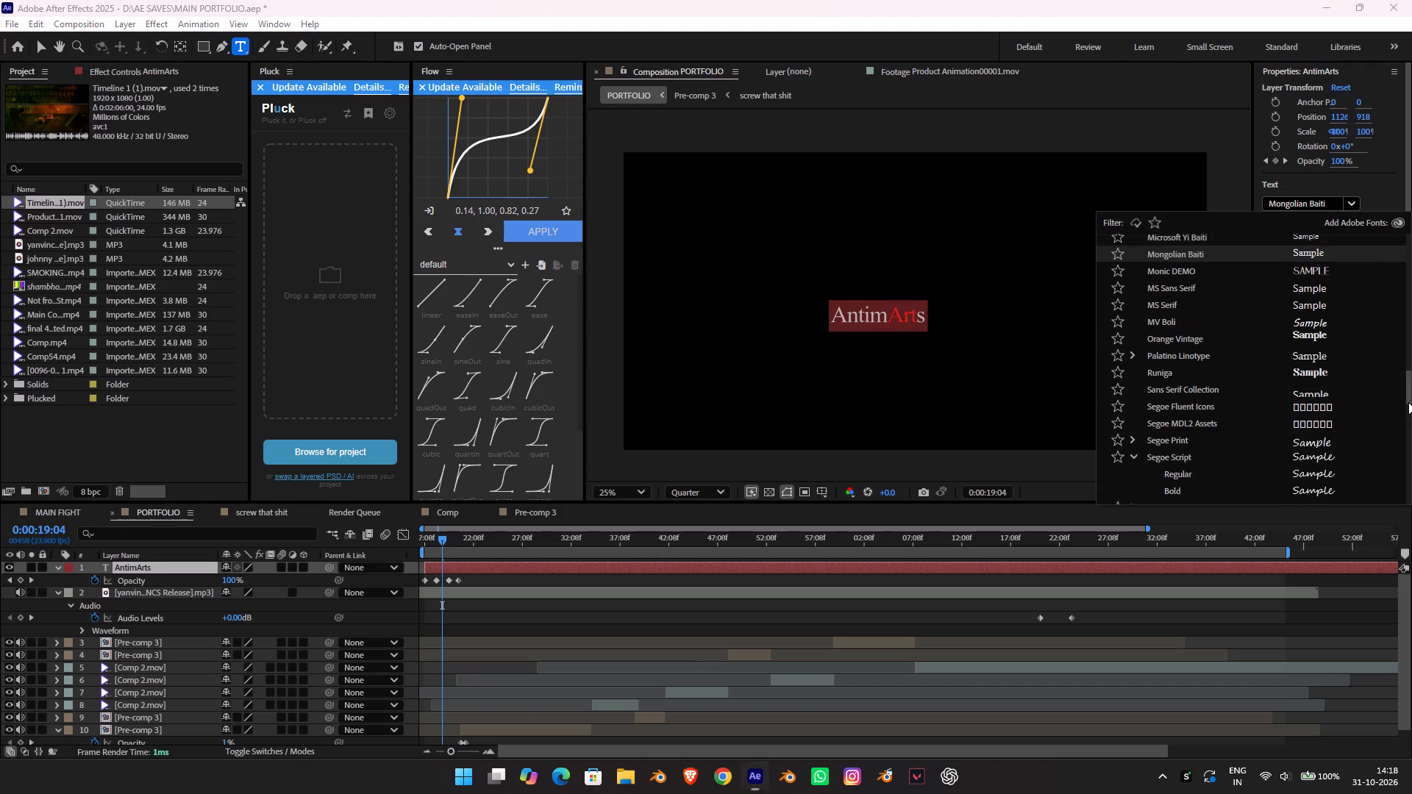
left_click_drag(1408, 402, 1408, 312)
left_click(1180, 302)
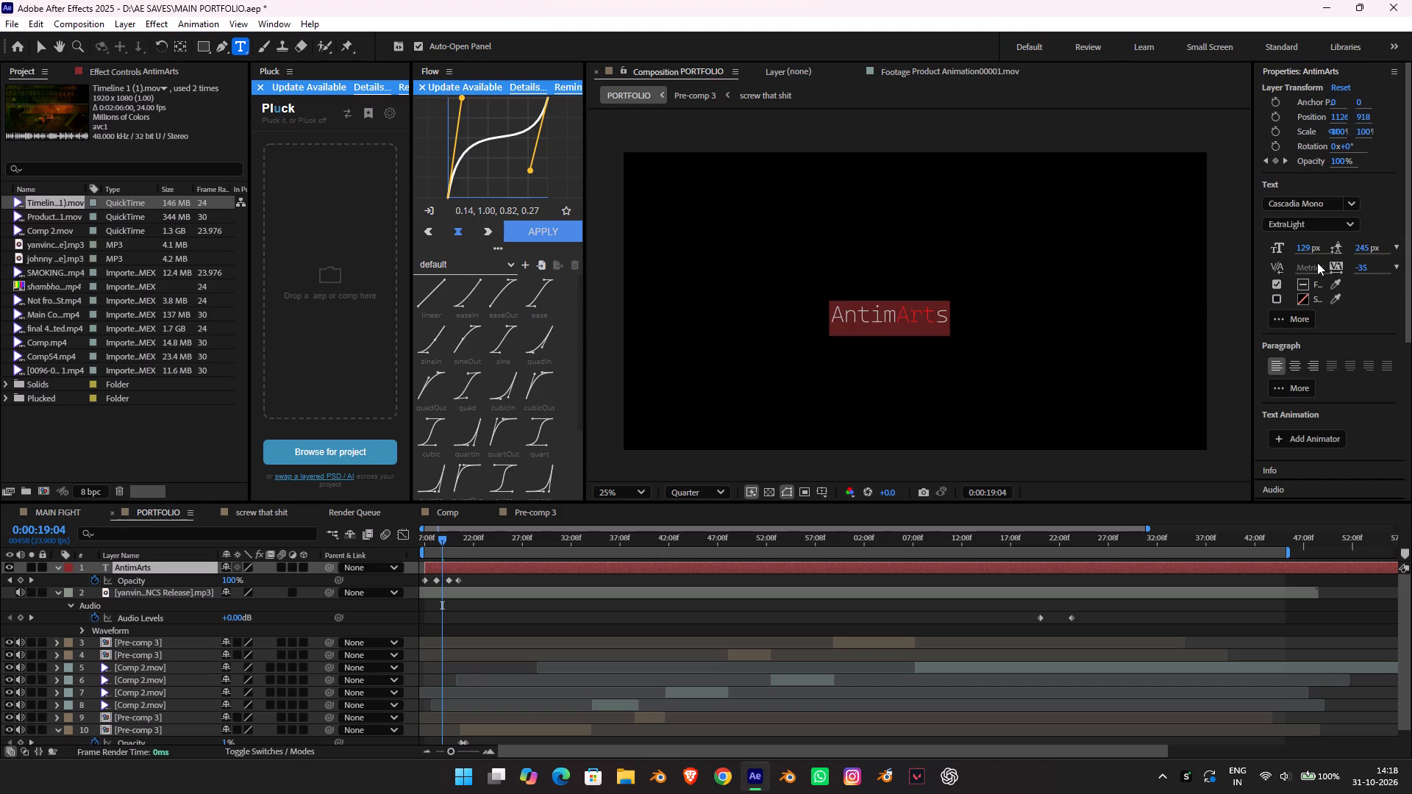
left_click(1359, 207)
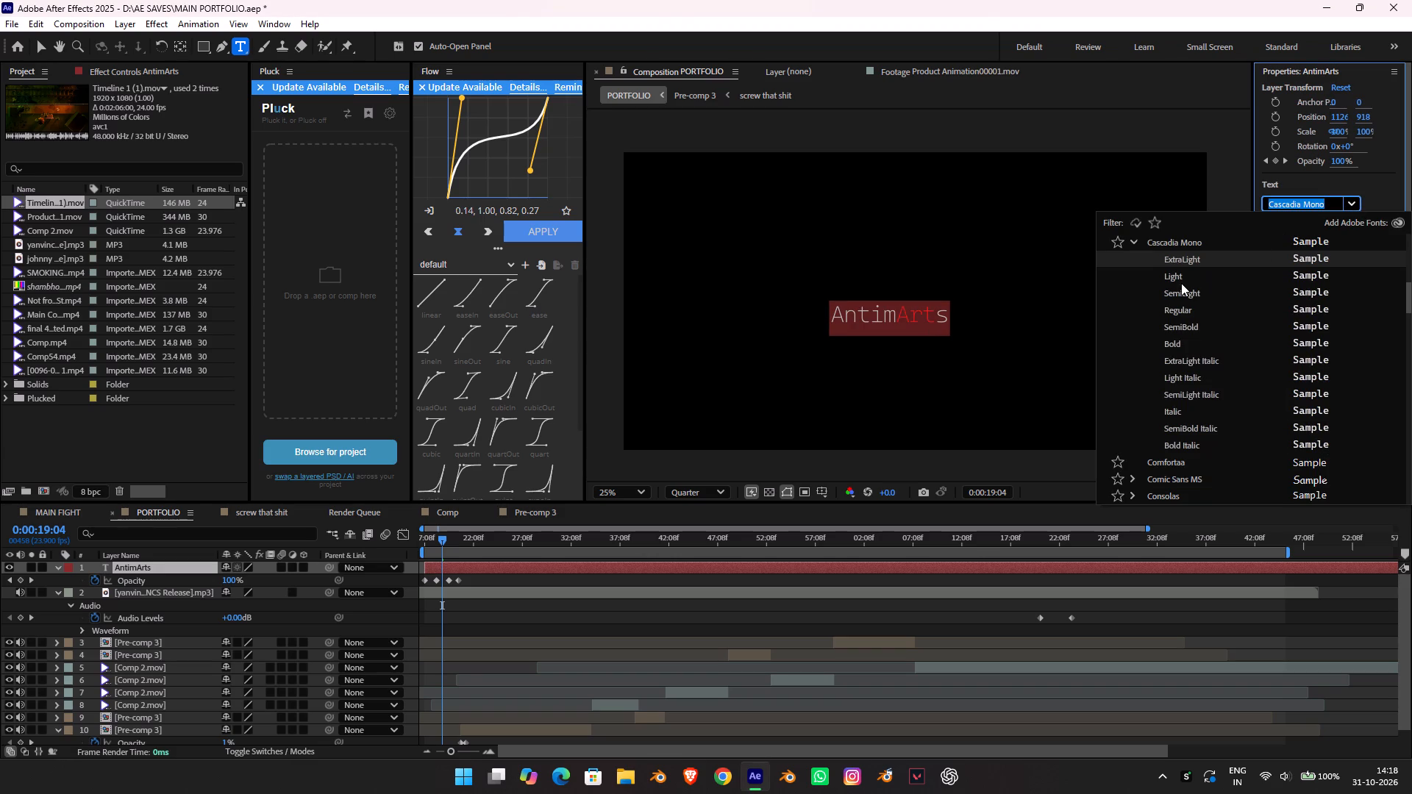
scroll(1185, 284, "up", 8)
left_click(1177, 275)
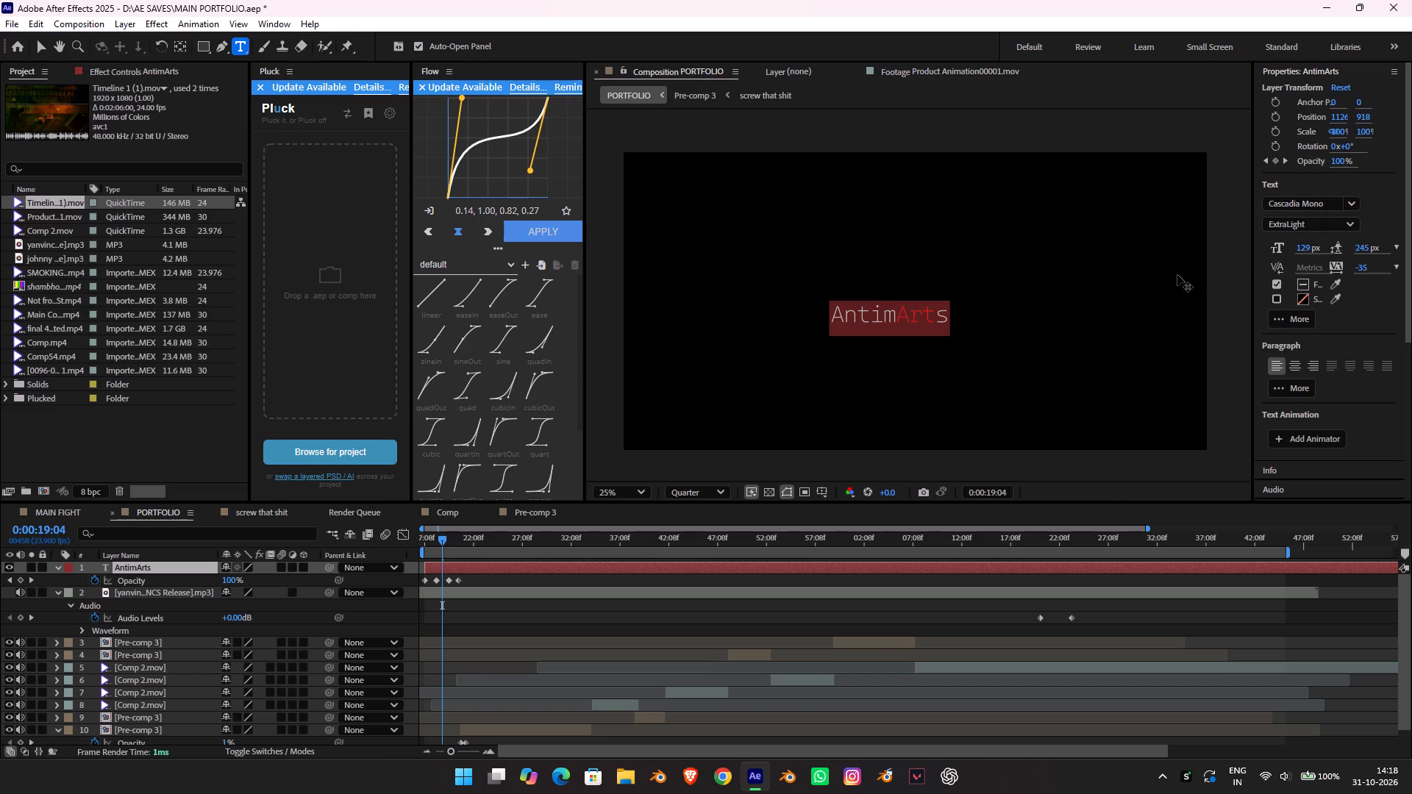
left_click(576, 634)
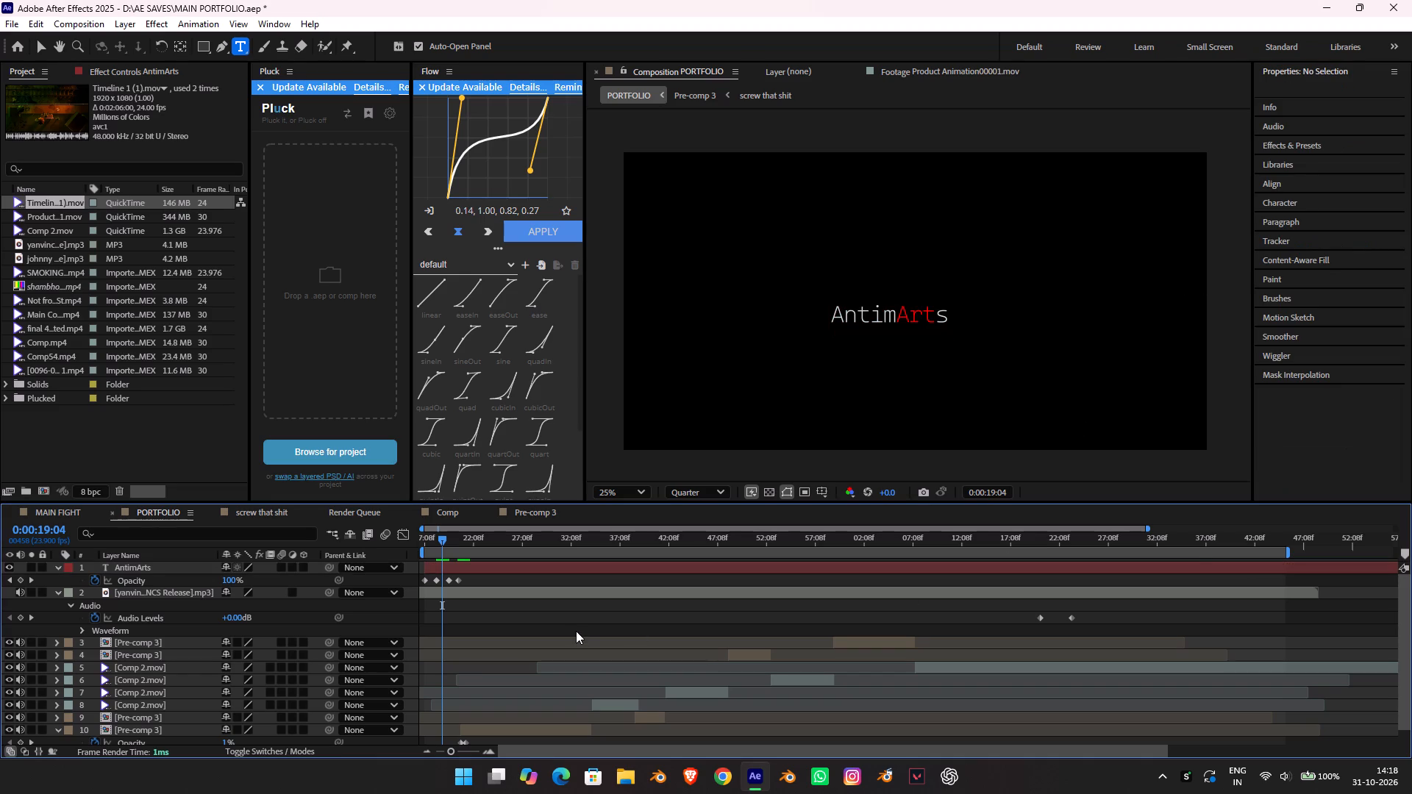
left_click(482, 571)
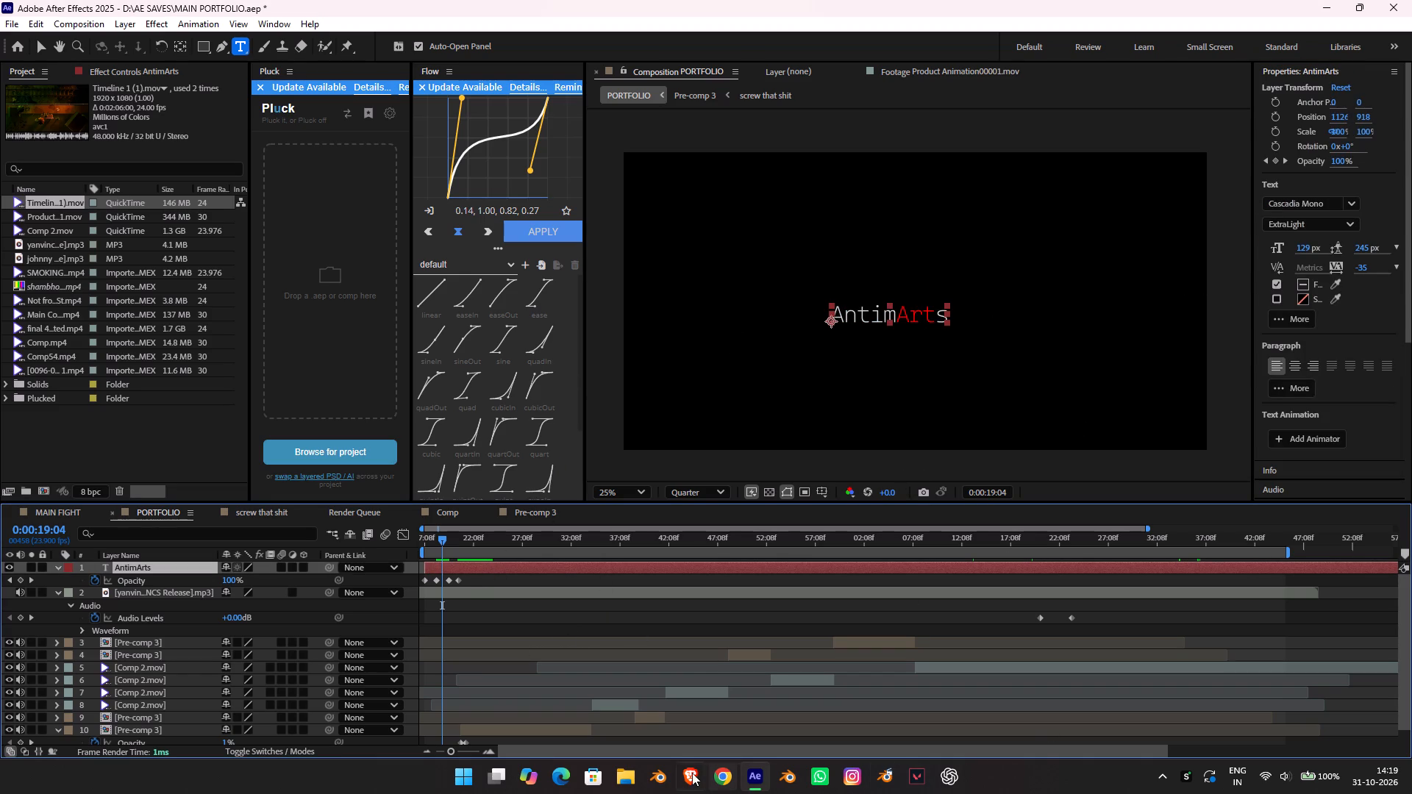
Switch to the Brave browser, search the web for fonts and open the 1001 Fonts site from the results.
left_click(691, 773)
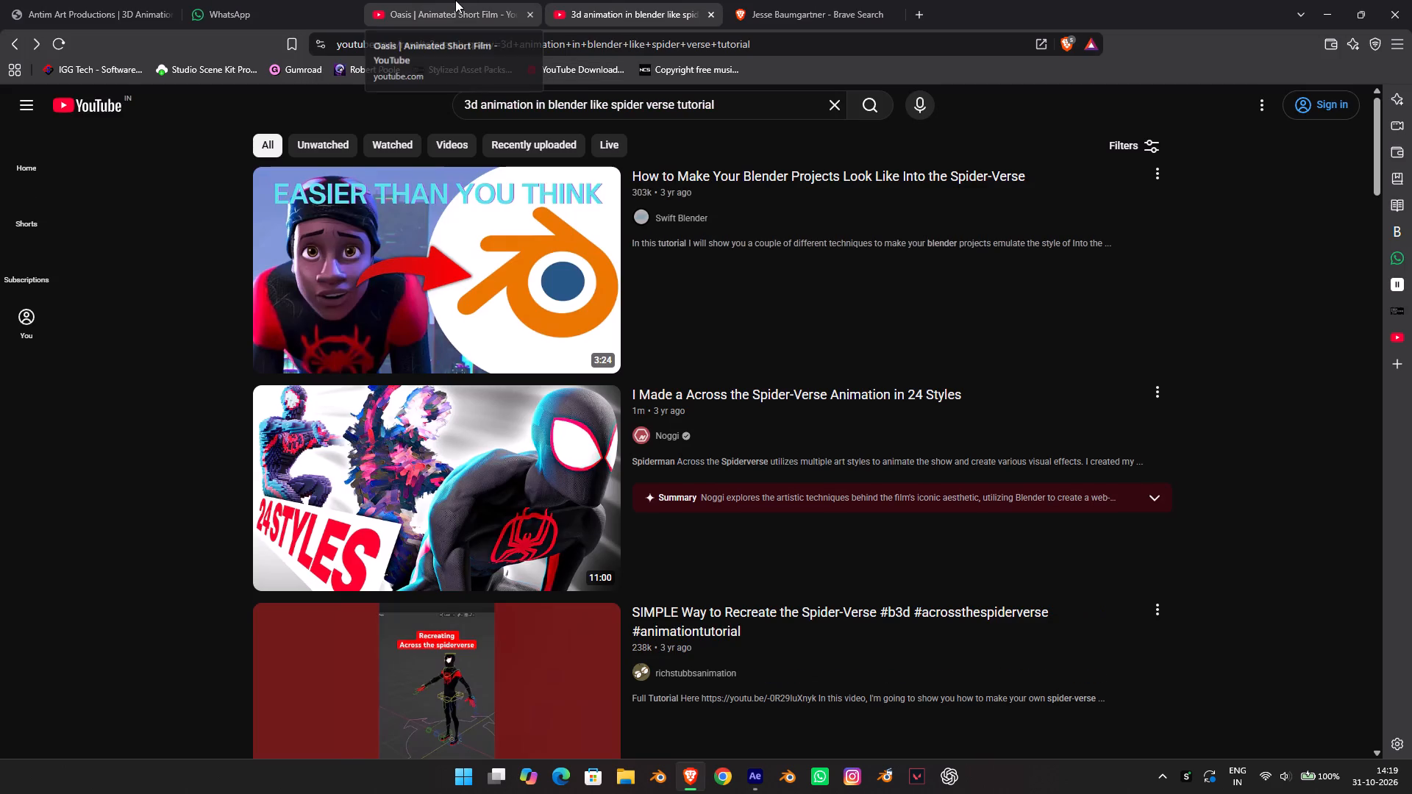
left_click(796, 0)
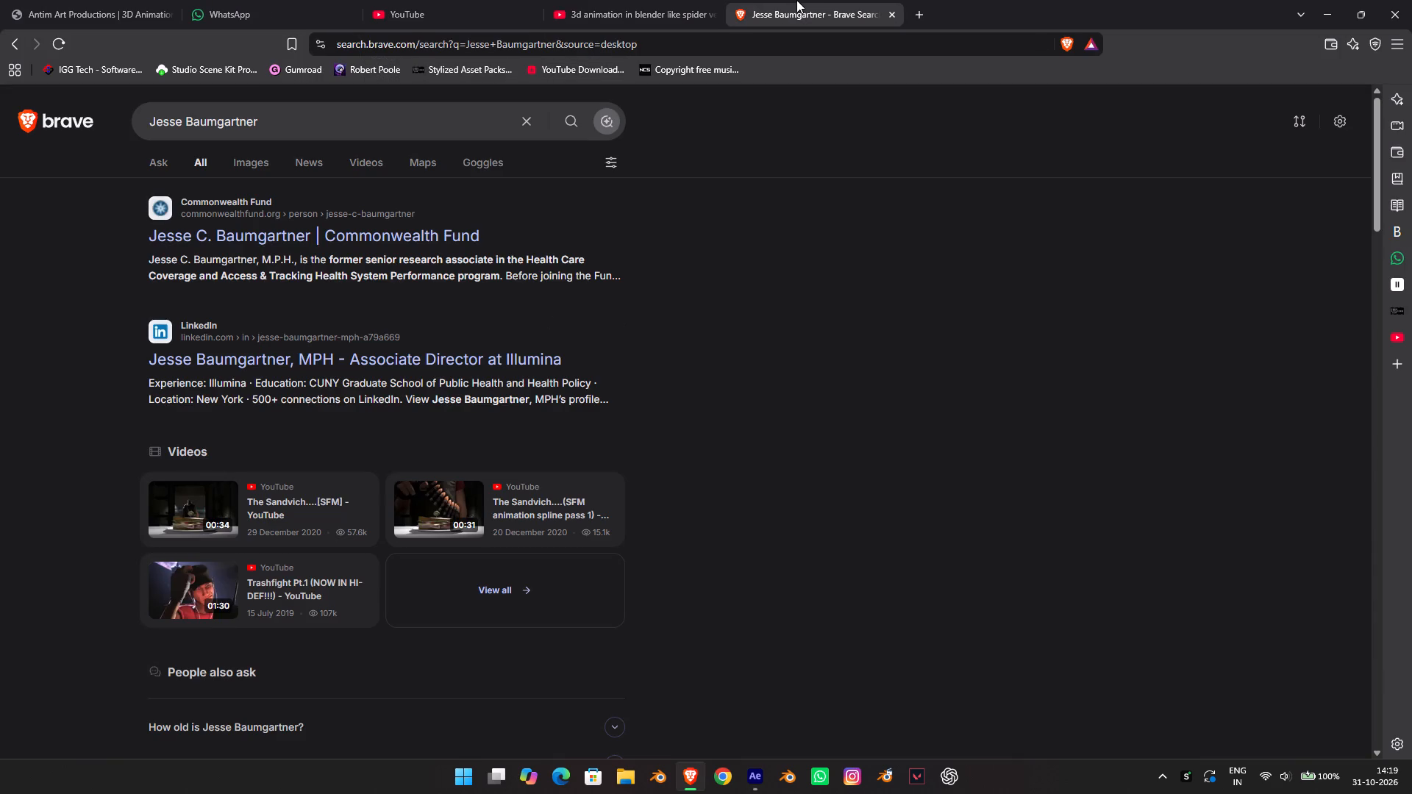
left_click(331, 47)
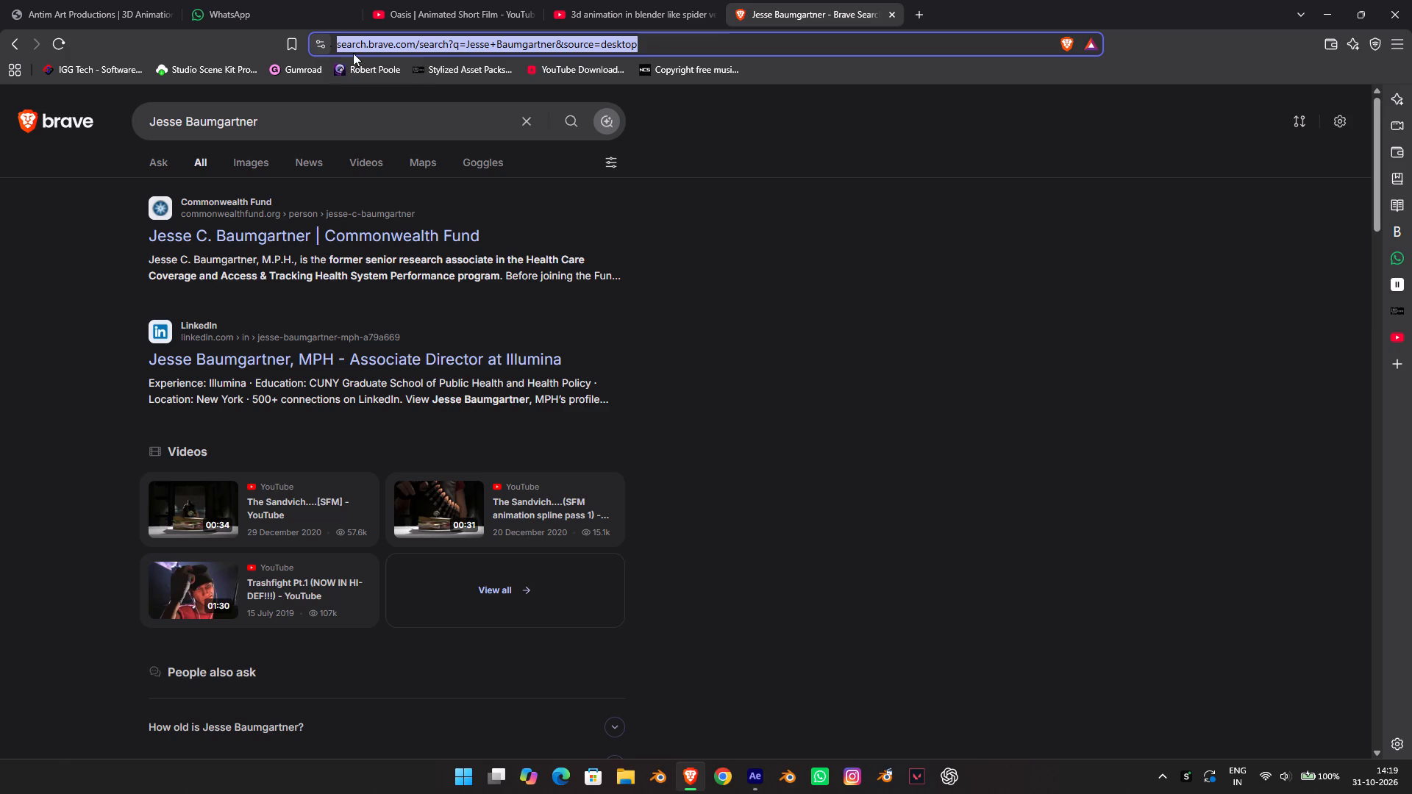
type("fonts")
key("Return")
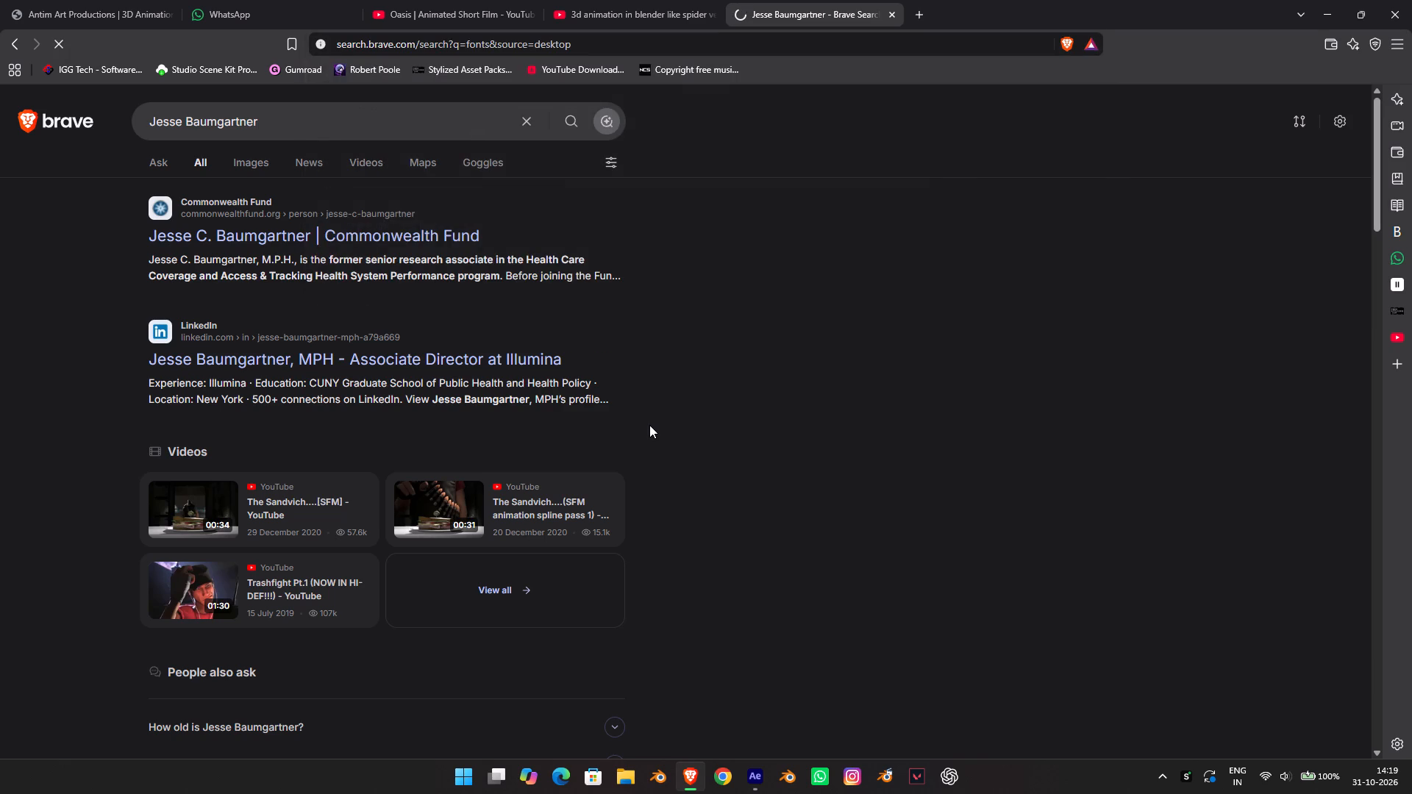
left_click(351, 351)
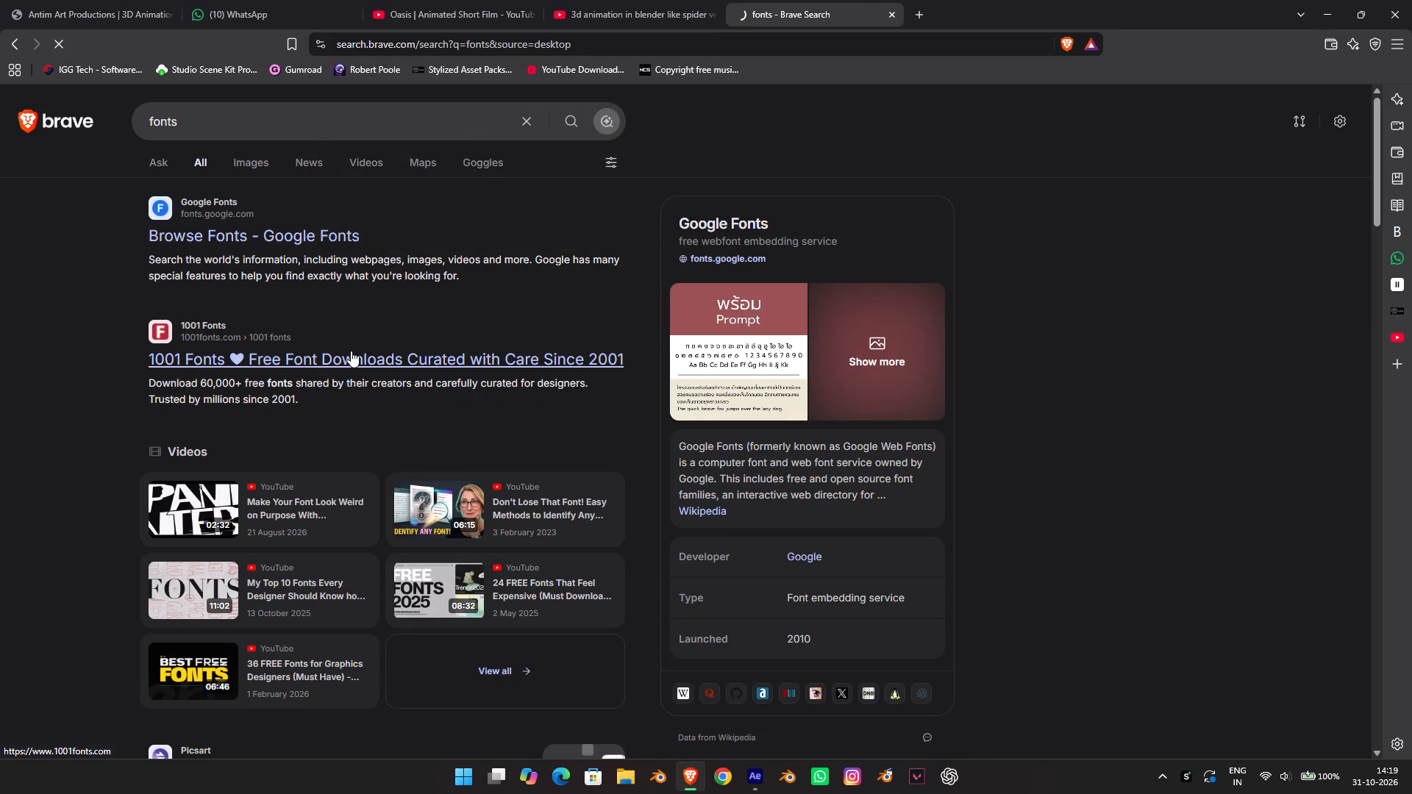
Look through the fonts on the first two pages of the 1001 Fonts listing for a title font.
scroll(351, 351, "down", 5)
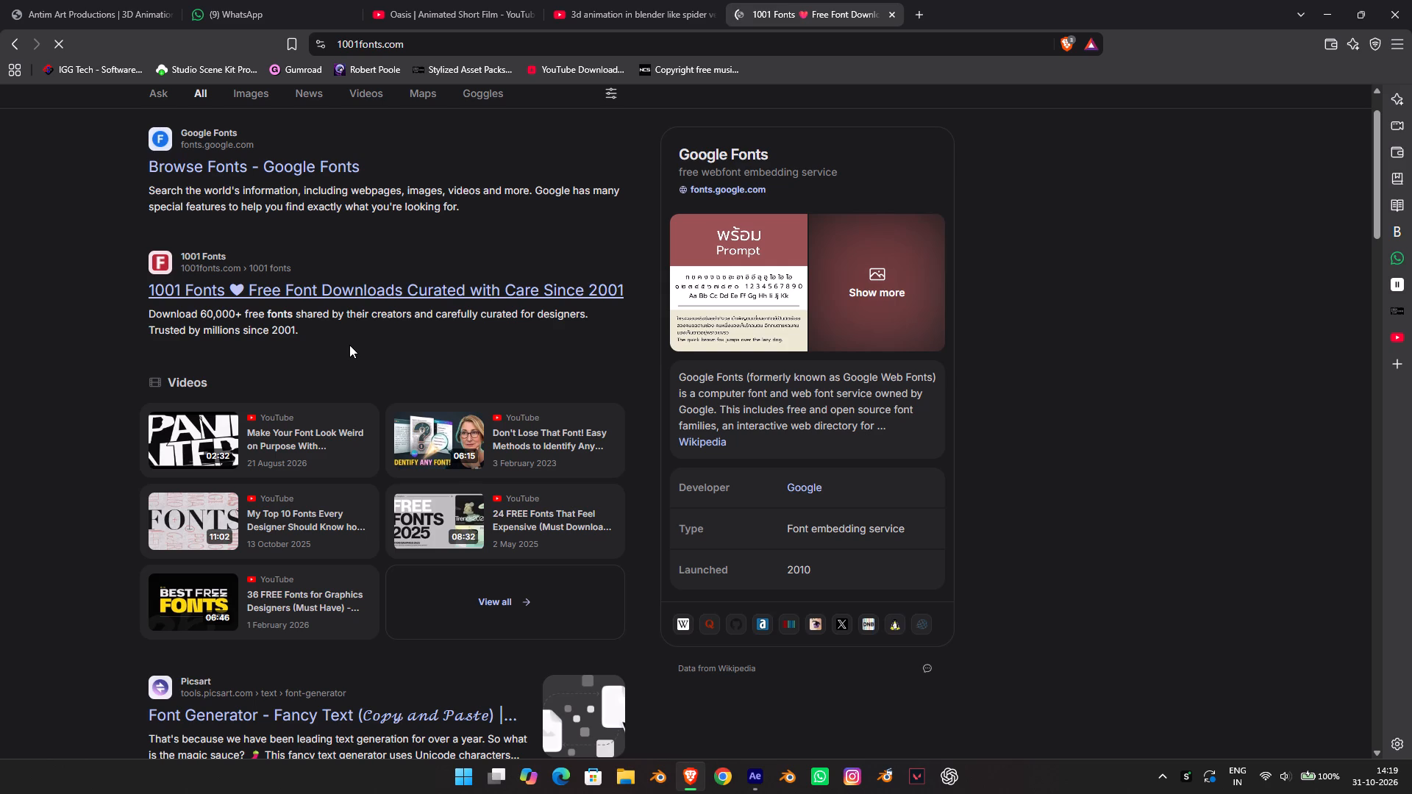
scroll(349, 345, "down", 3)
scroll(268, 353, "down", 8)
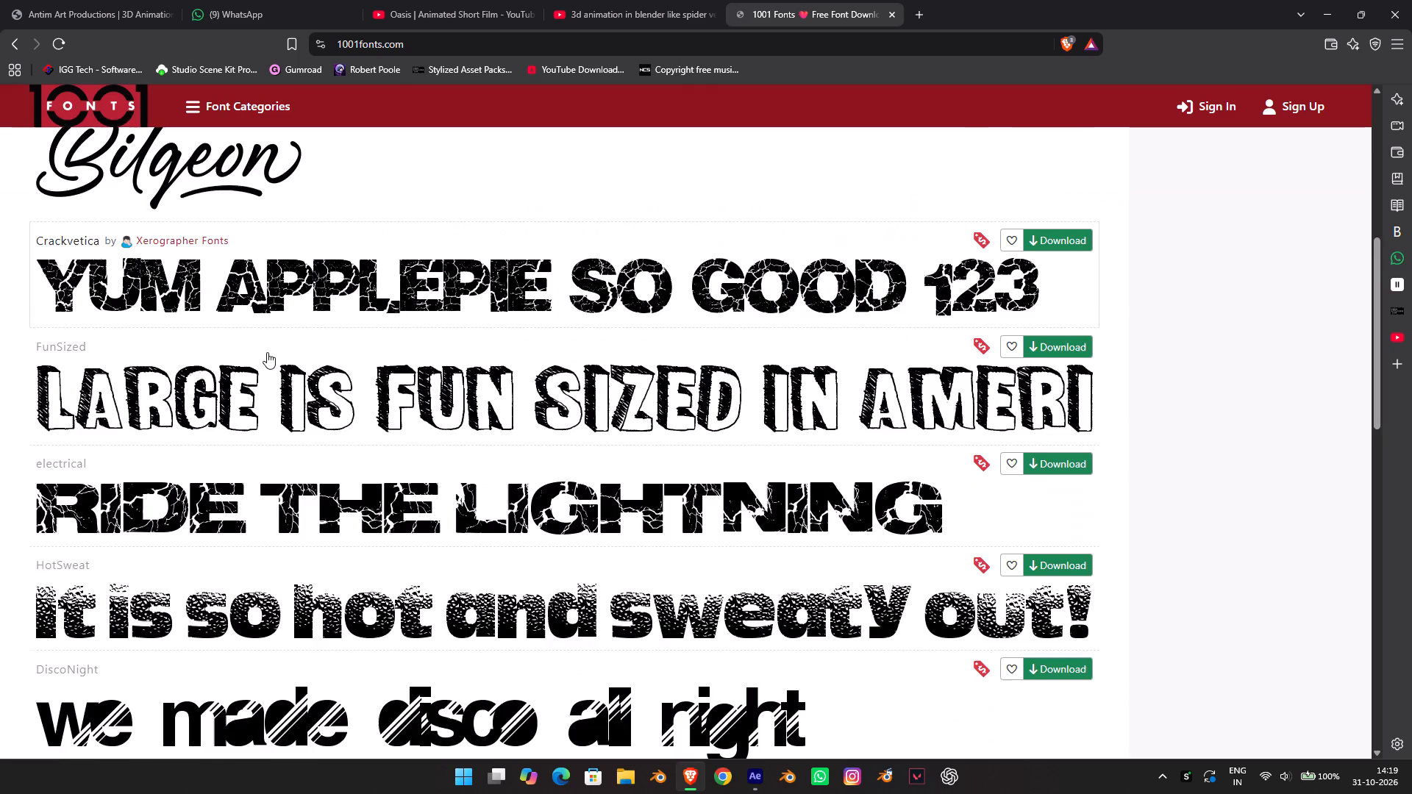
scroll(262, 346, "down", 12)
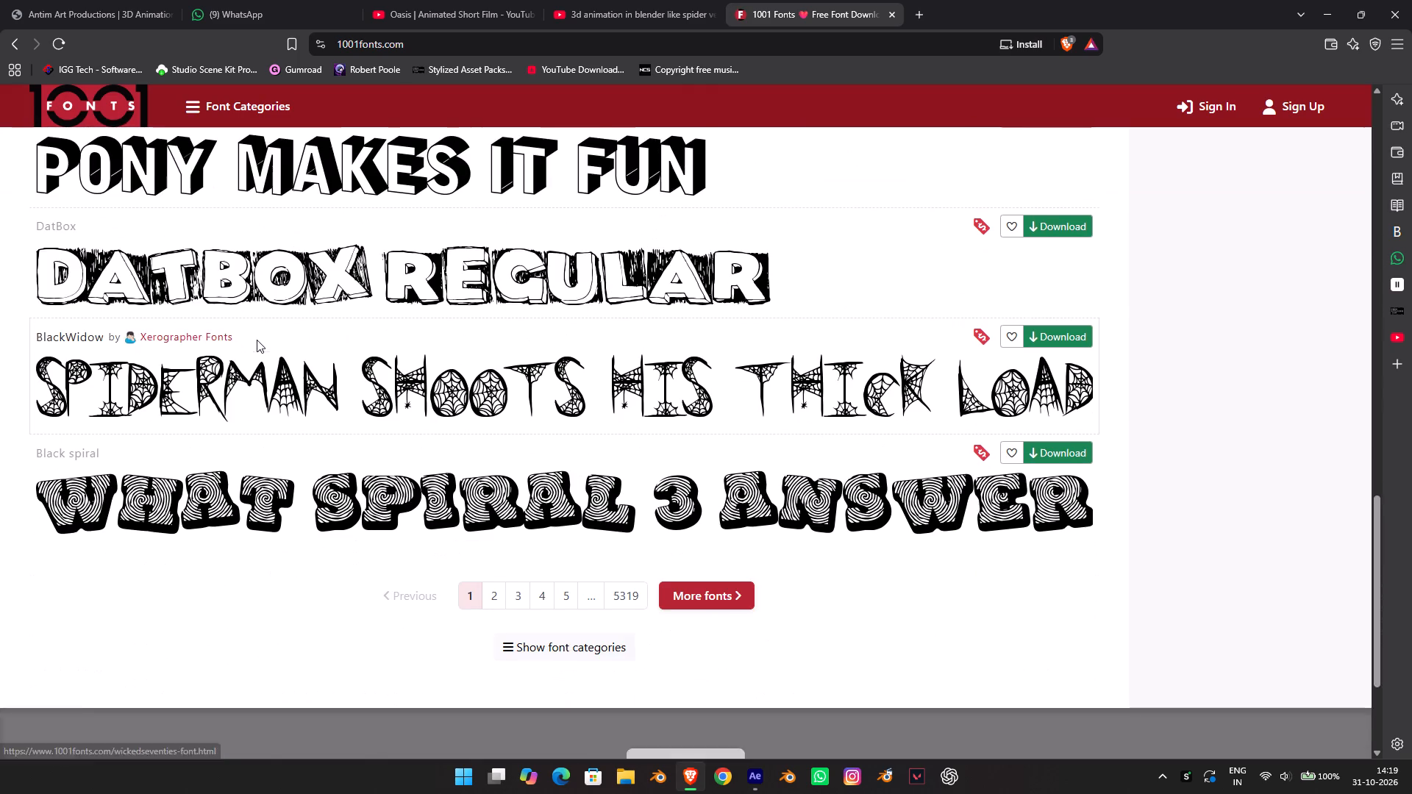
scroll(257, 340, "down", 1)
left_click(696, 452)
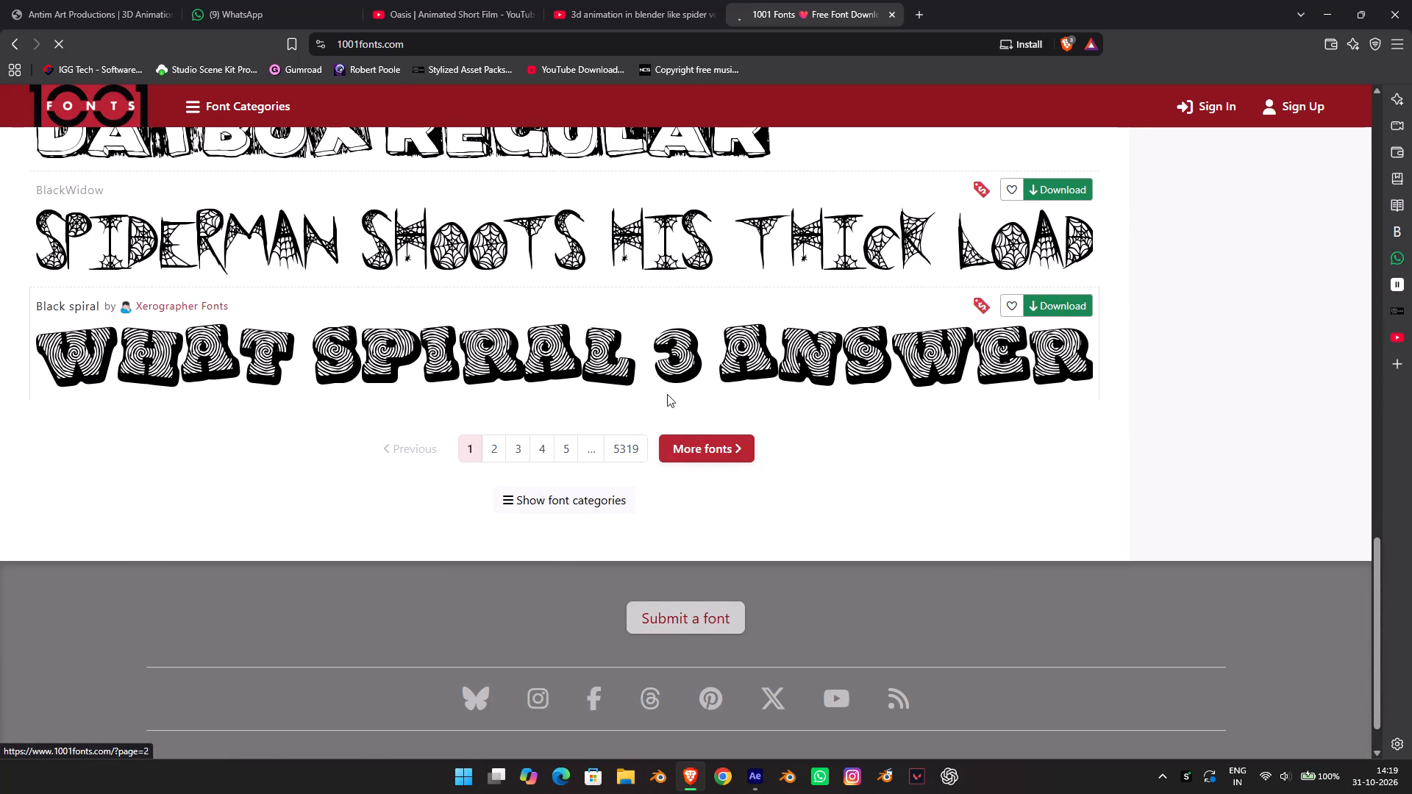
scroll(2, 245, "down", 5)
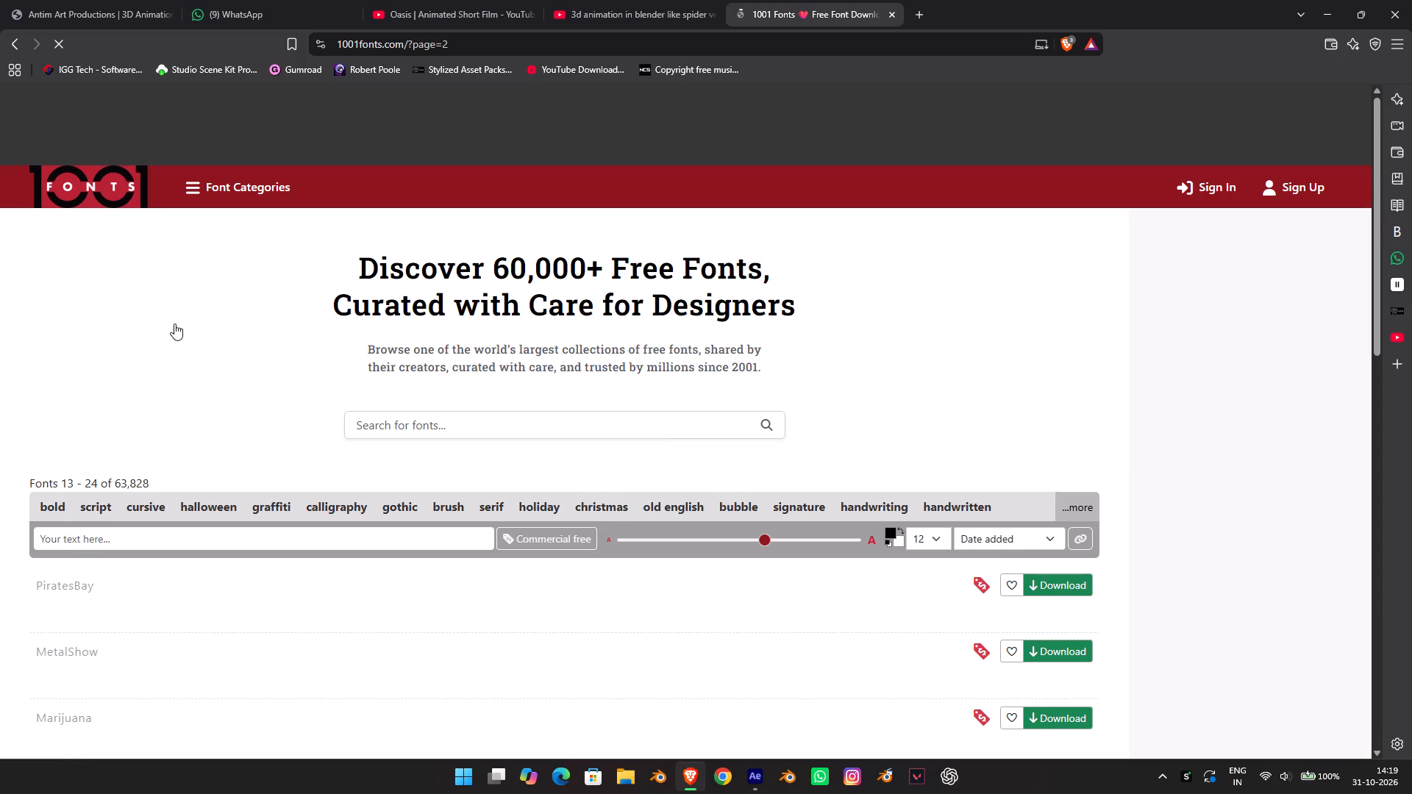
scroll(174, 323, "down", 7)
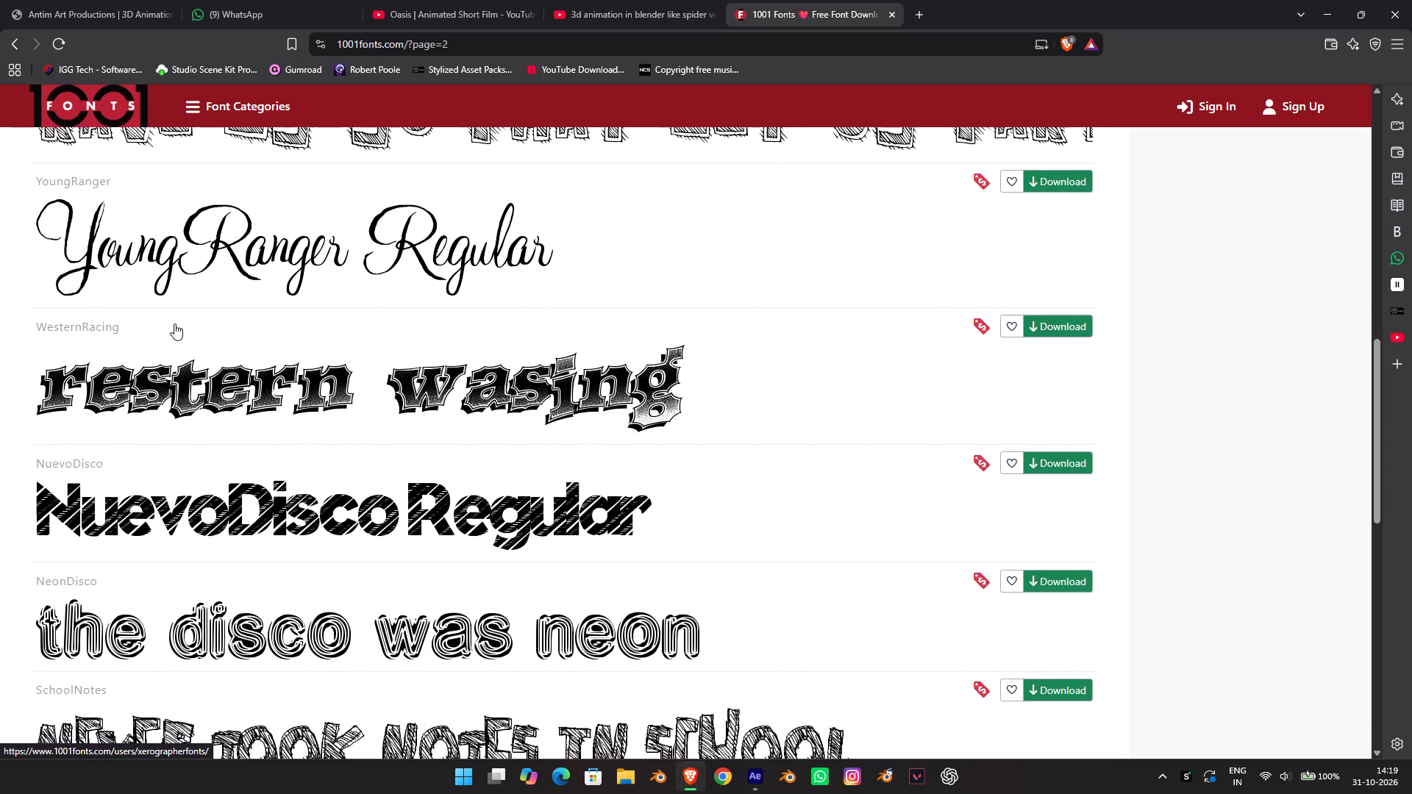
scroll(166, 306, "down", 13)
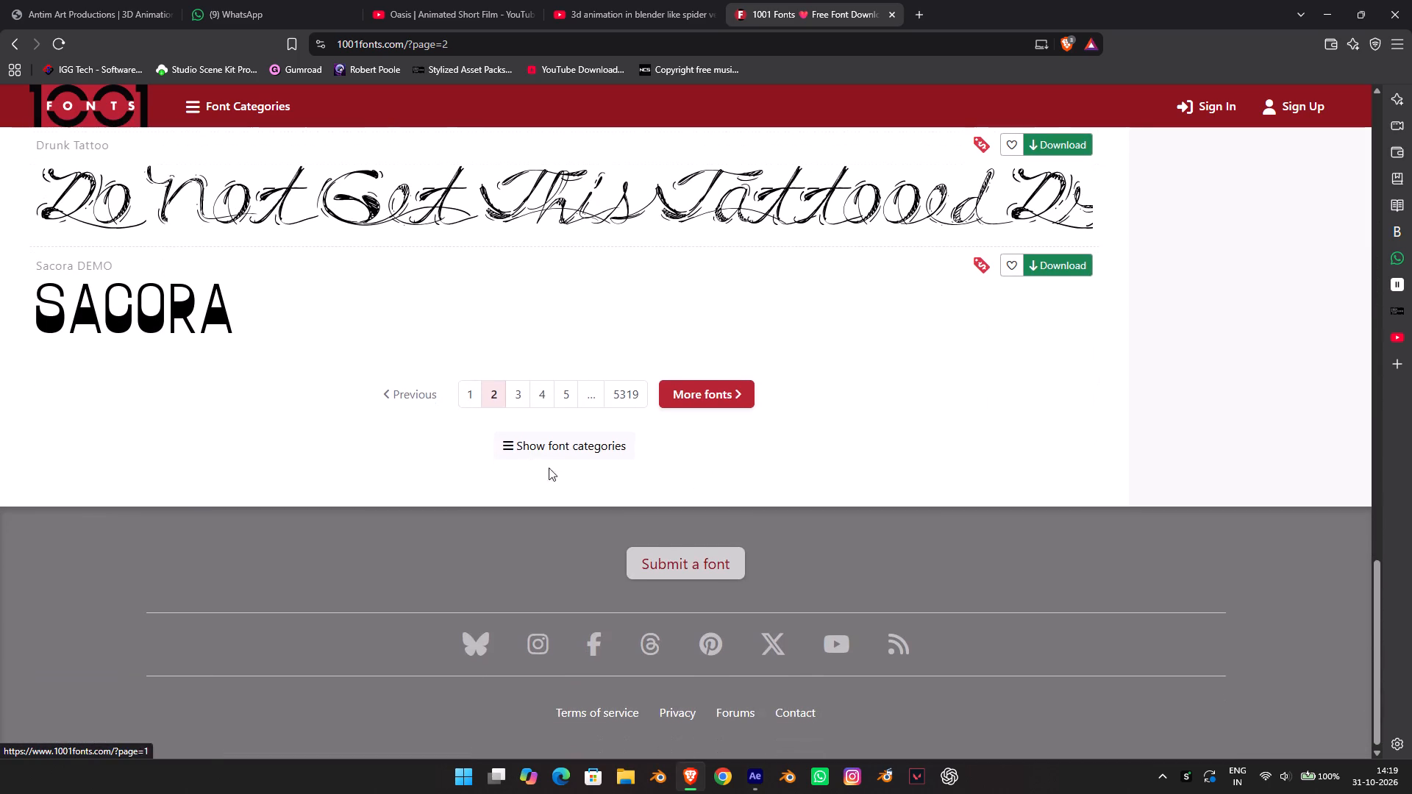
Look through the fonts on pages 3 and 4 of the 1001 Fonts listing.
left_click(677, 390)
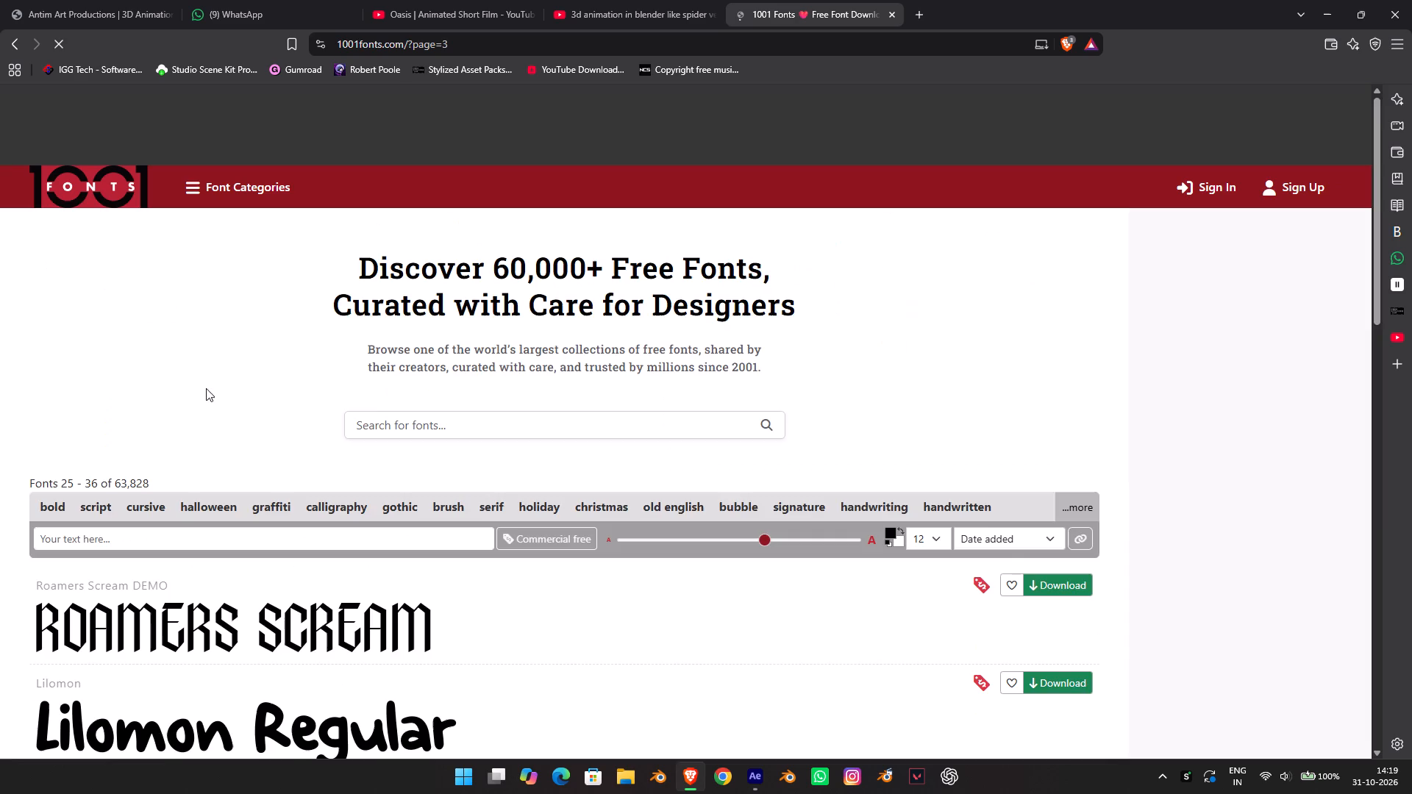
scroll(149, 393, "down", 12)
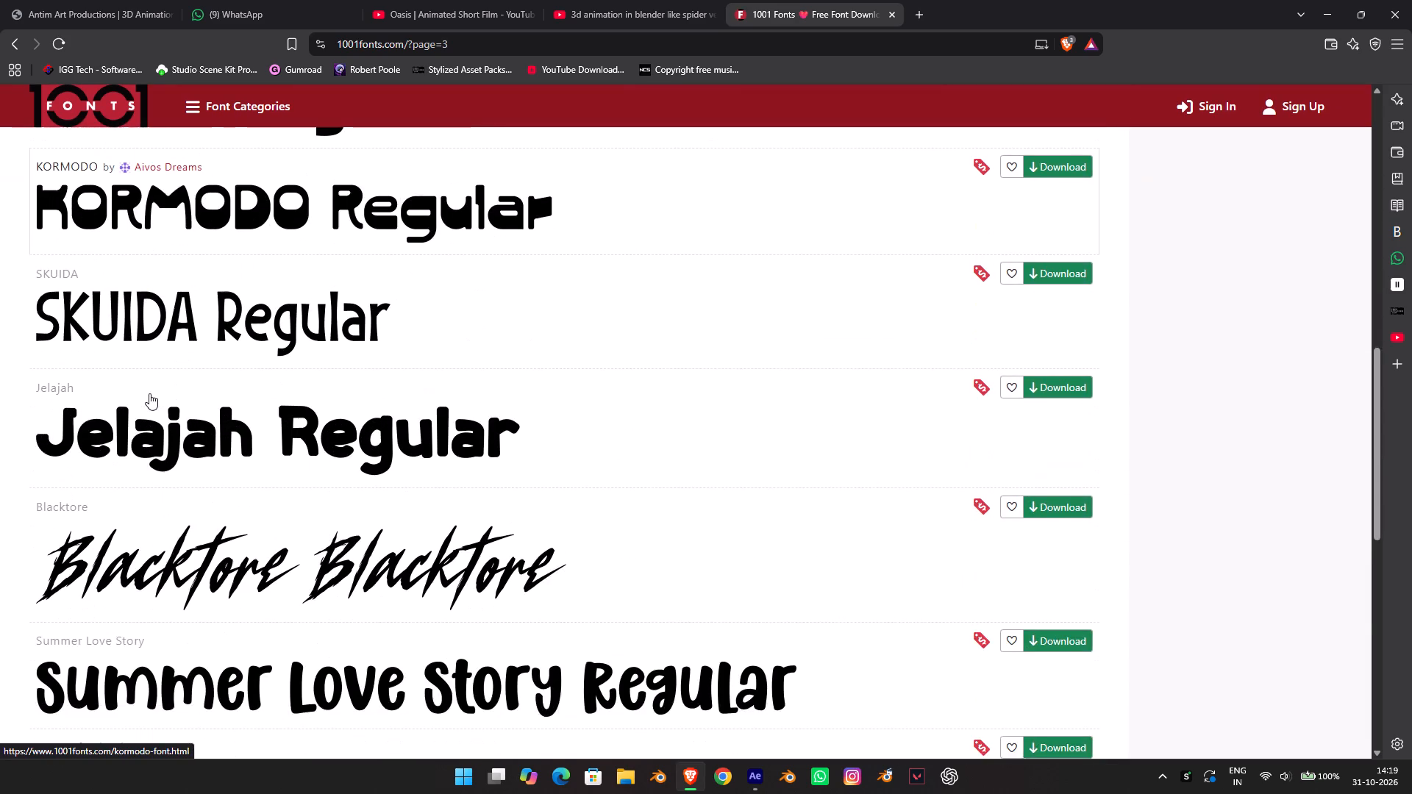
scroll(149, 393, "down", 12)
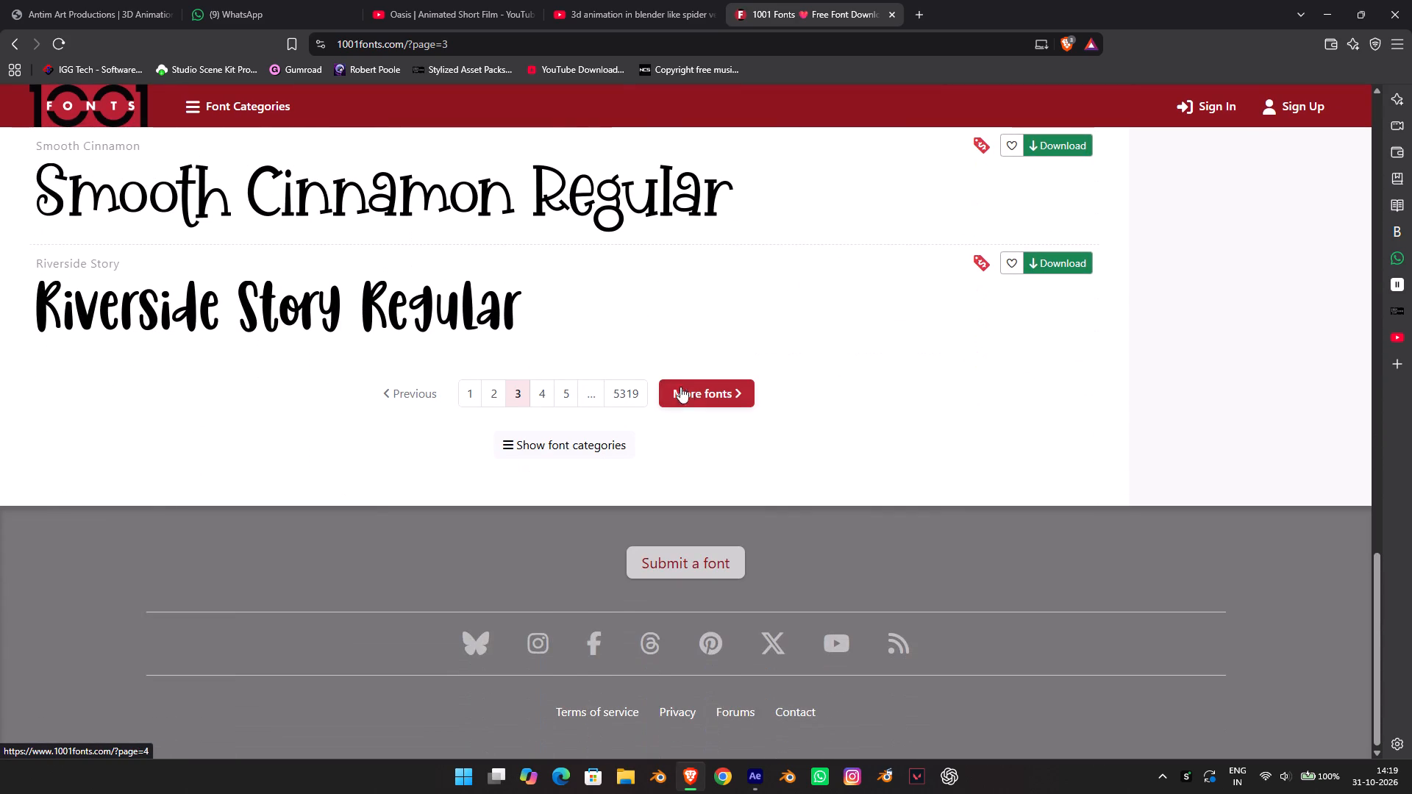
left_click(687, 389)
scroll(602, 398, "down", 18)
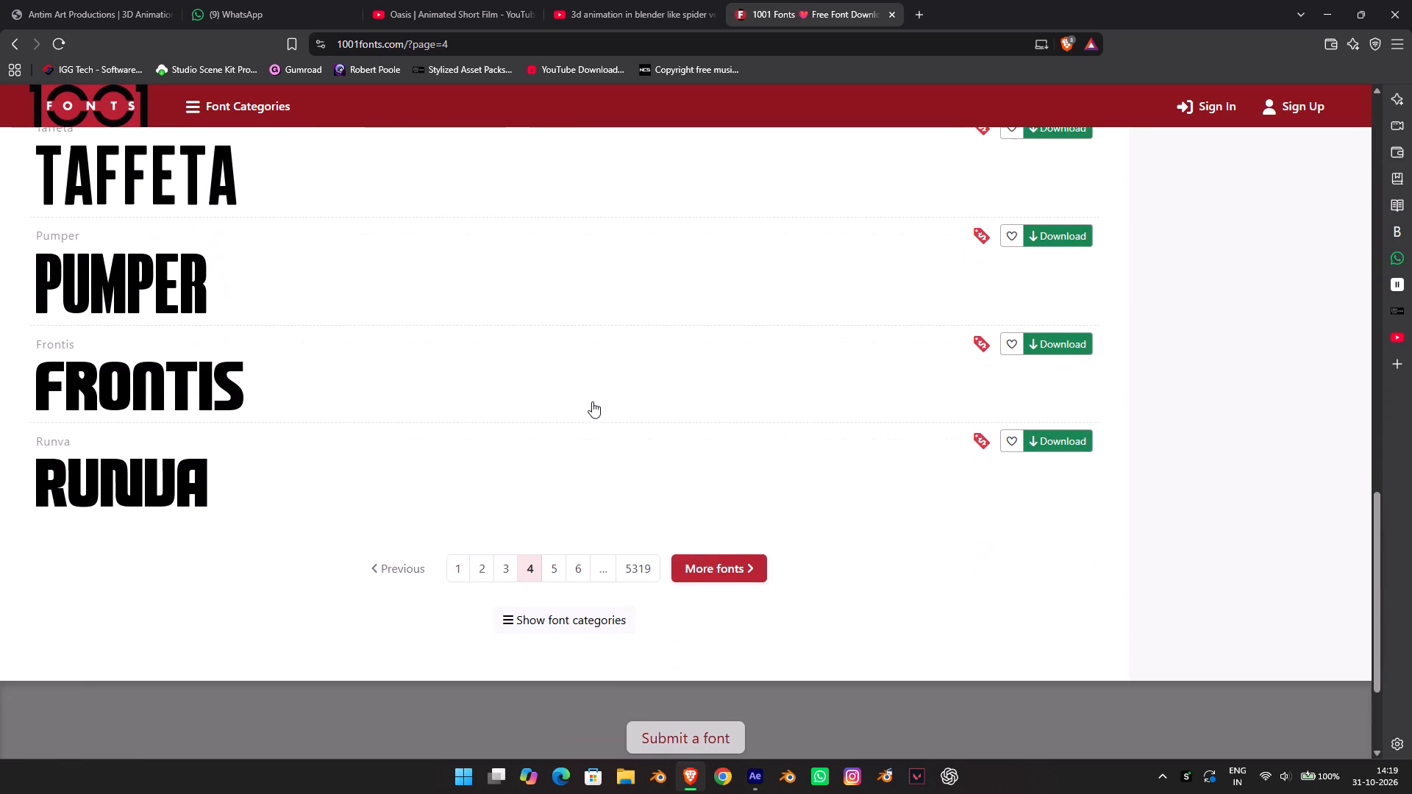
Look through the fonts on pages 5, 6 and 7 of the 1001 Fonts listing.
left_click(730, 556)
scroll(691, 533, "down", 6)
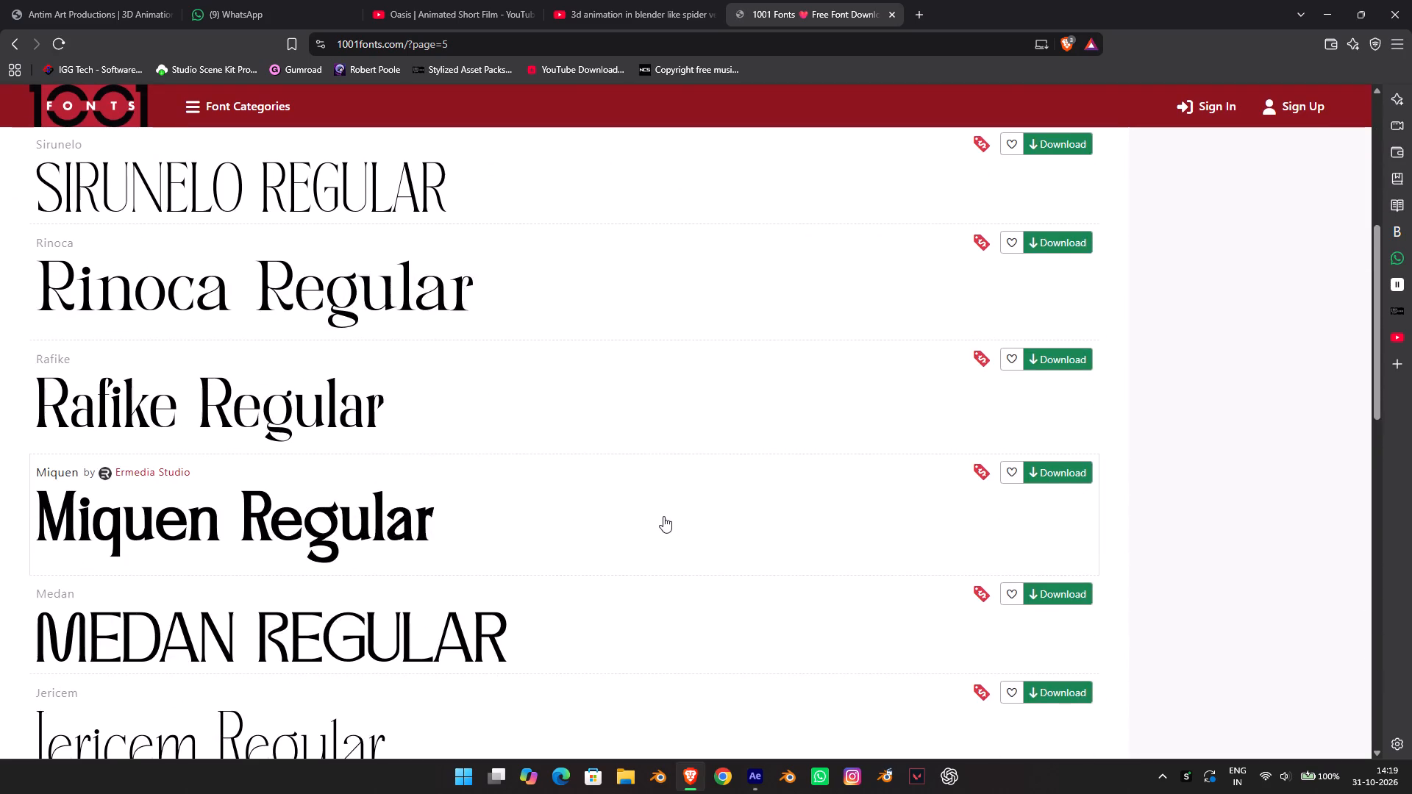
scroll(661, 513, "down", 4)
scroll(659, 510, "up", 1)
scroll(658, 510, "down", 11)
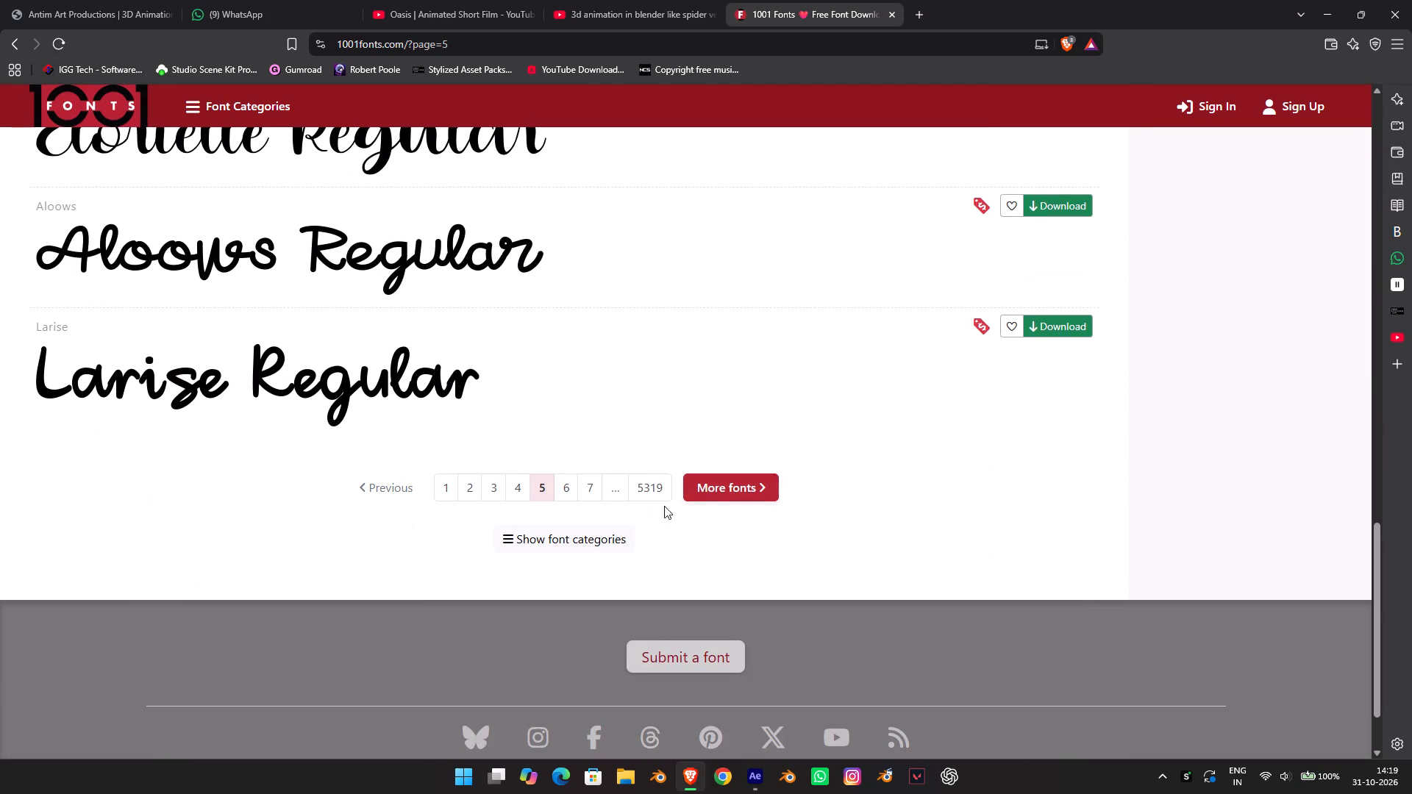
left_click(744, 486)
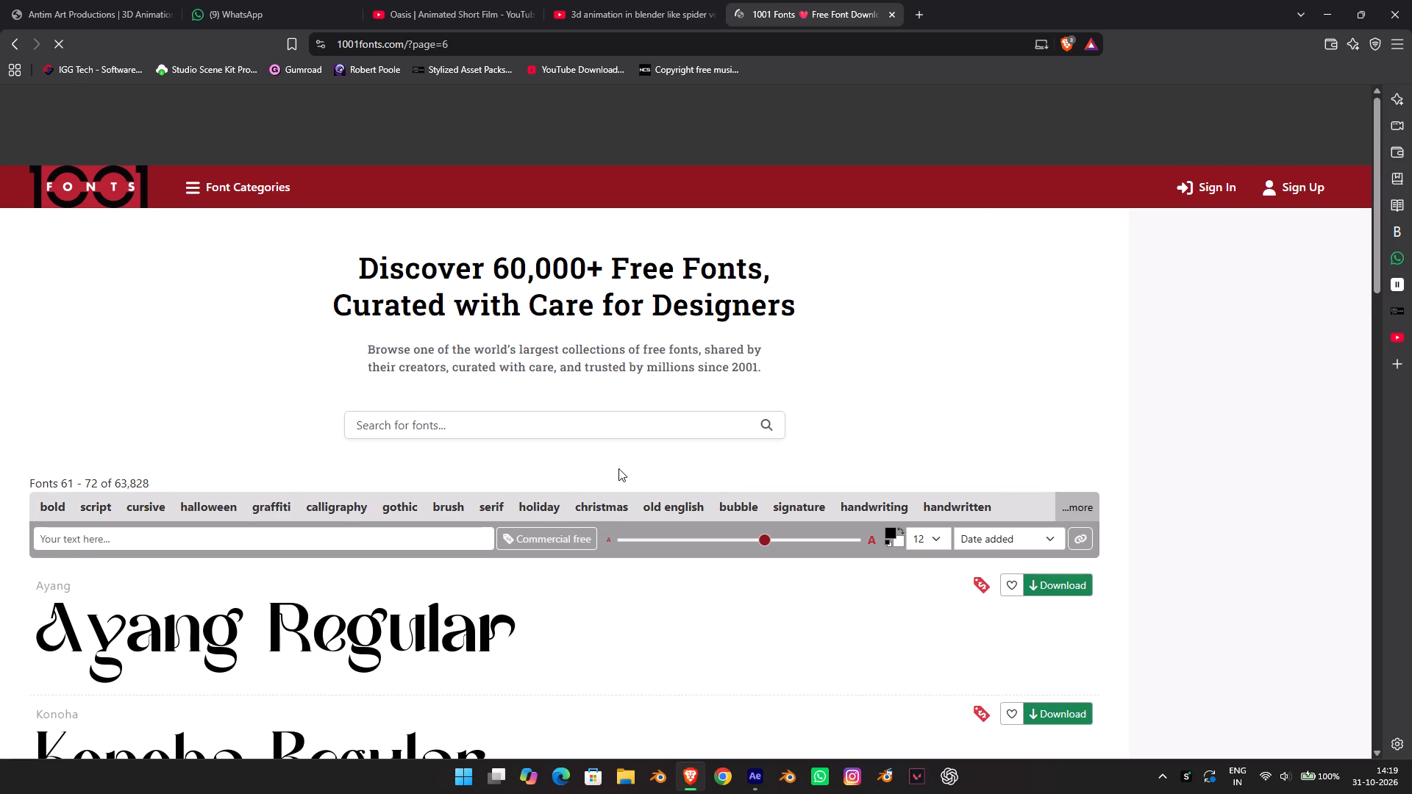
scroll(103, 385, "down", 3)
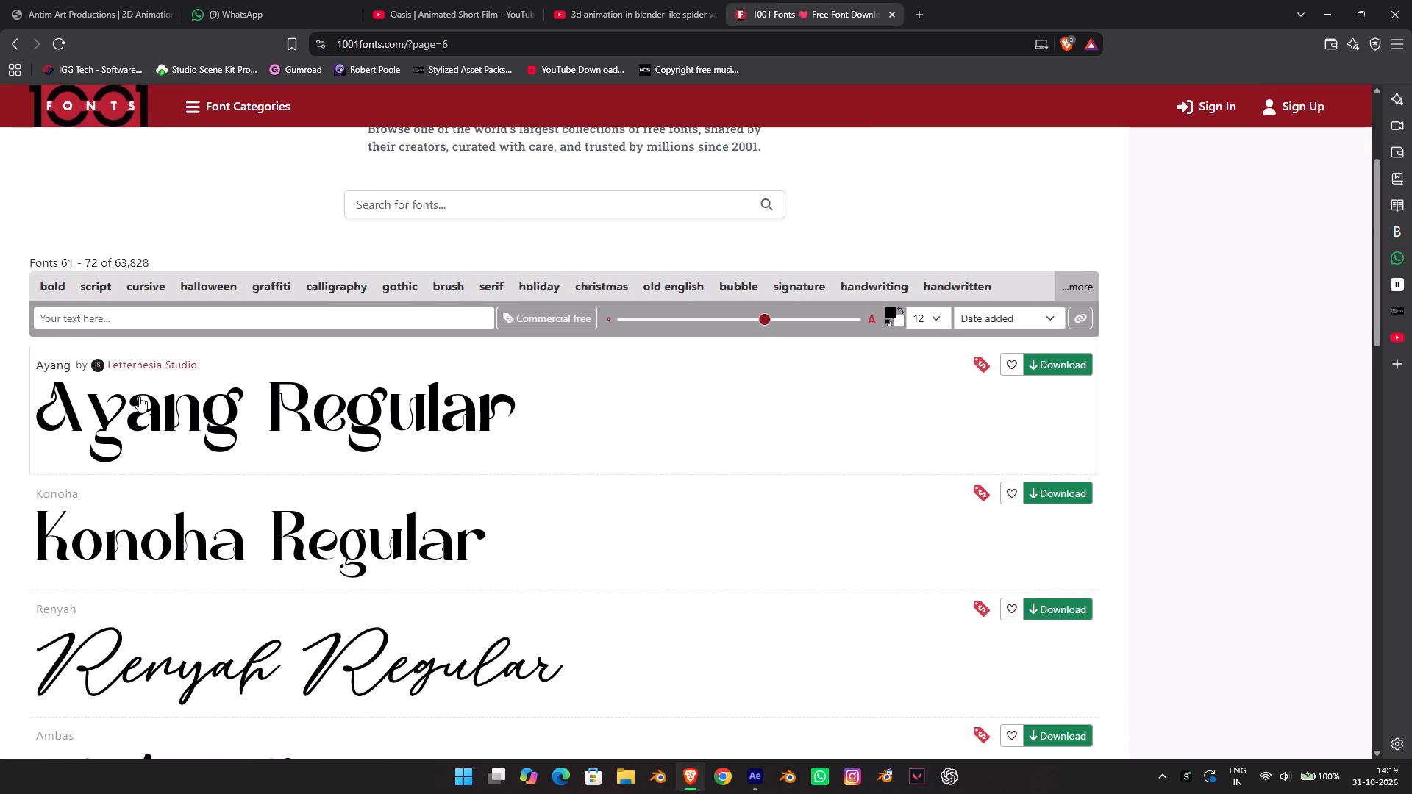
scroll(91, 310, "down", 12)
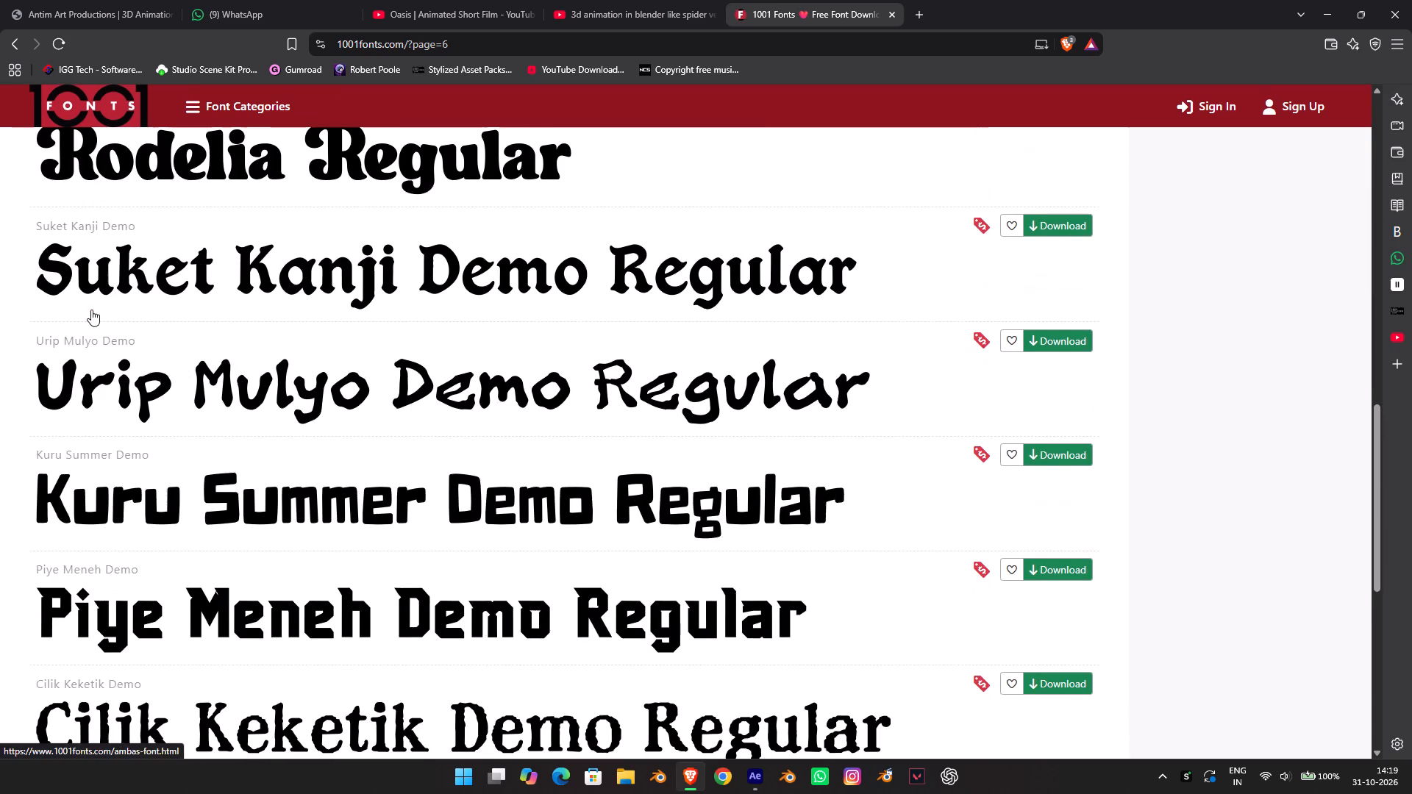
scroll(91, 310, "down", 6)
left_click(740, 500)
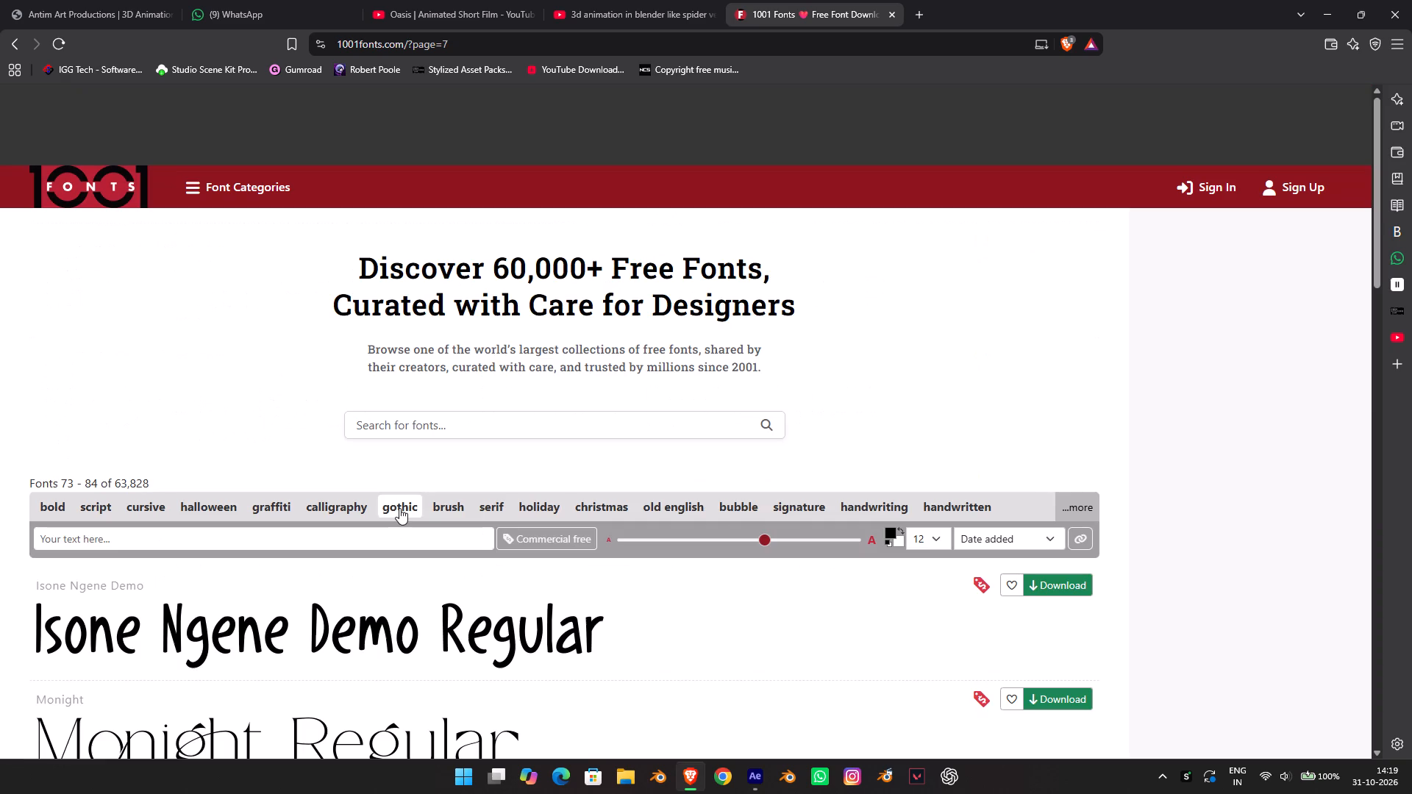
scroll(399, 508, "down", 12)
Narrow the font listing to the gothic category and look over its first fonts.
scroll(393, 492, "up", 5)
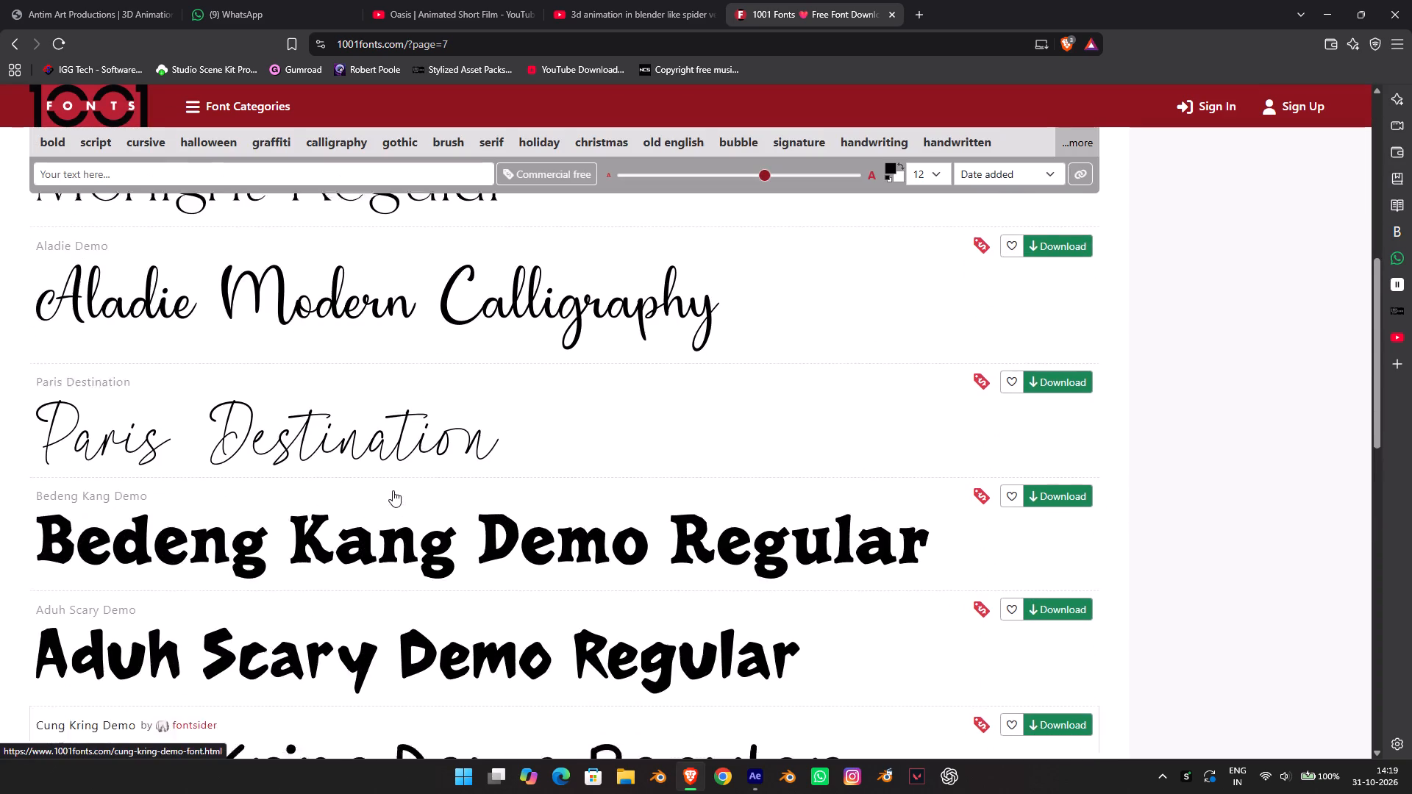
scroll(398, 346, "up", 4)
left_click(389, 280)
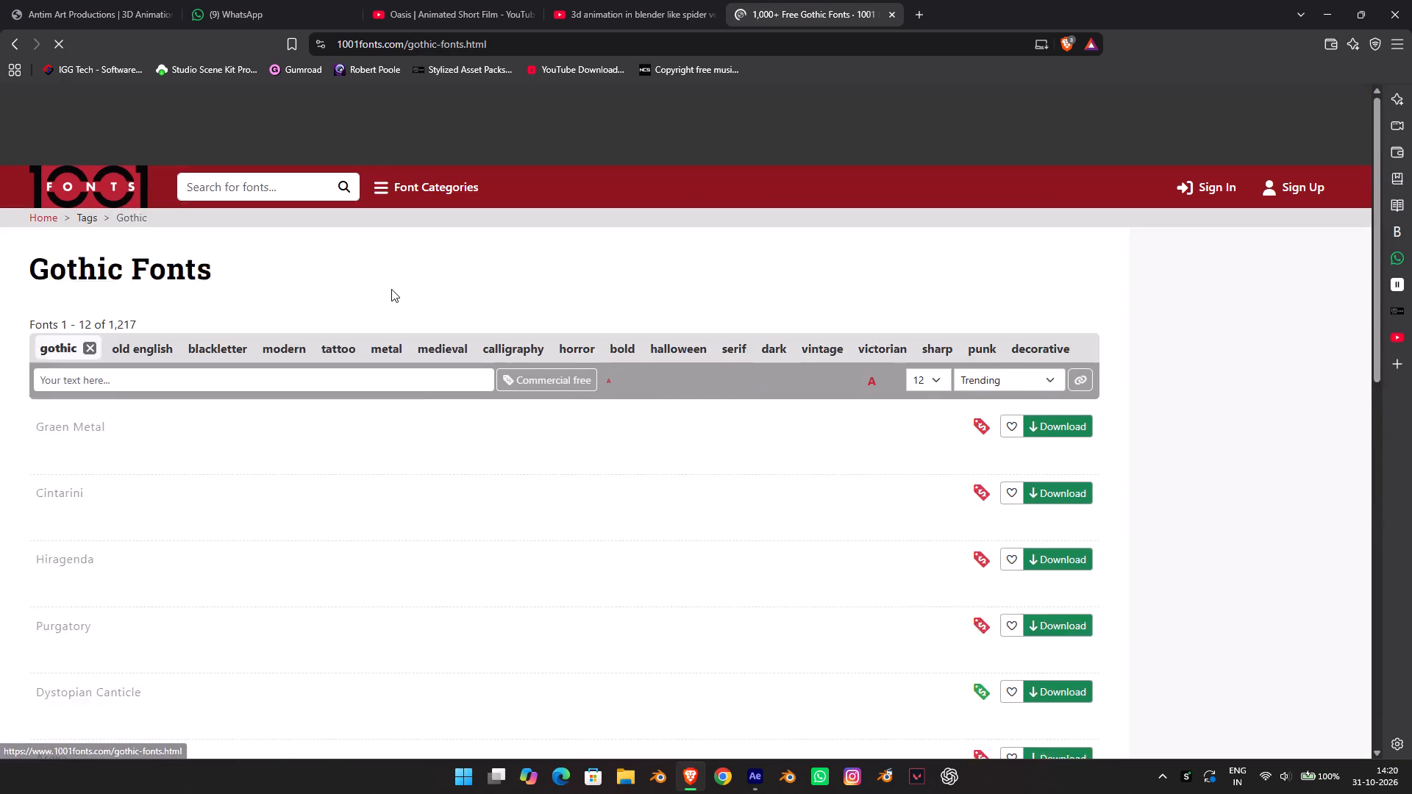
scroll(356, 396, "down", 12)
scroll(379, 467, "up", 4)
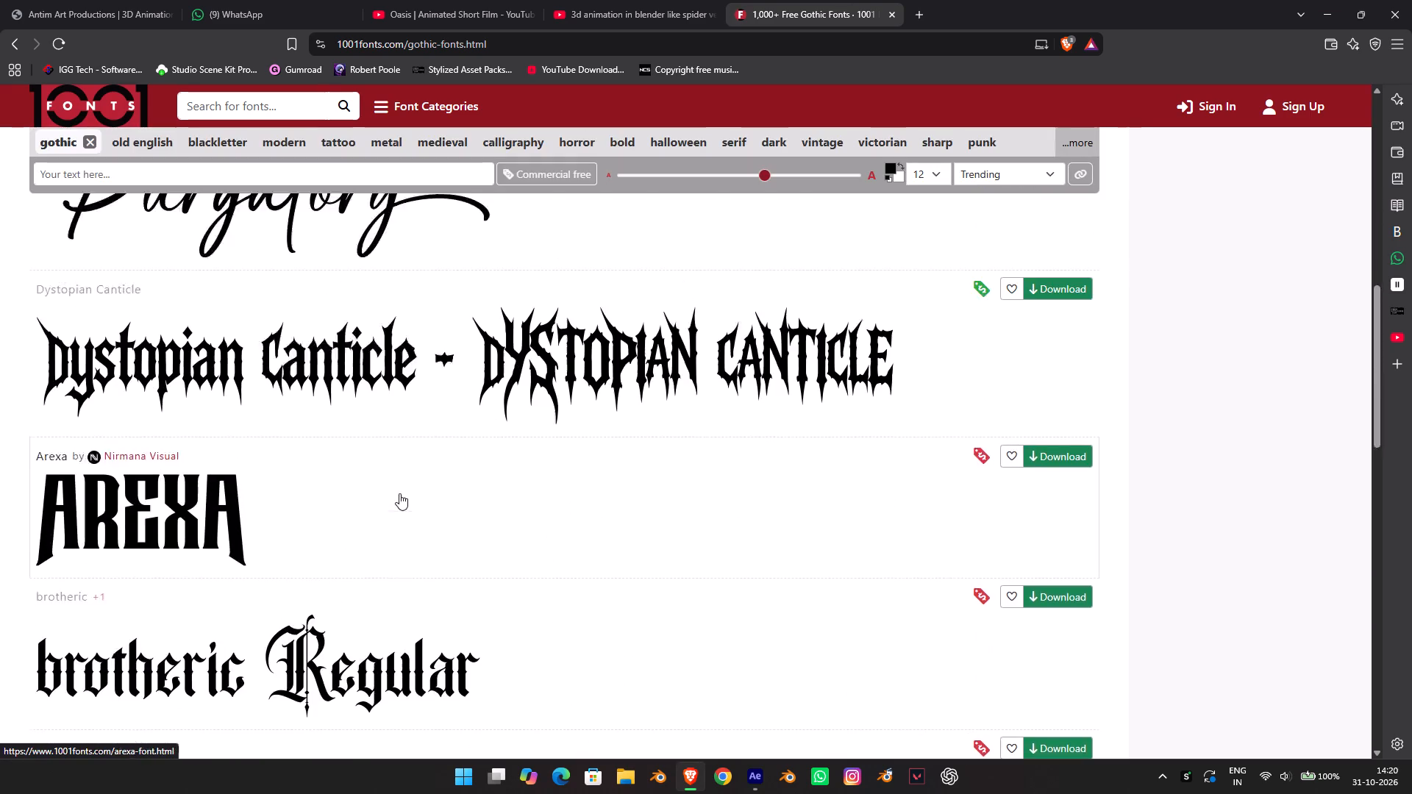
Download the Graen Metal font as graen-metal to the LOW POLY CHARACTERS folder and check its download progress.
scroll(399, 493, "up", 8)
left_click(1058, 434)
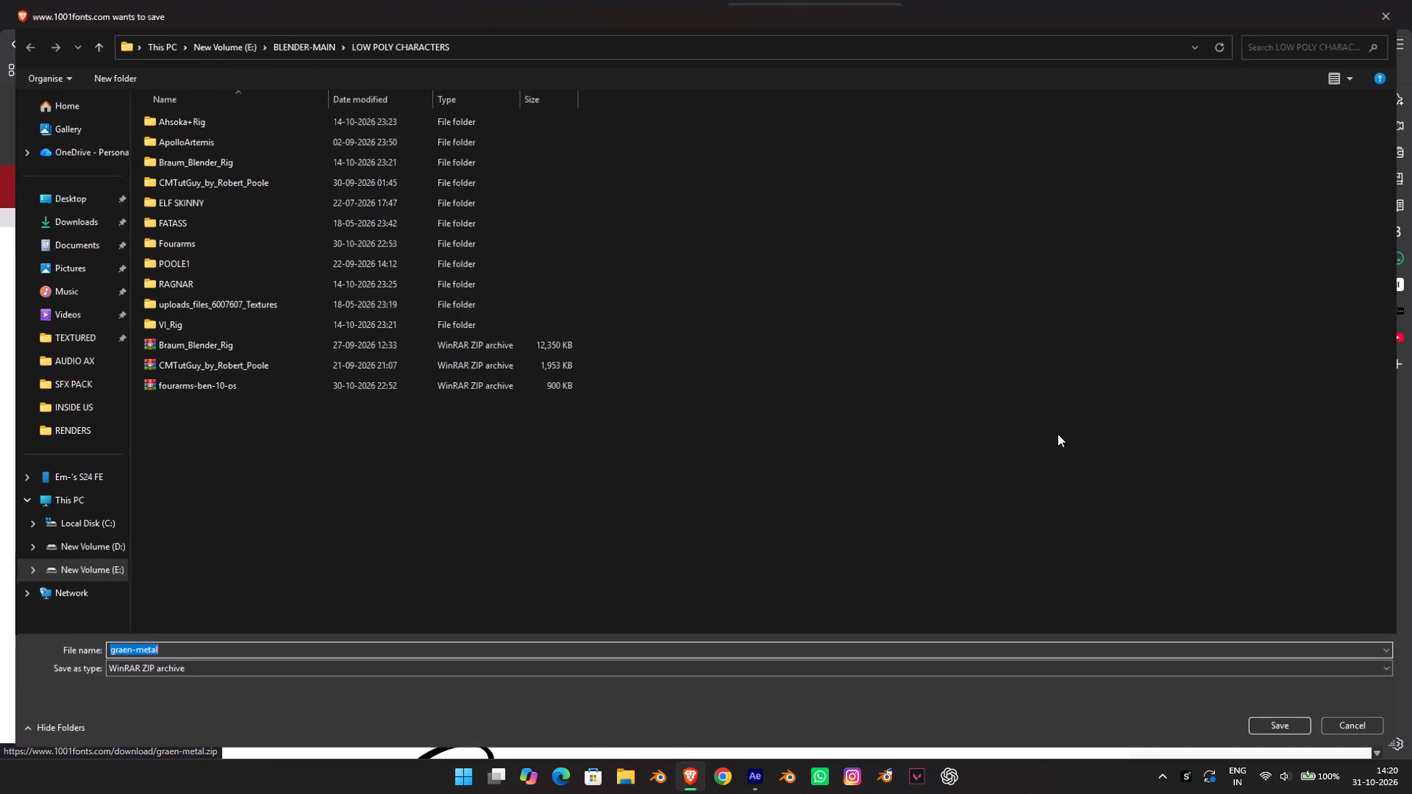
left_click(1288, 723)
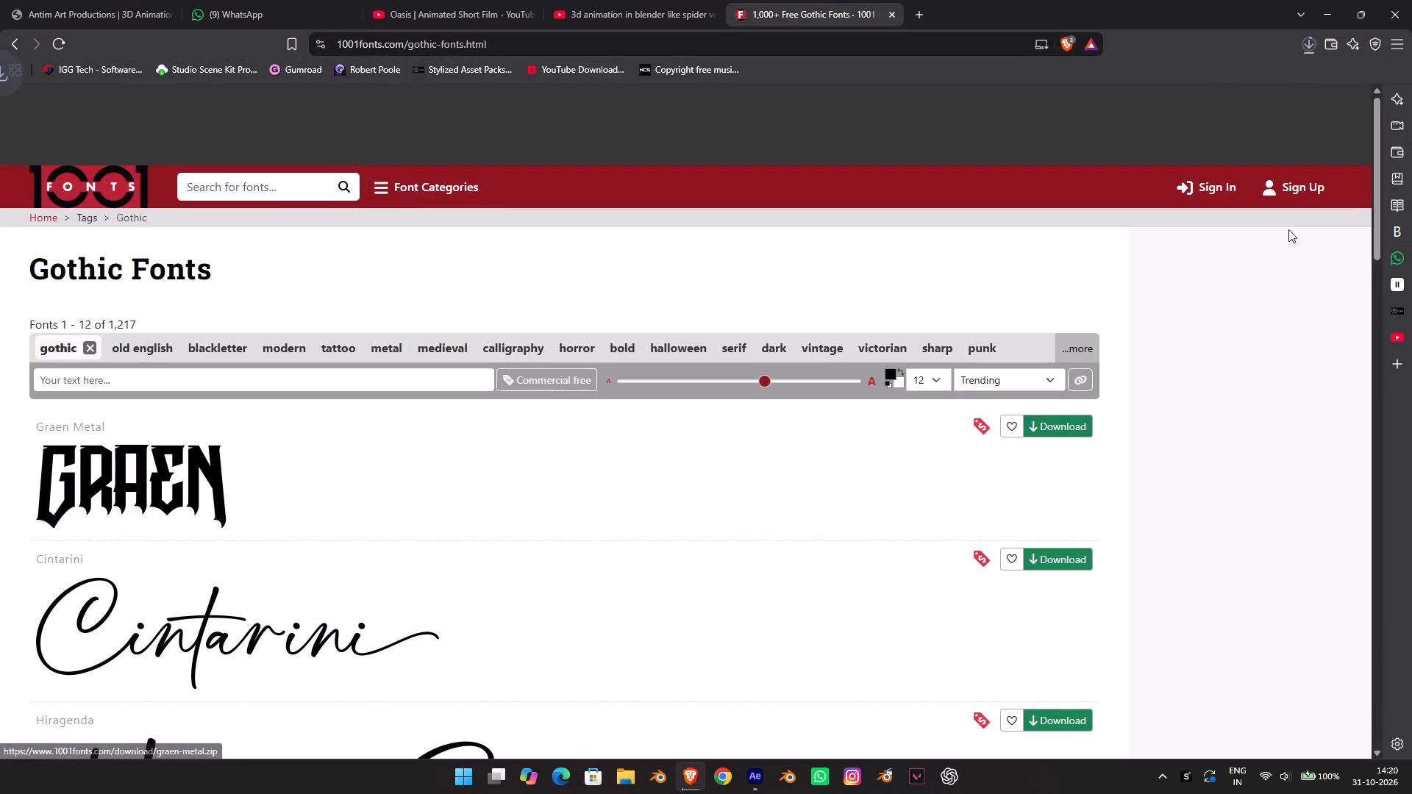
left_click(1311, 36)
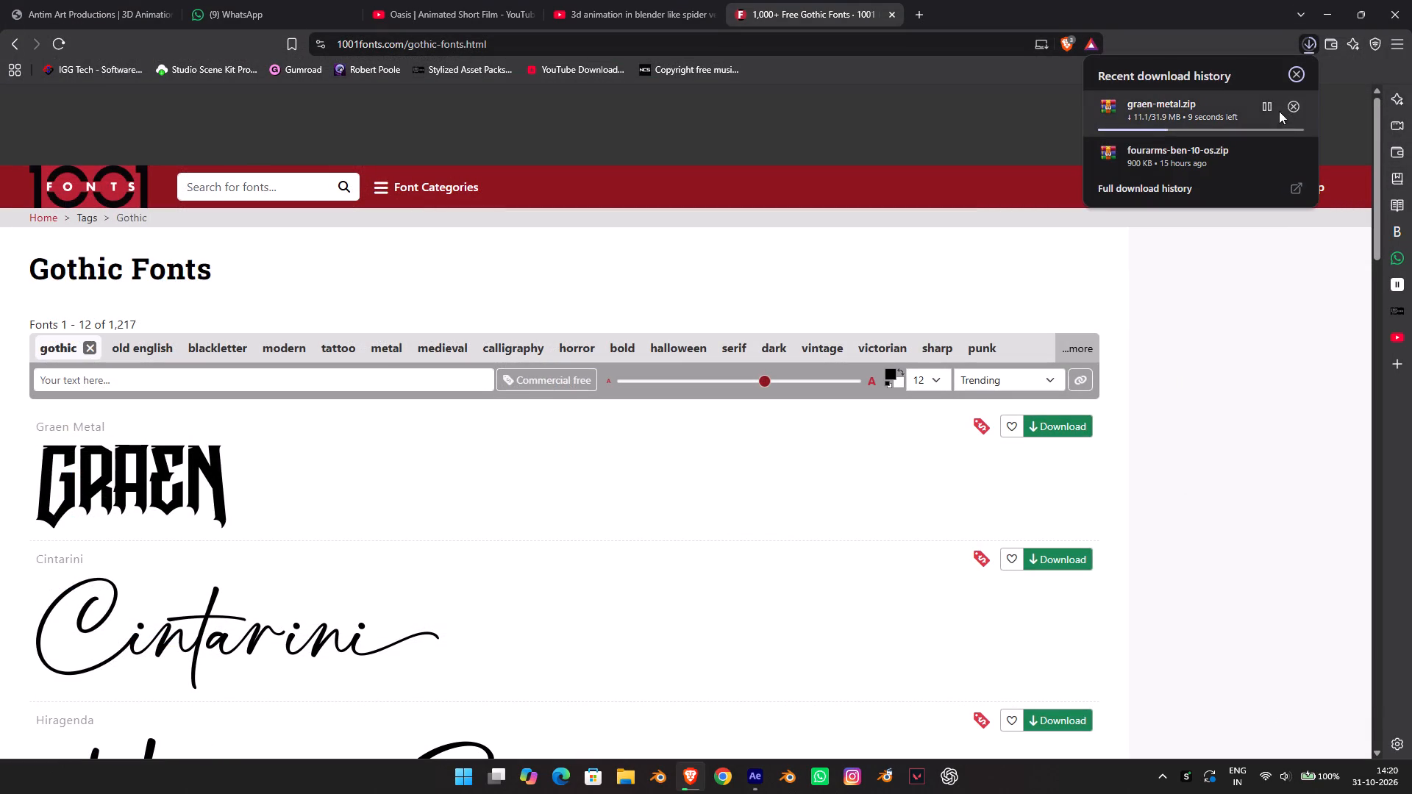
Download the Arexa font as arexa to the LOW POLY CHARACTERS folder.
scroll(310, 327, "down", 13)
scroll(331, 555, "down", 6)
scroll(329, 532, "up", 6)
scroll(447, 454, "up", 3)
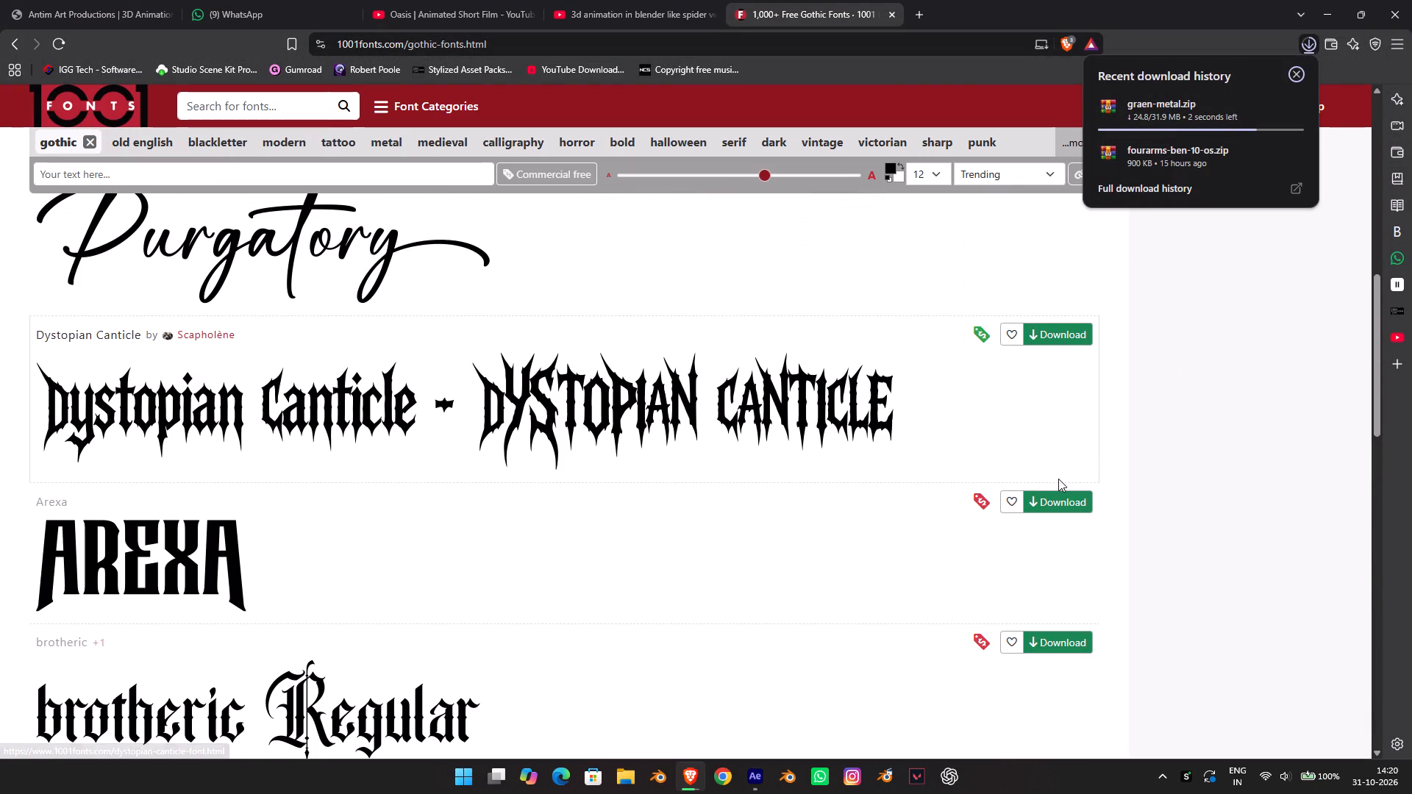
left_click(1066, 492)
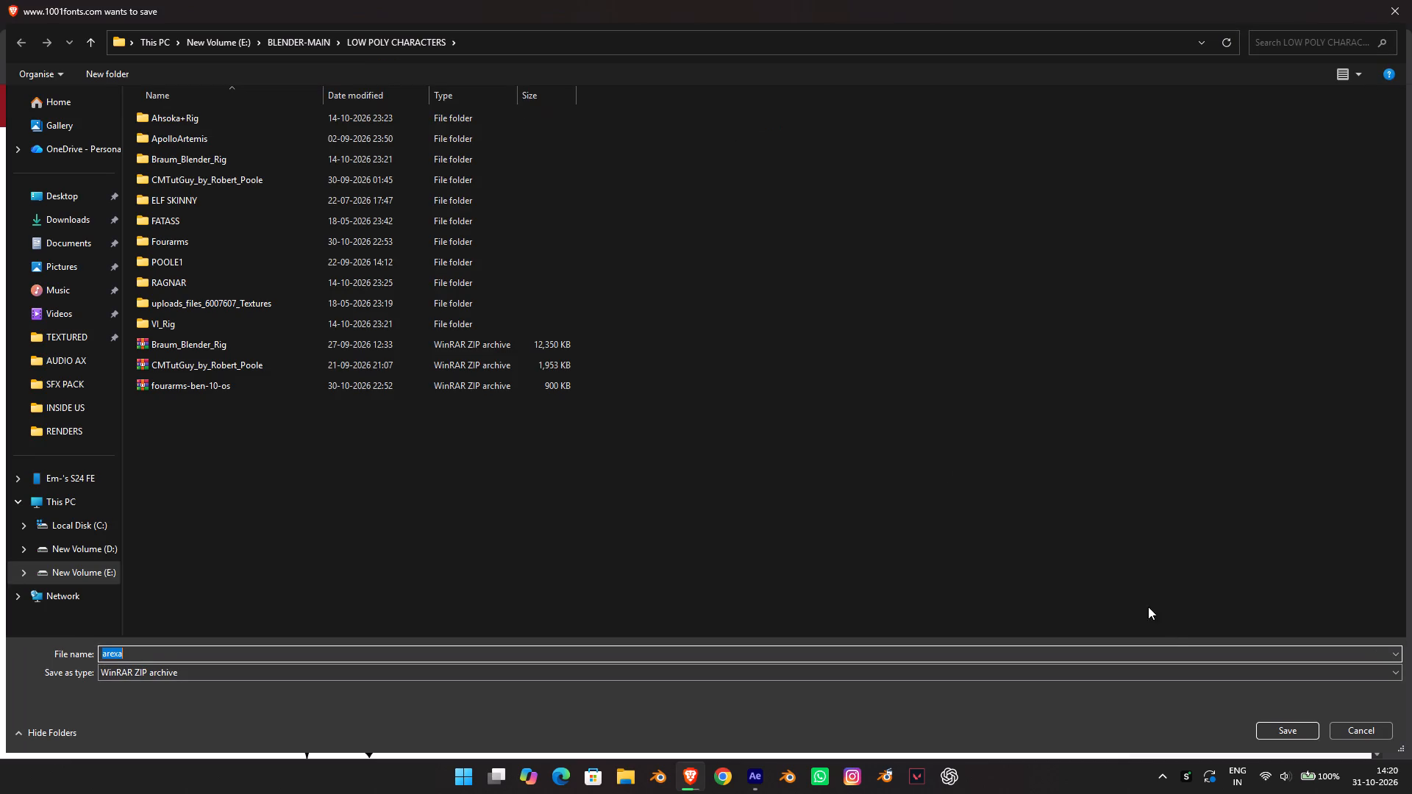
left_click(1286, 734)
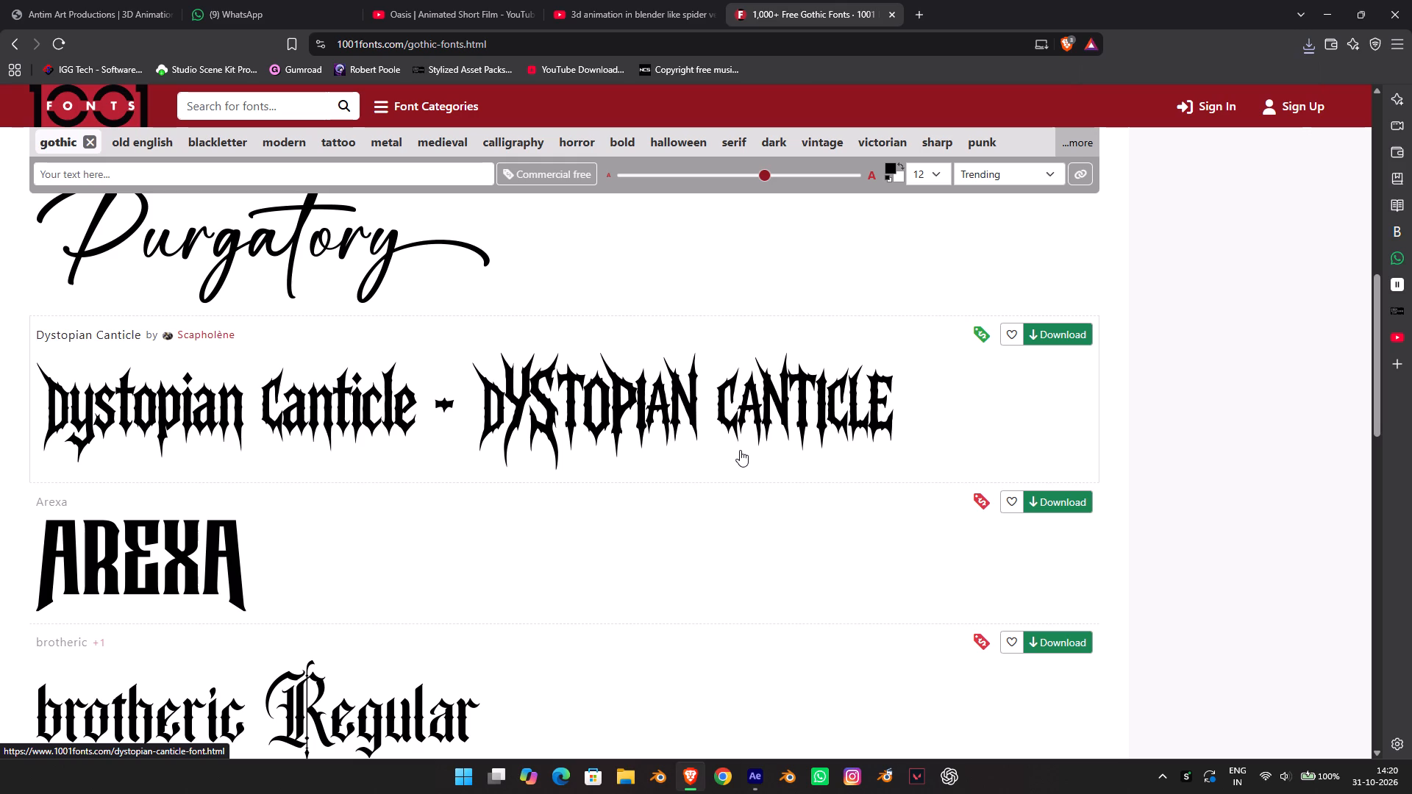
left_click(1308, 54)
left_click(1254, 439)
Look through the rest of the first gothic fonts page and all of page 2.
scroll(849, 504, "down", 8)
scroll(724, 539, "down", 7)
scroll(679, 538, "up", 3)
scroll(665, 532, "down", 3)
left_click(729, 574)
scroll(707, 580, "up", 13)
scroll(706, 580, "down", 2)
scroll(706, 582, "up", 5)
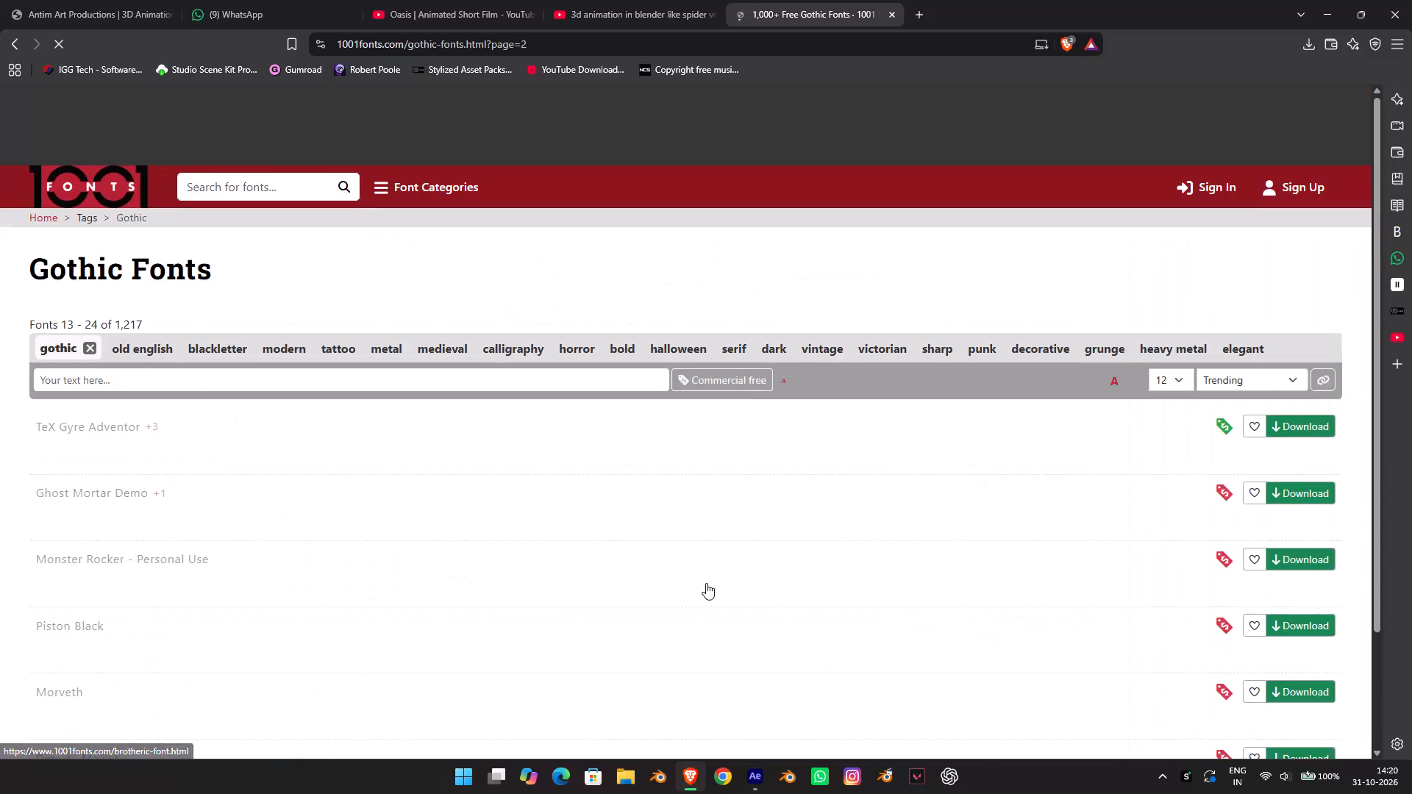
scroll(220, 506, "down", 20)
scroll(220, 506, "down", 4)
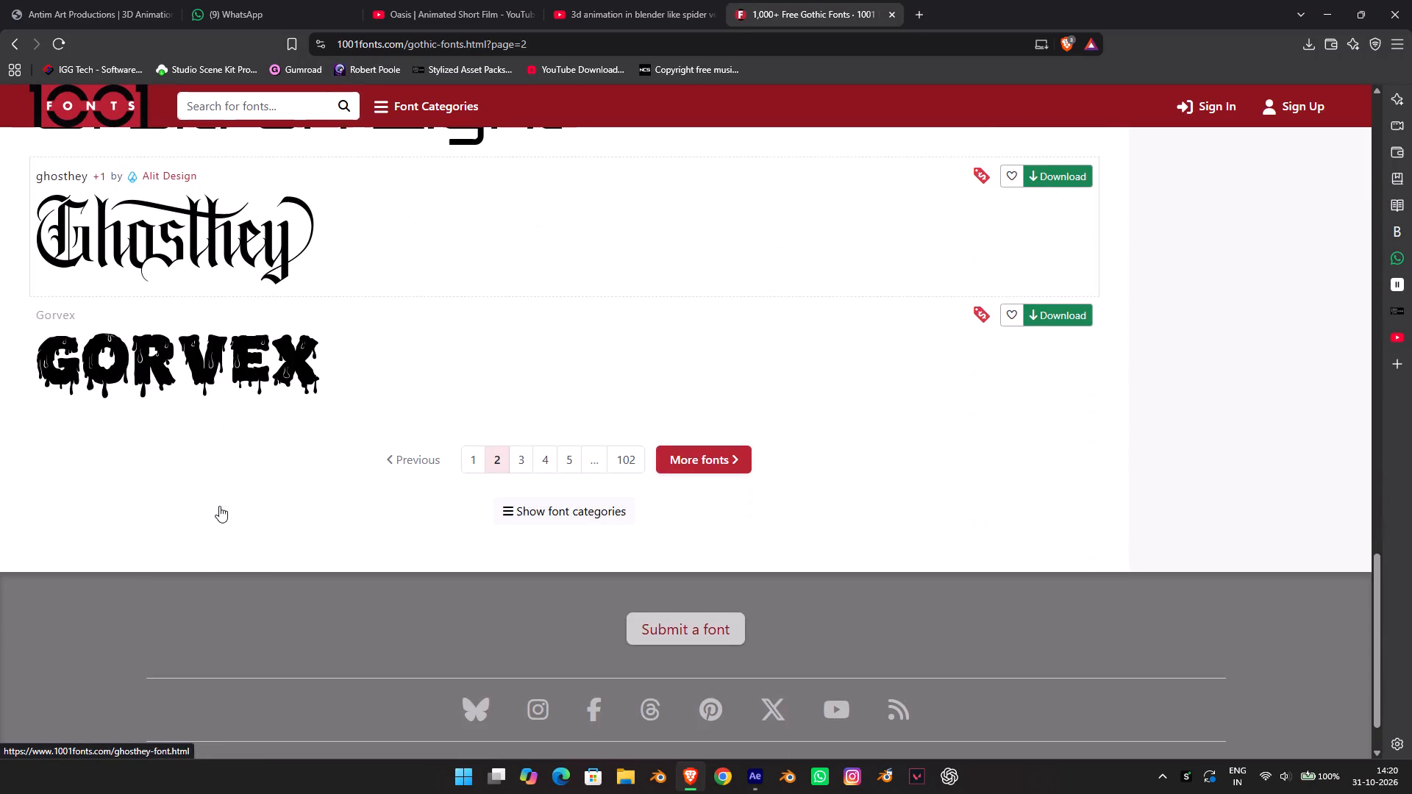
Look through the fonts on pages 3 and 4 of the gothic fonts listing.
left_click(713, 463)
scroll(702, 492, "up", 5)
scroll(388, 457, "down", 6)
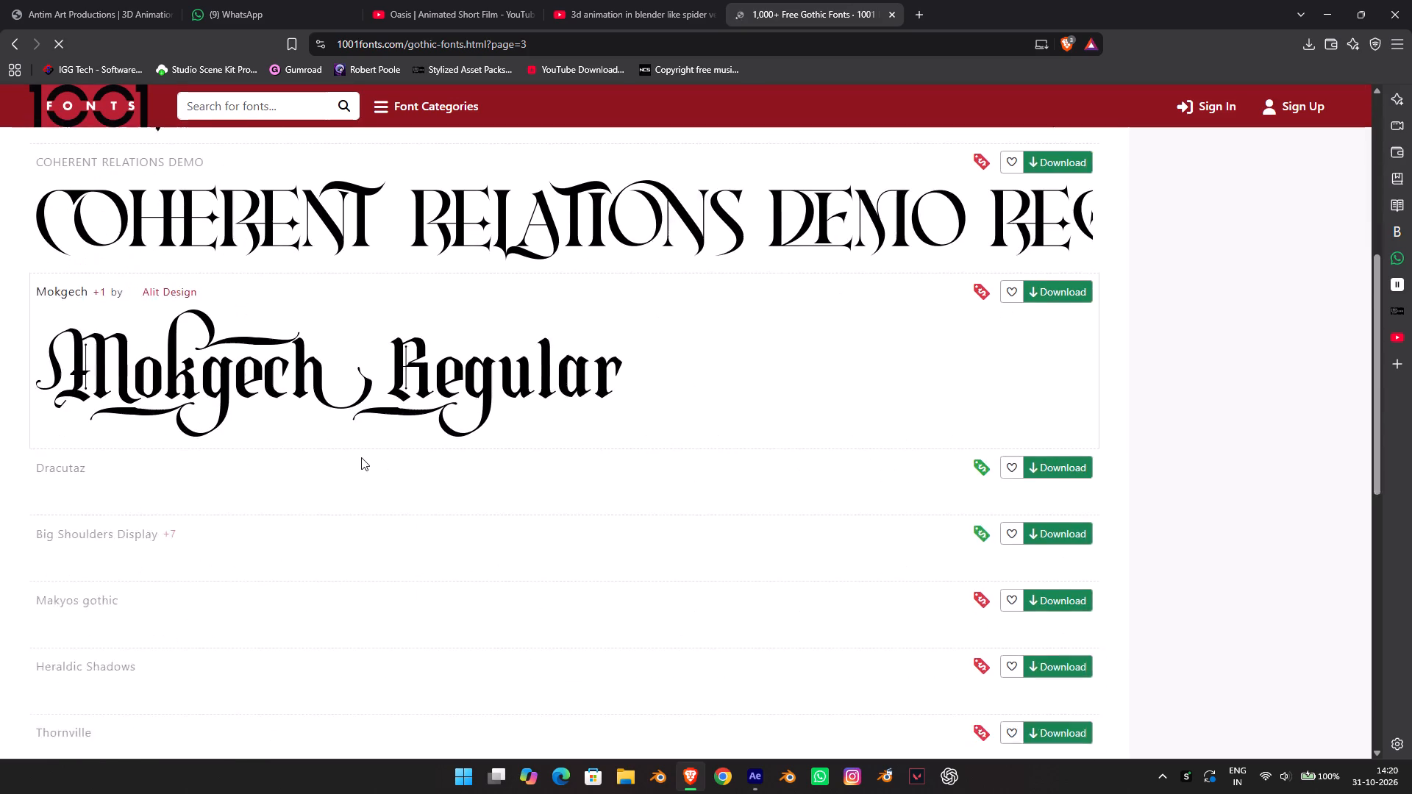
scroll(360, 457, "down", 15)
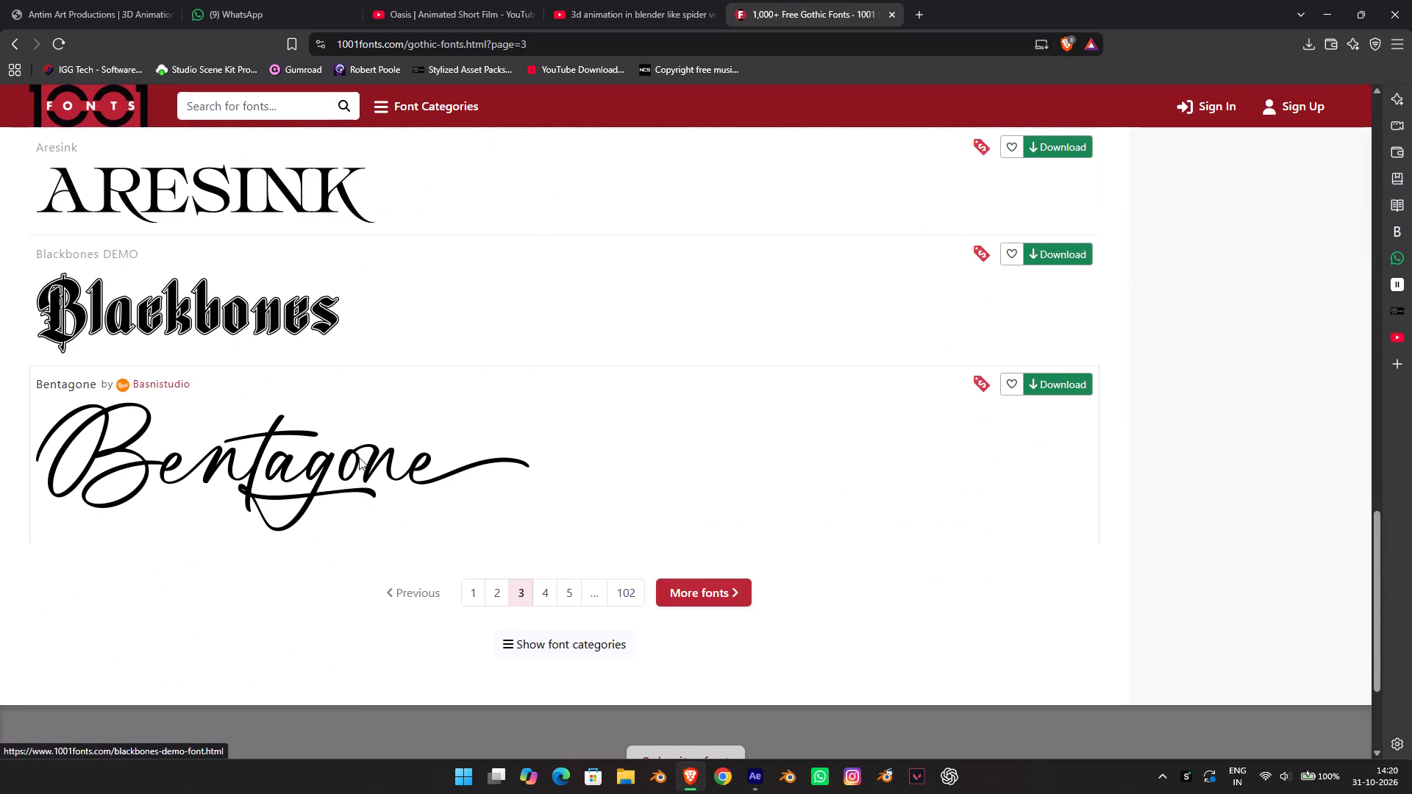
left_click(721, 616)
left_click(699, 598)
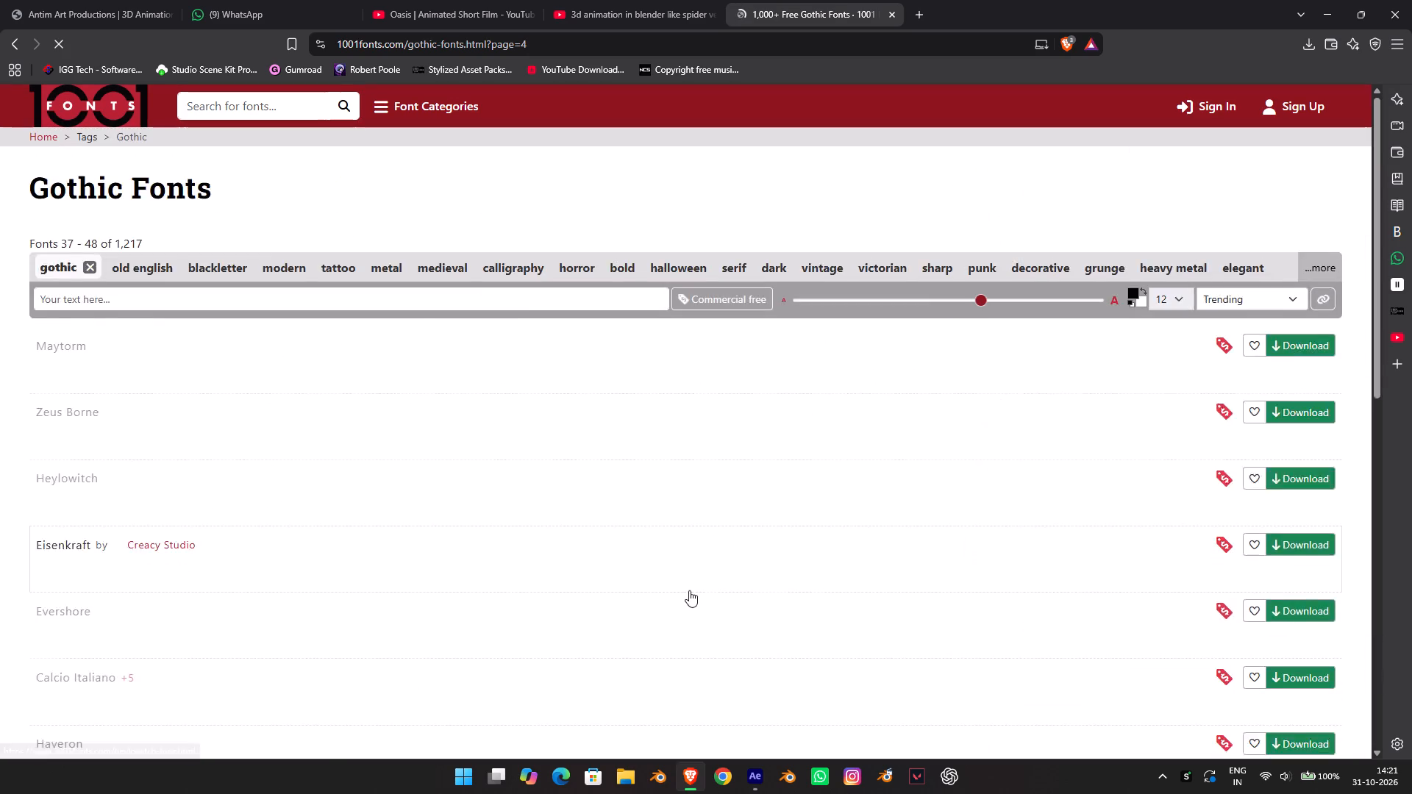
scroll(633, 580, "down", 8)
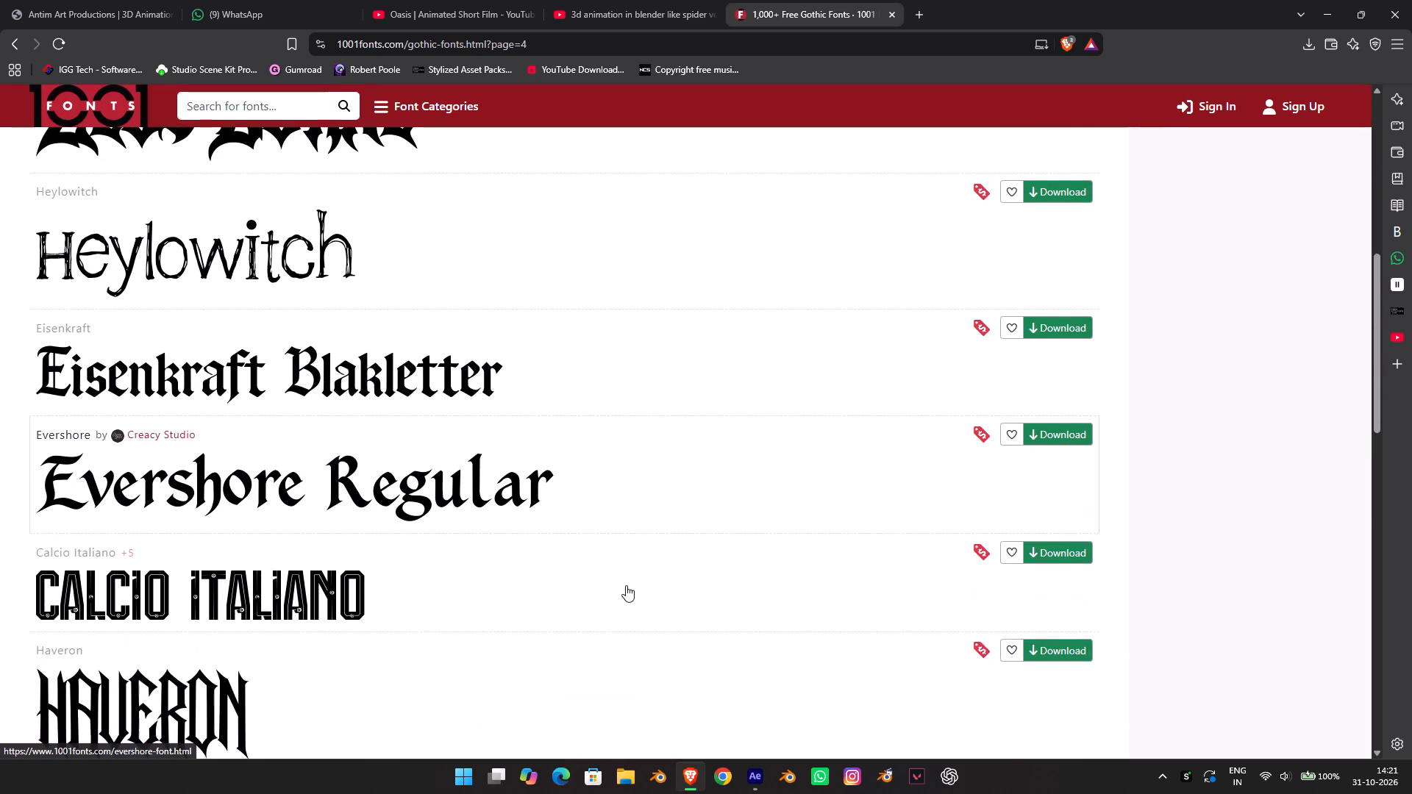
scroll(626, 585, "down", 17)
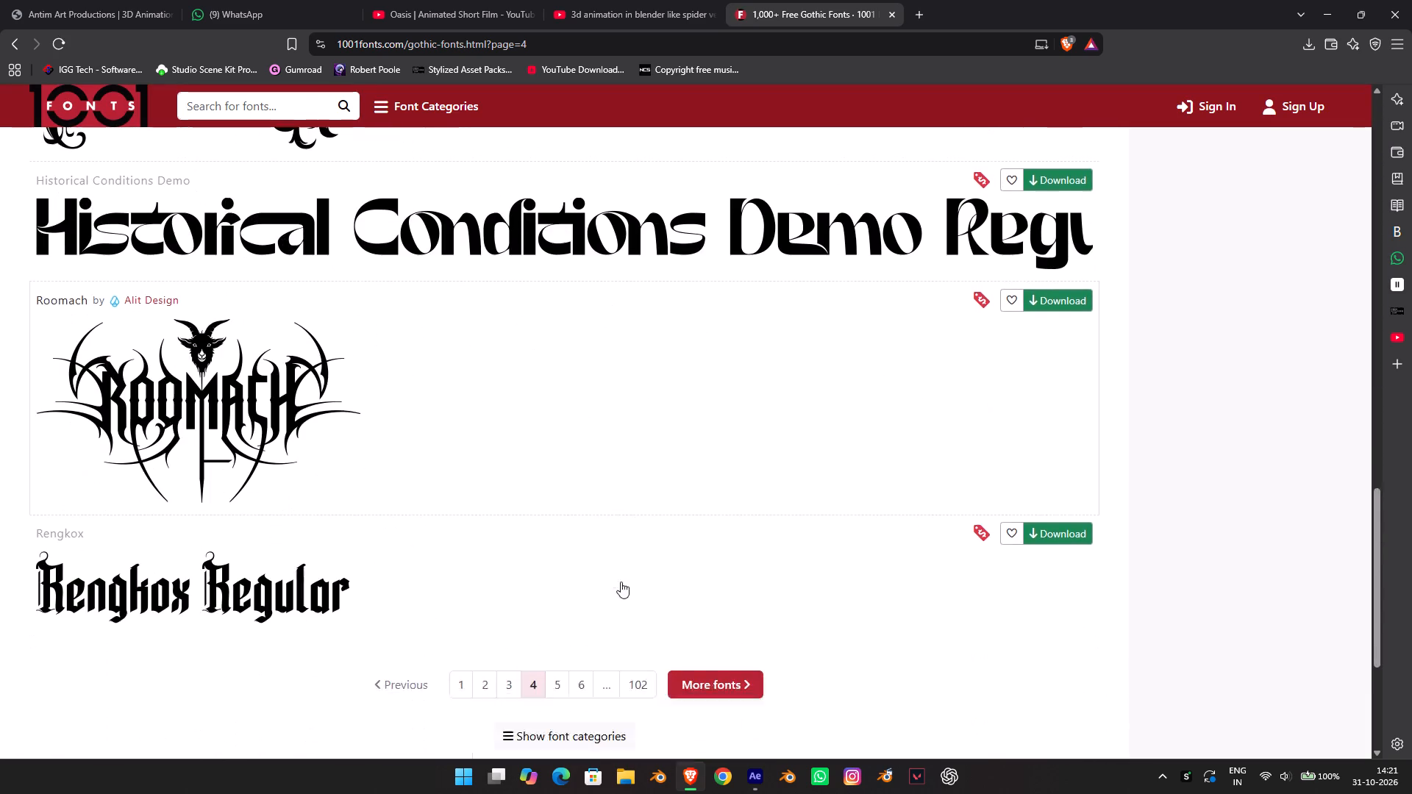
Look through the fonts on page 5 of the gothic listing.
left_click(713, 373)
left_click(722, 389)
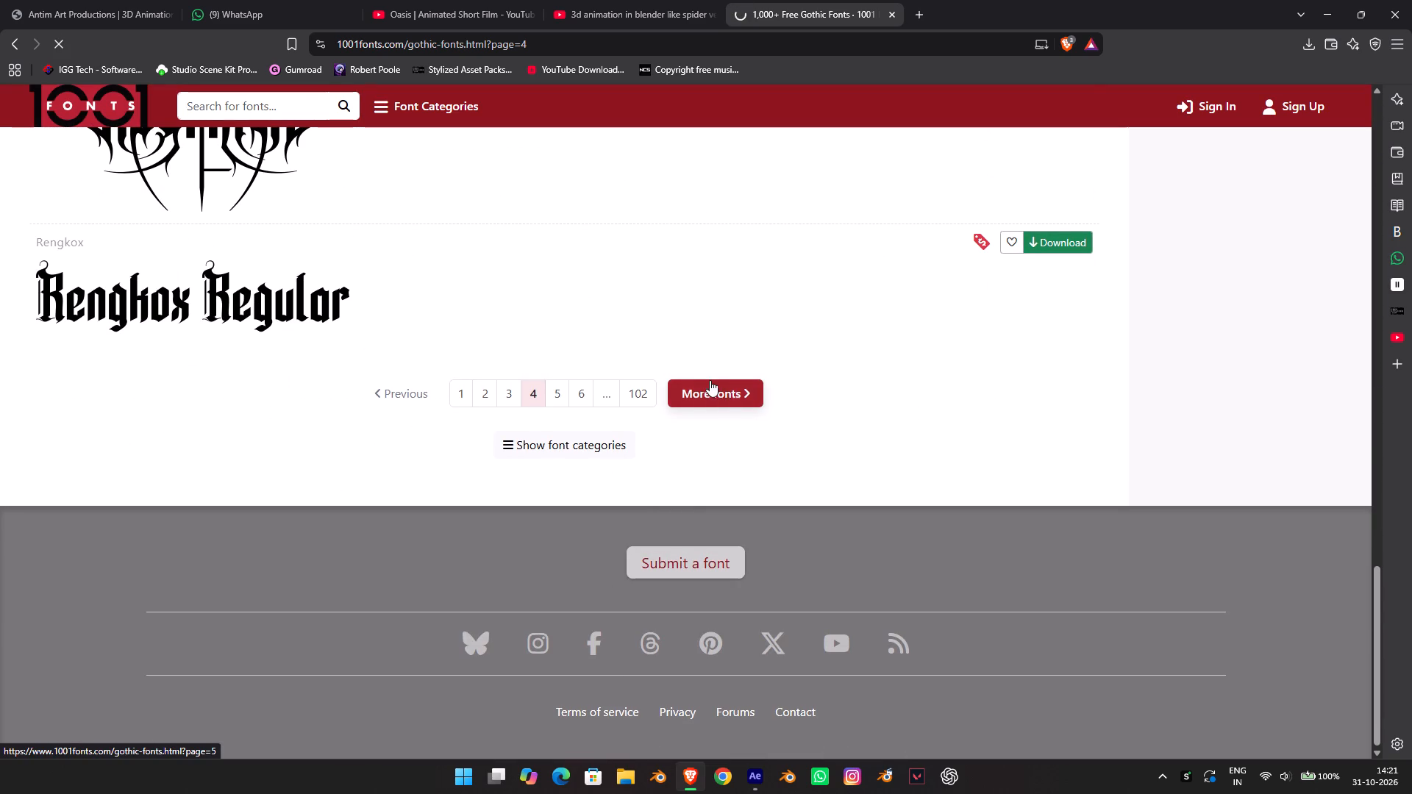
scroll(521, 410, "down", 7)
scroll(471, 459, "down", 6)
scroll(471, 459, "up", 5)
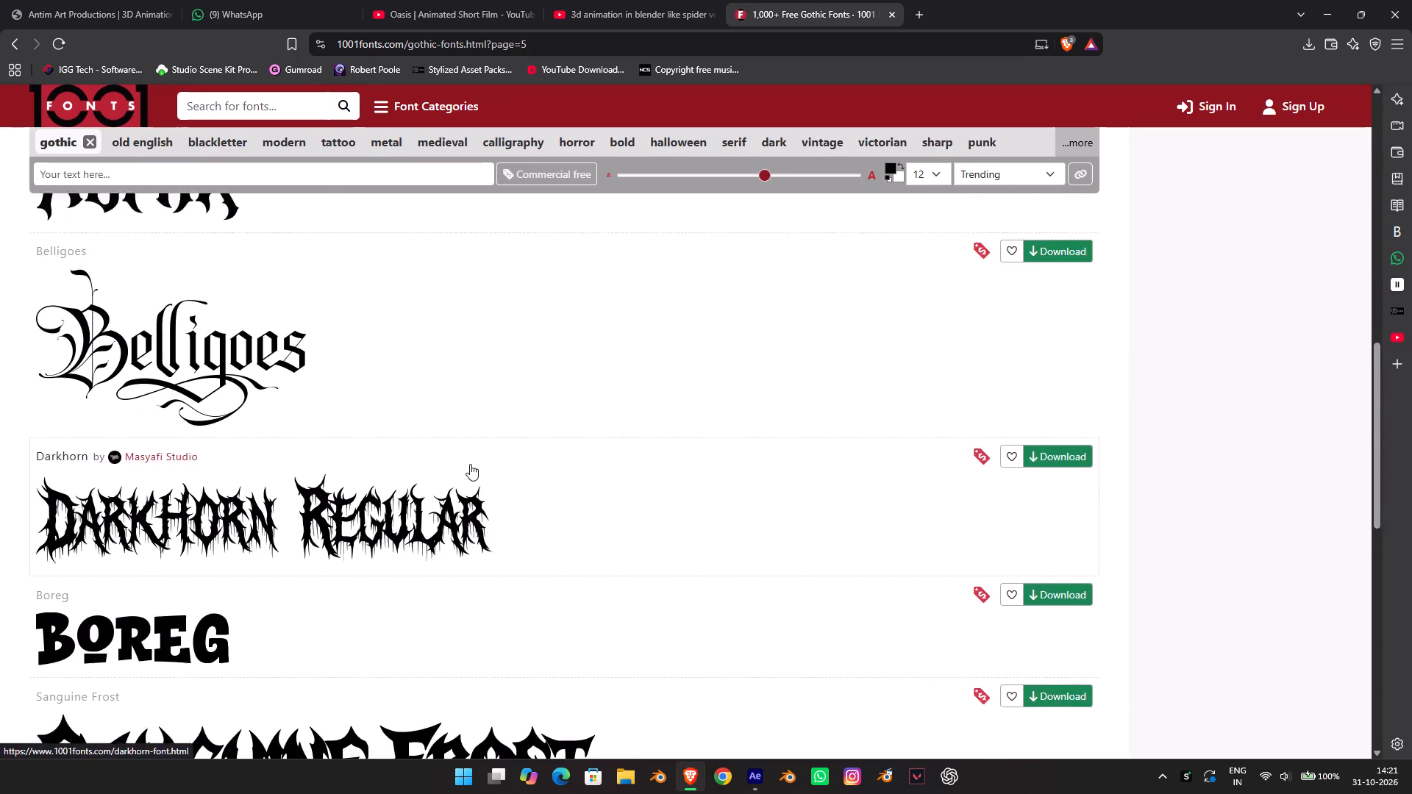
scroll(470, 464, "down", 13)
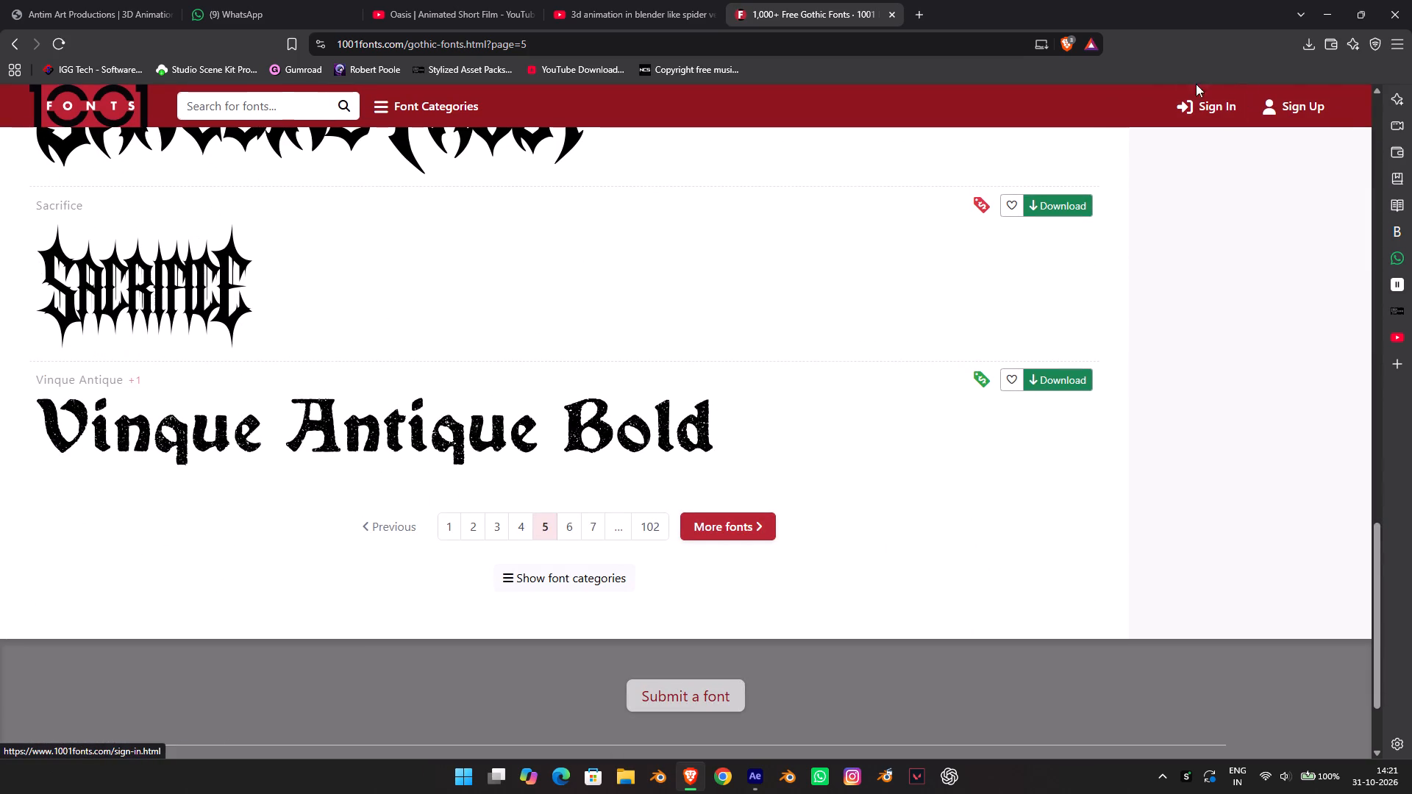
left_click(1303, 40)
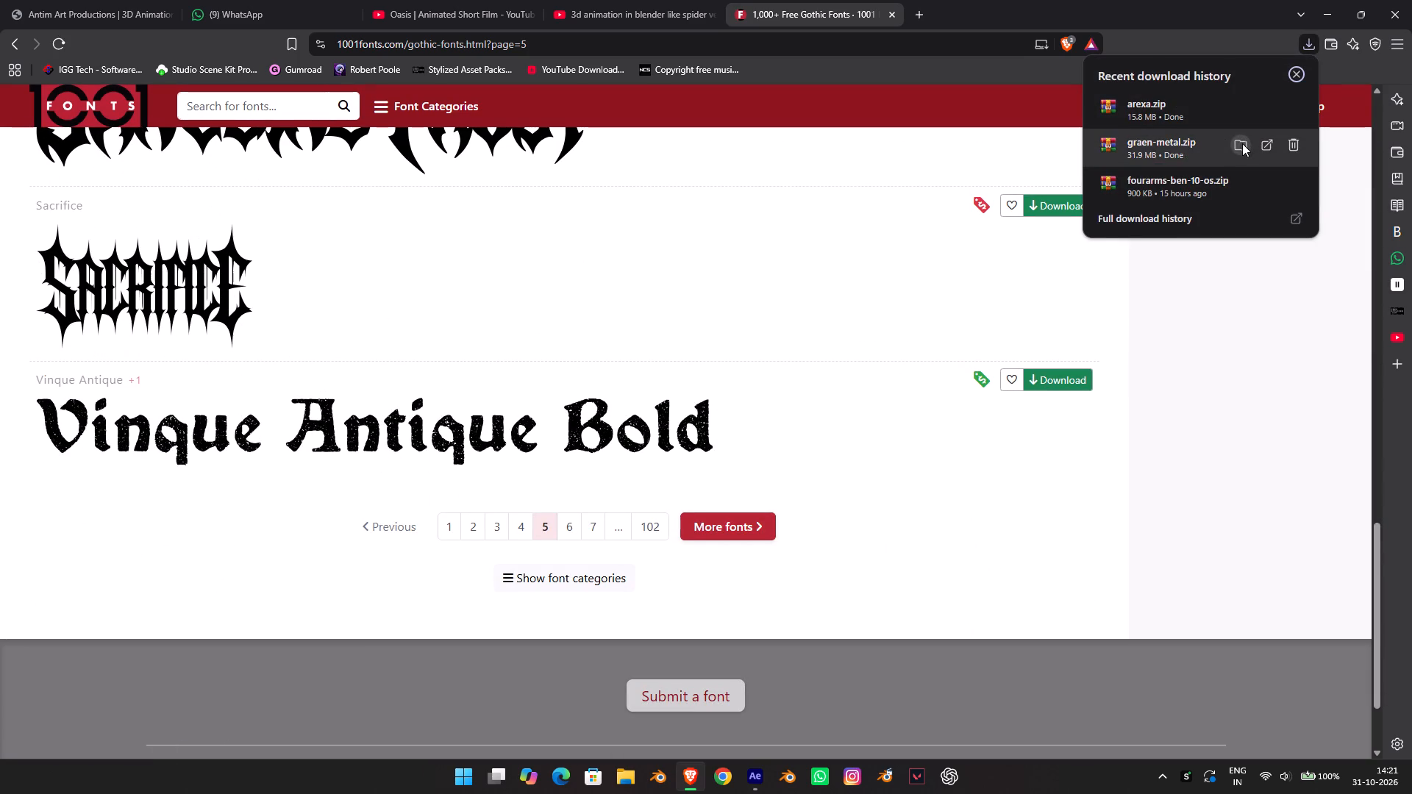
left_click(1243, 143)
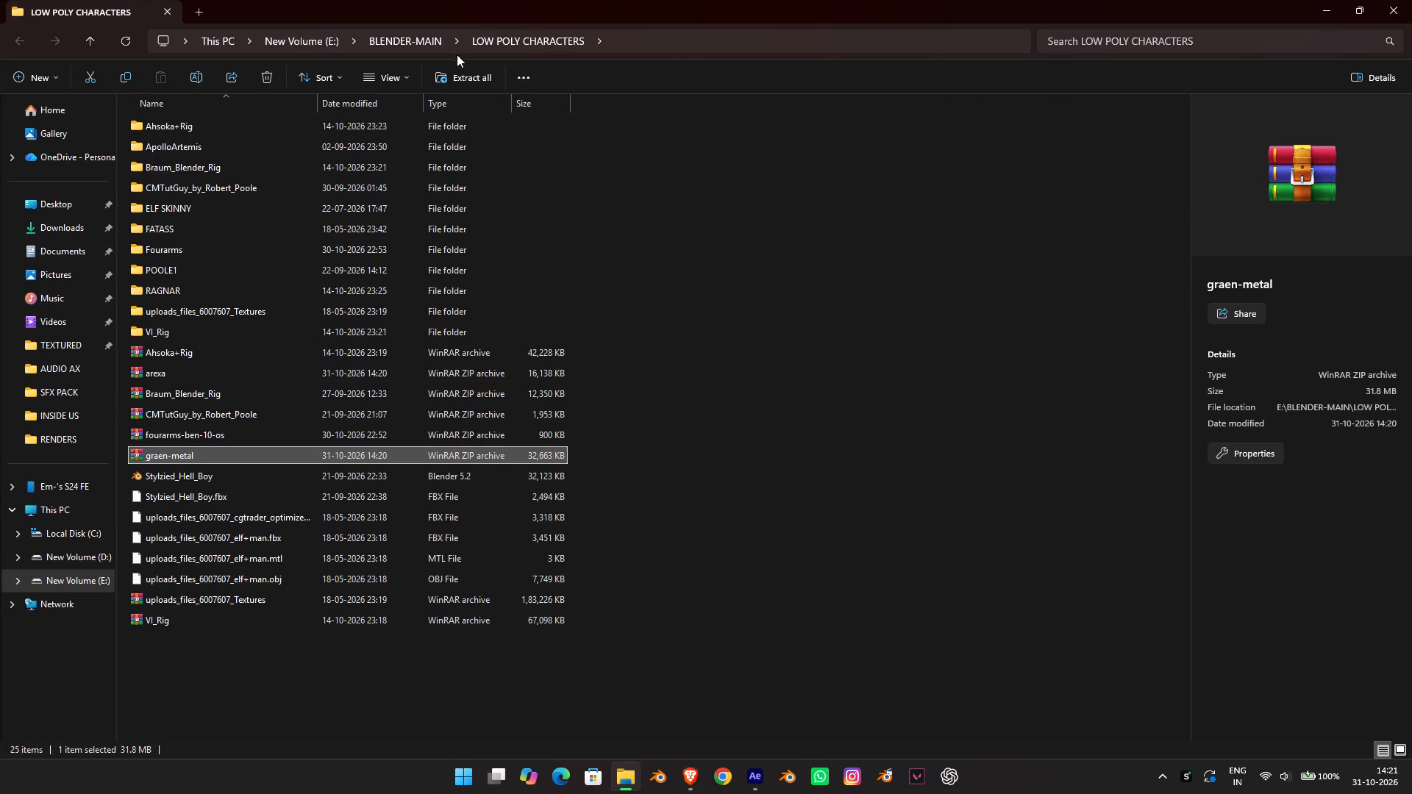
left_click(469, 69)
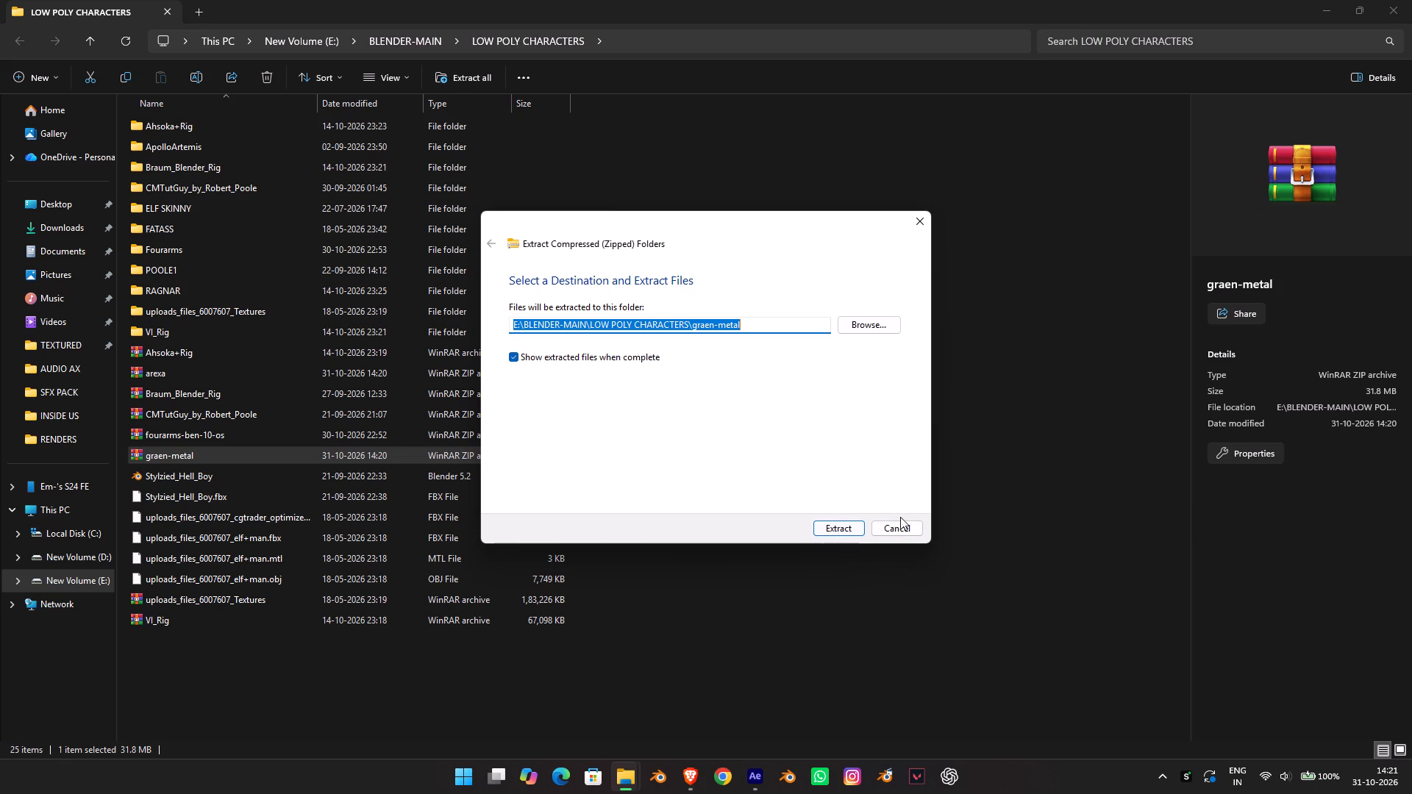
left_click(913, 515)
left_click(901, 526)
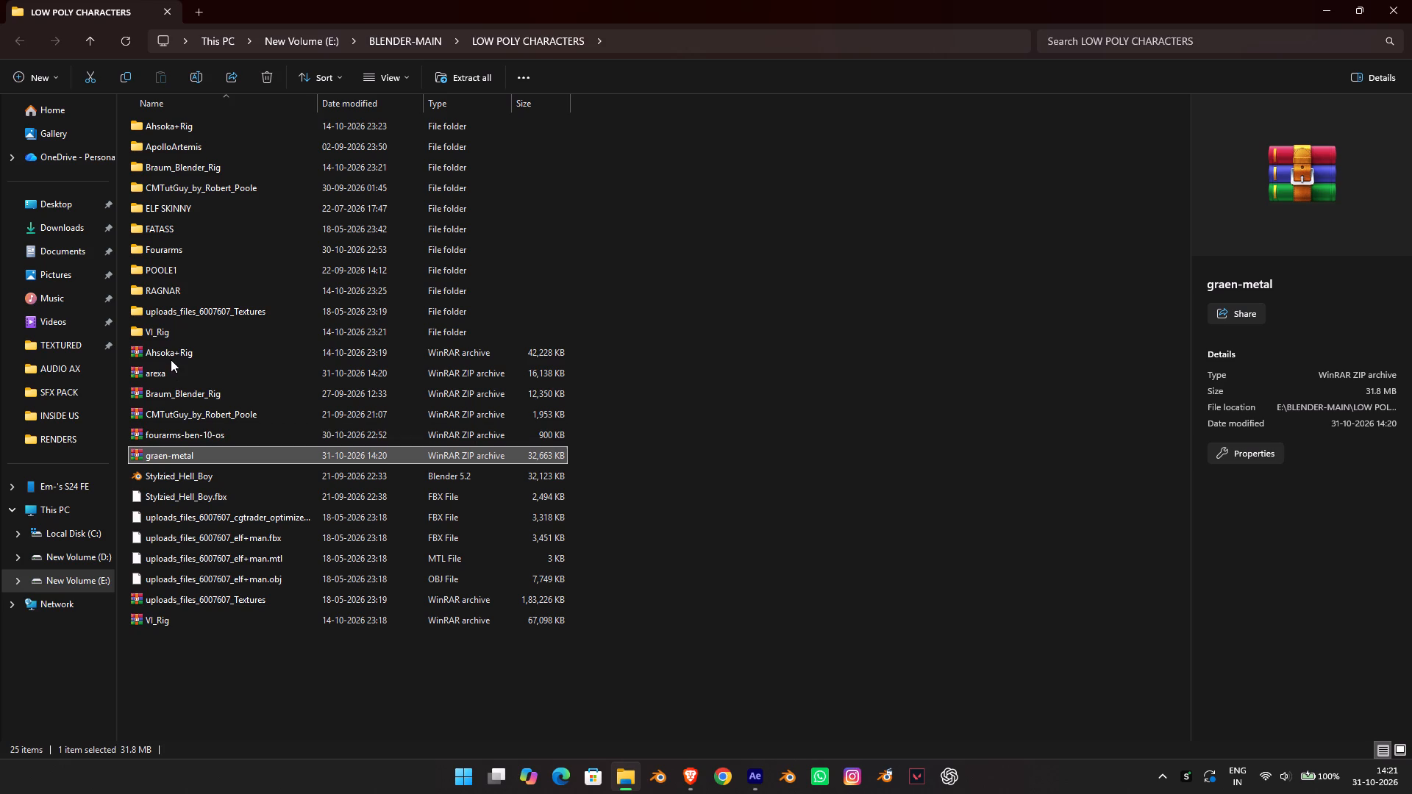
Show the downloaded graen-metal archive in its folder and install GraenMetal-Regular.otf from it.
key("alt+Tab")
left_click(1309, 43)
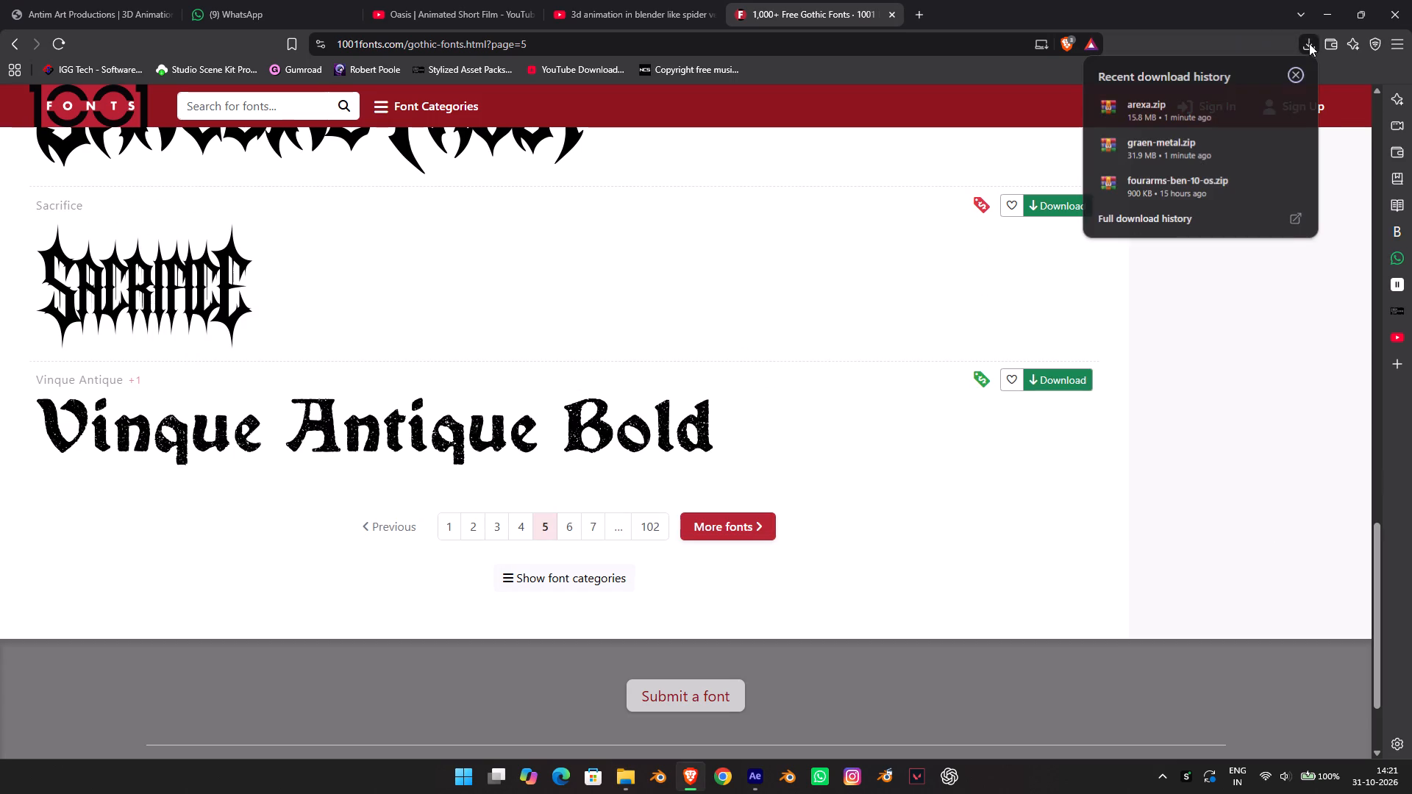
left_click(1244, 148)
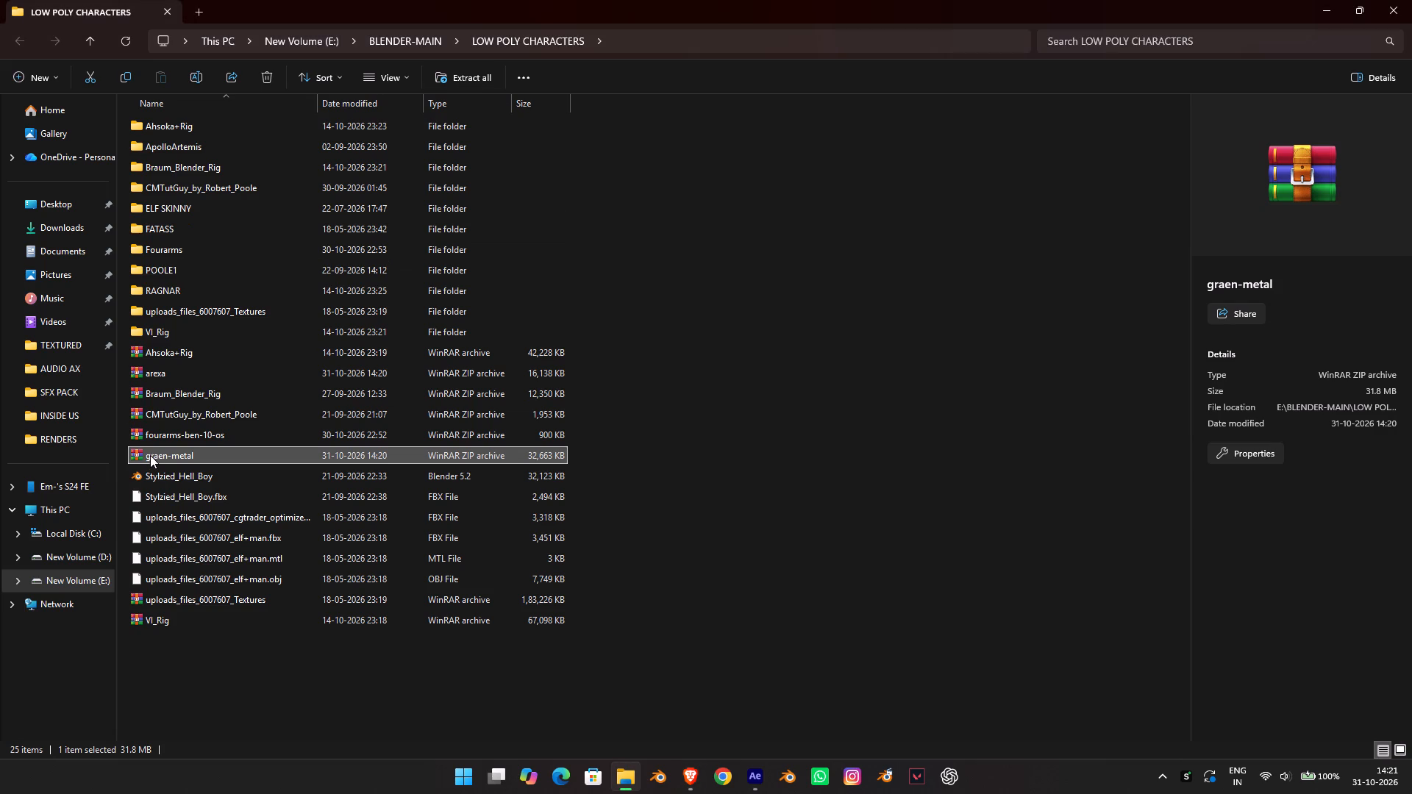
double_click(160, 458)
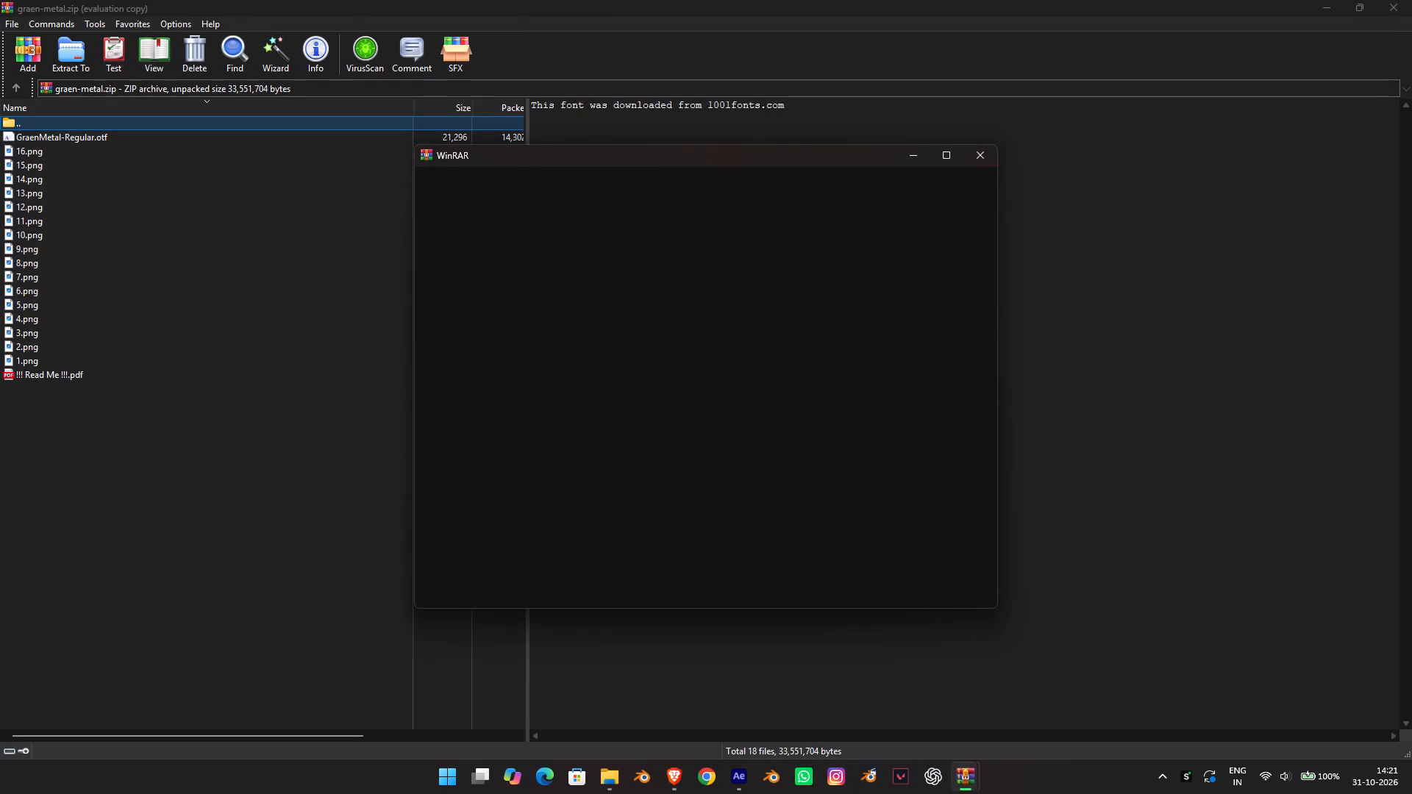
left_click(974, 162)
left_click(99, 133)
double_click(99, 133)
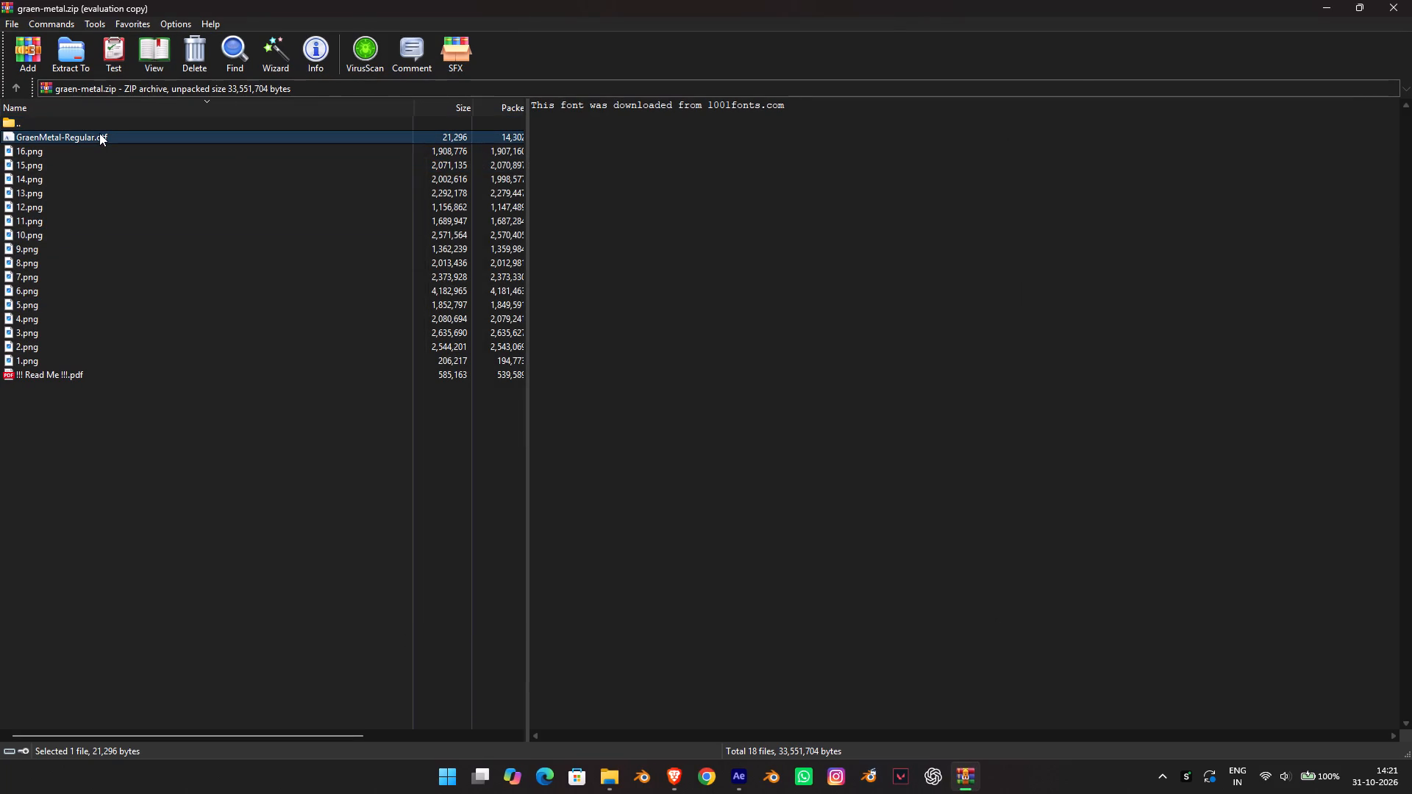
left_click(171, 93)
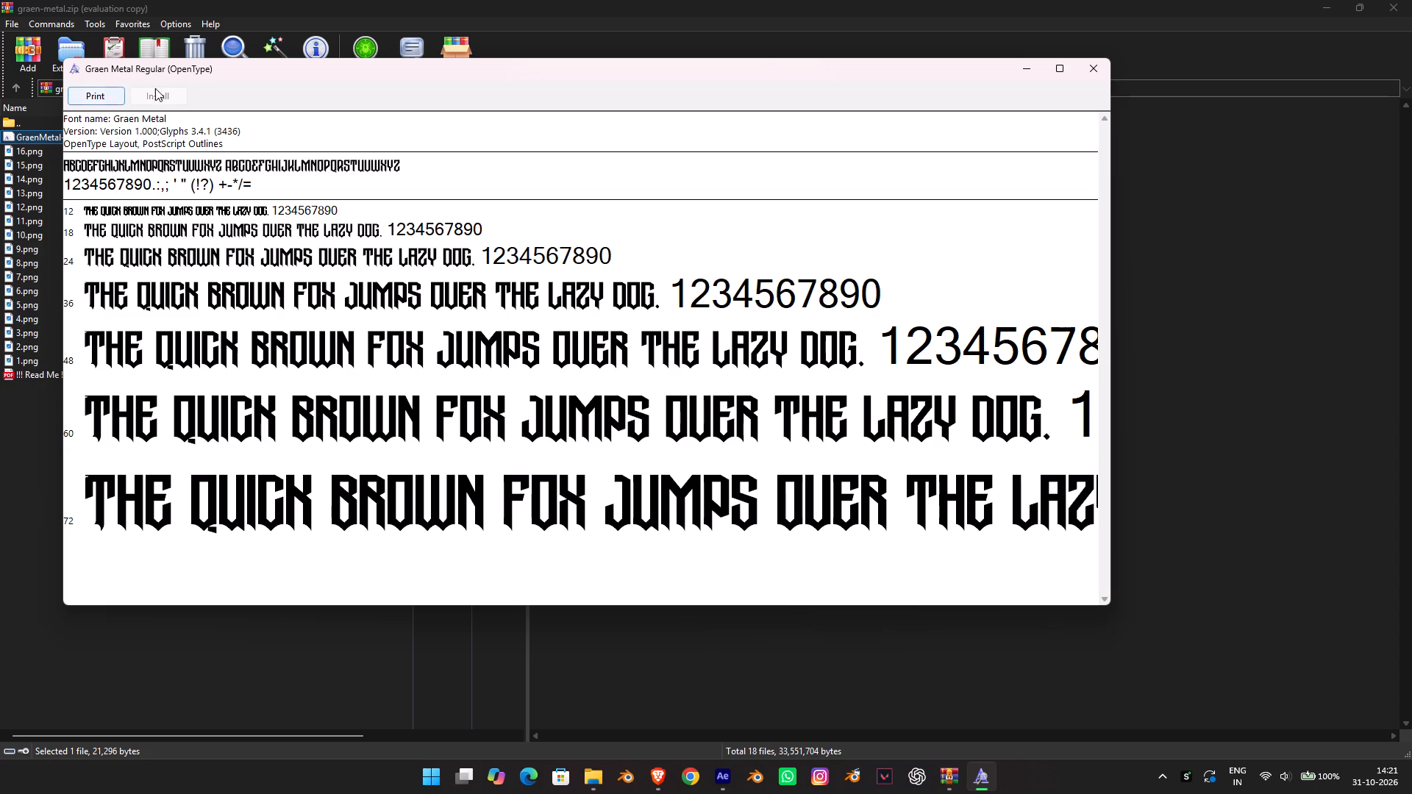
left_click(173, 94)
left_click(1096, 64)
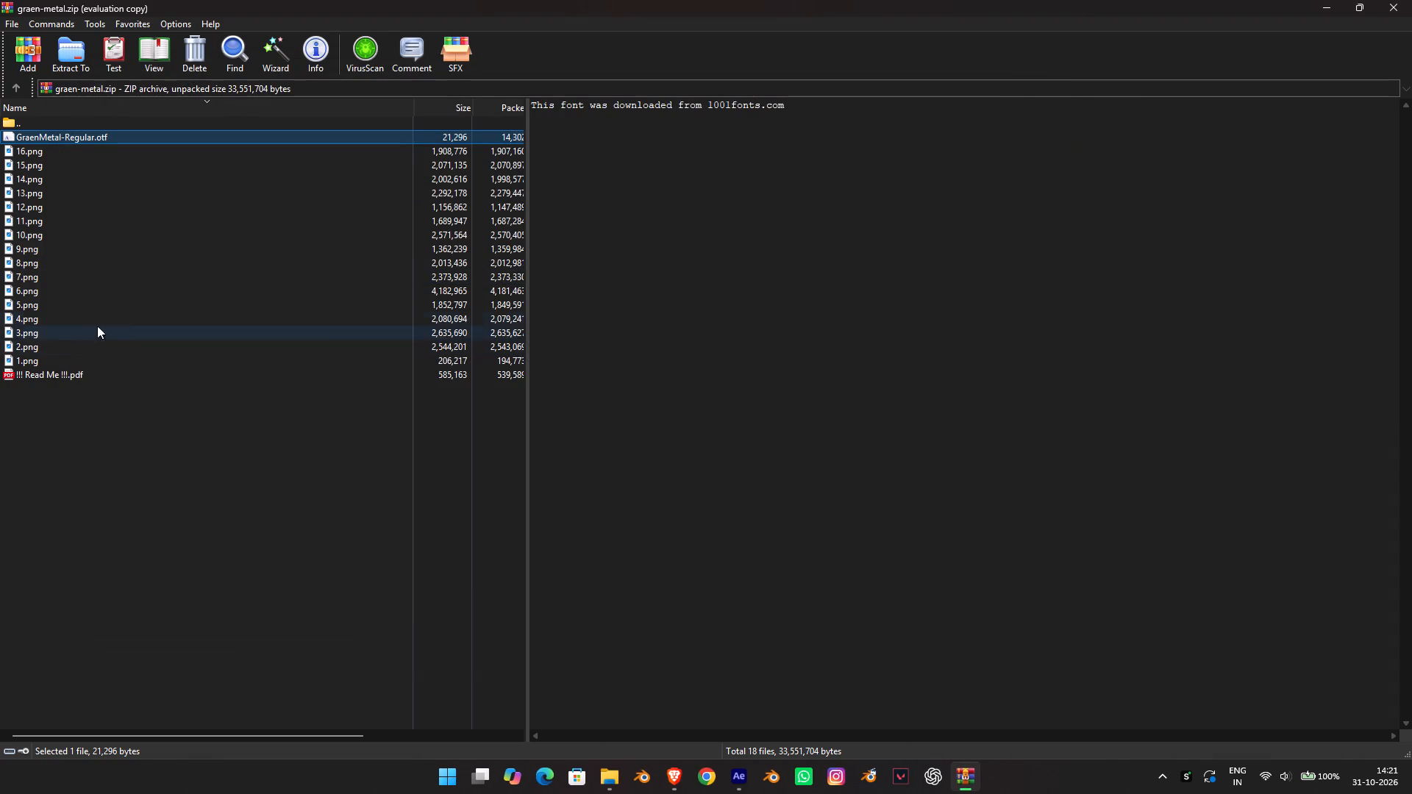
View the sample image 13.png in the graen-metal archive, and close the archive.
triple_click(78, 193)
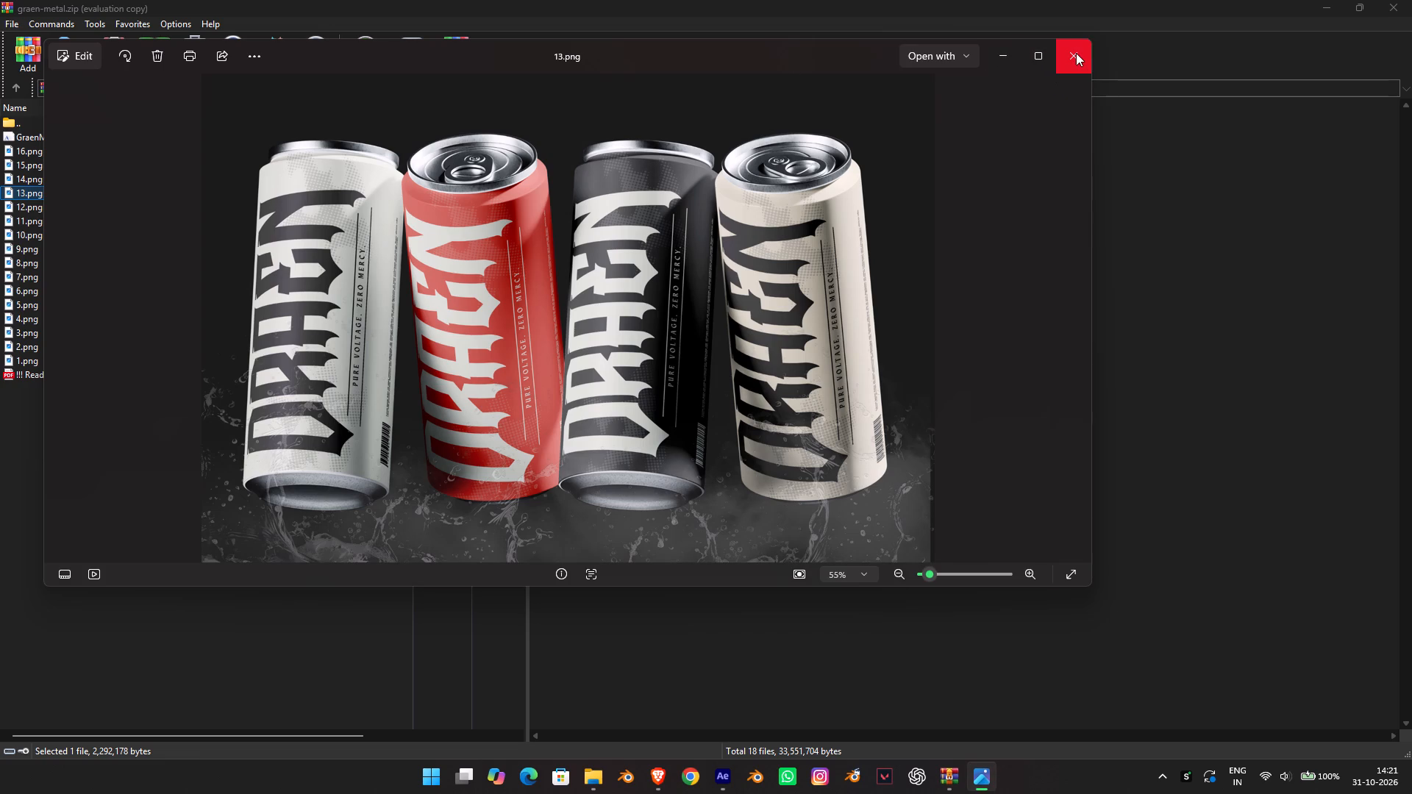
left_click(1076, 53)
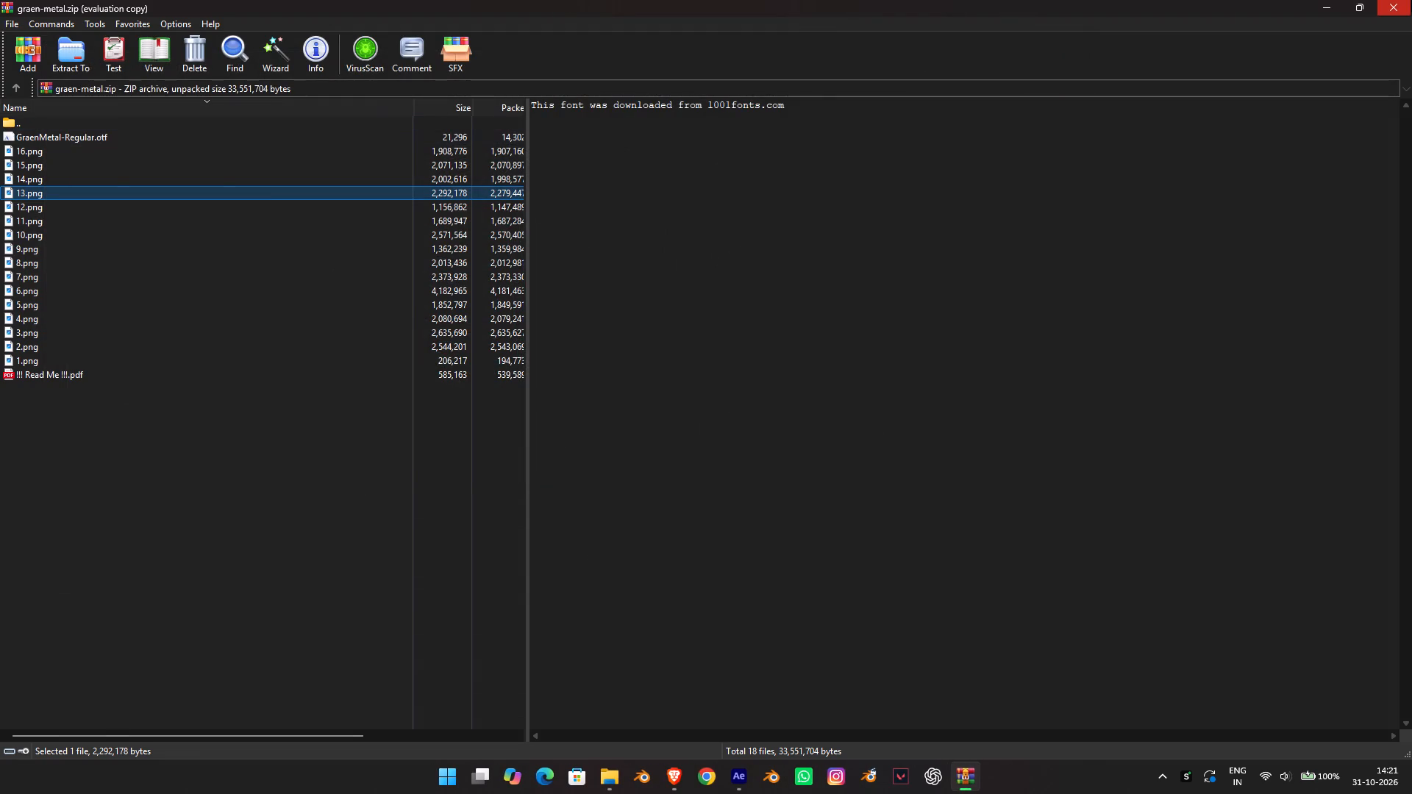
left_click(1411, 0)
double_click(197, 352)
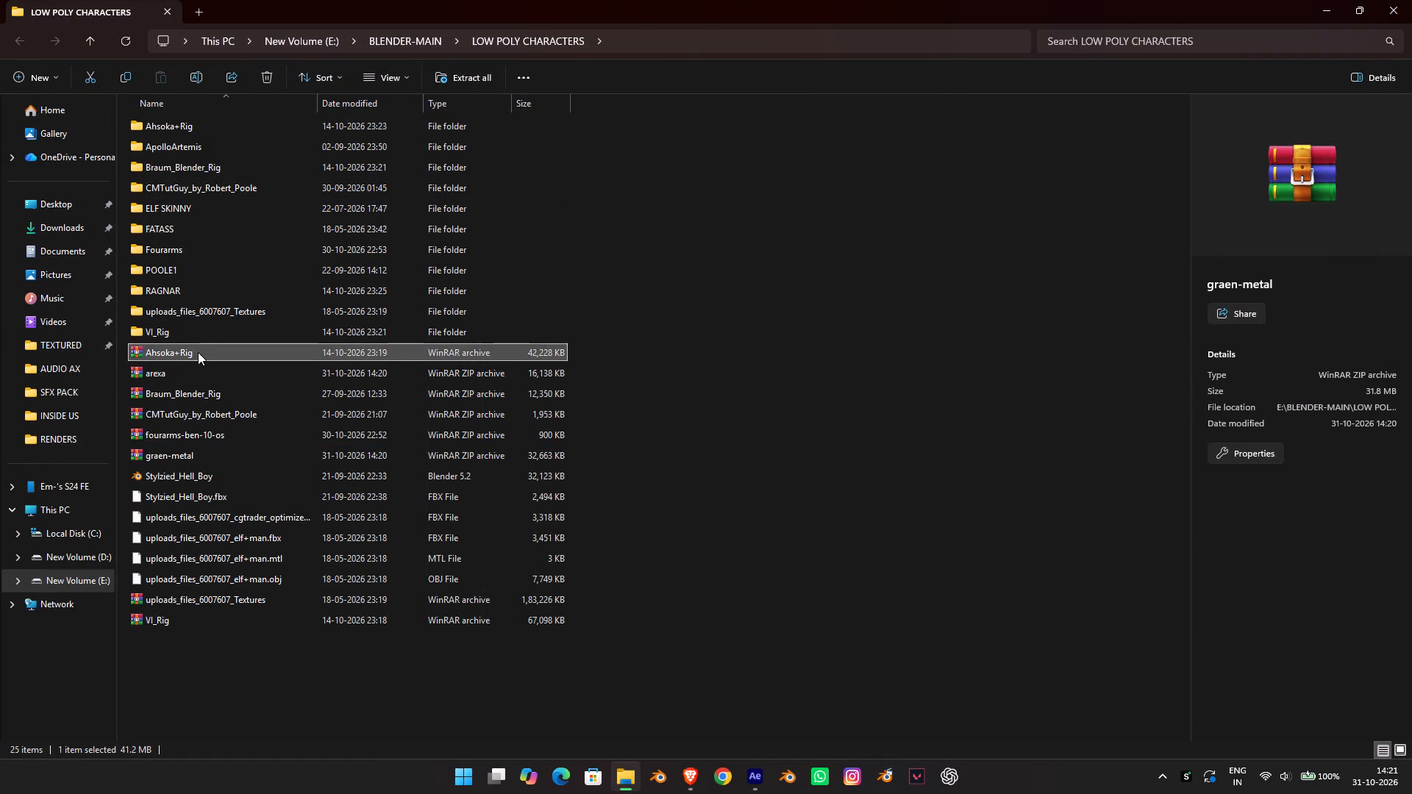
left_click(1411, 1)
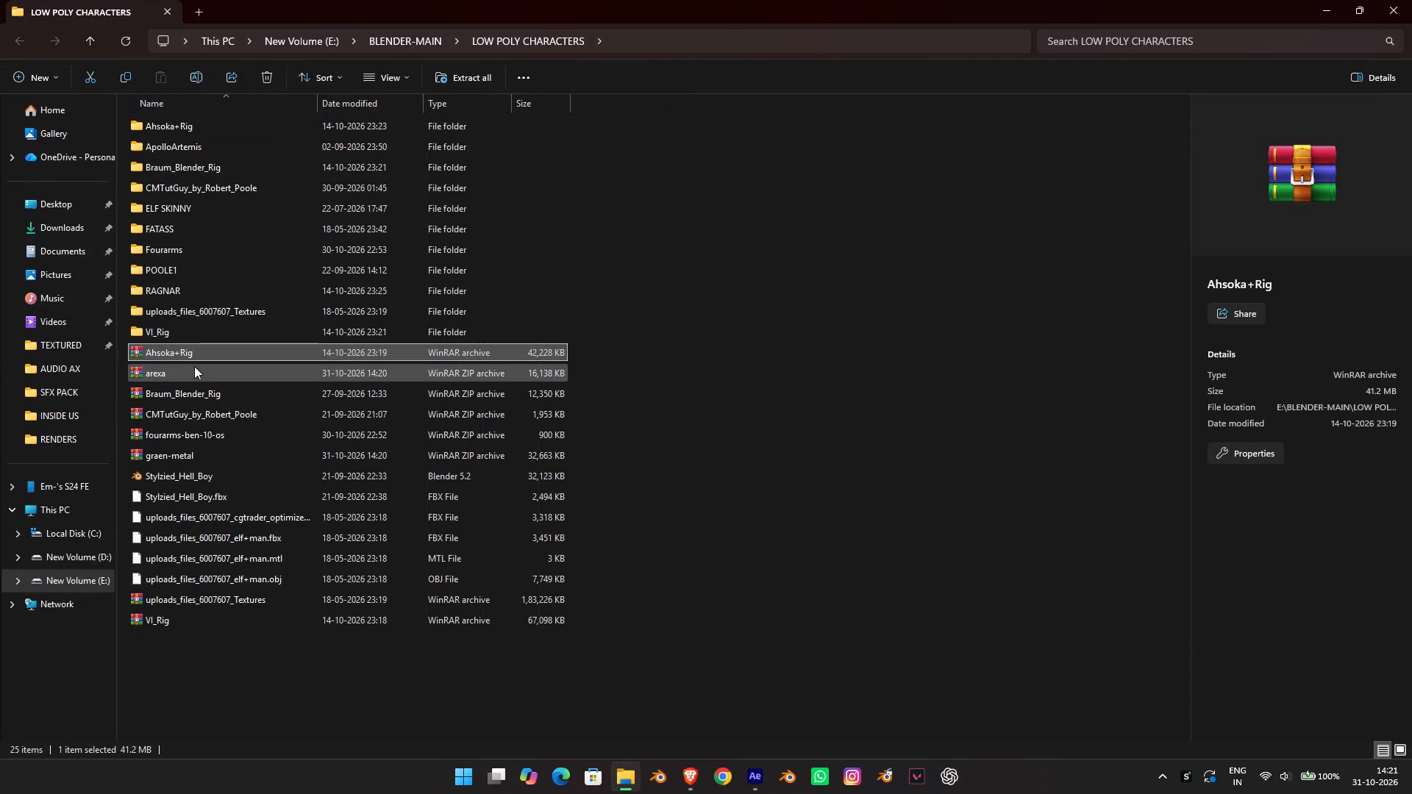
Install ArexaDemo-Regular.otf from the arexa archive, declining to replace any existing copy of the font.
double_click(194, 366)
double_click(111, 140)
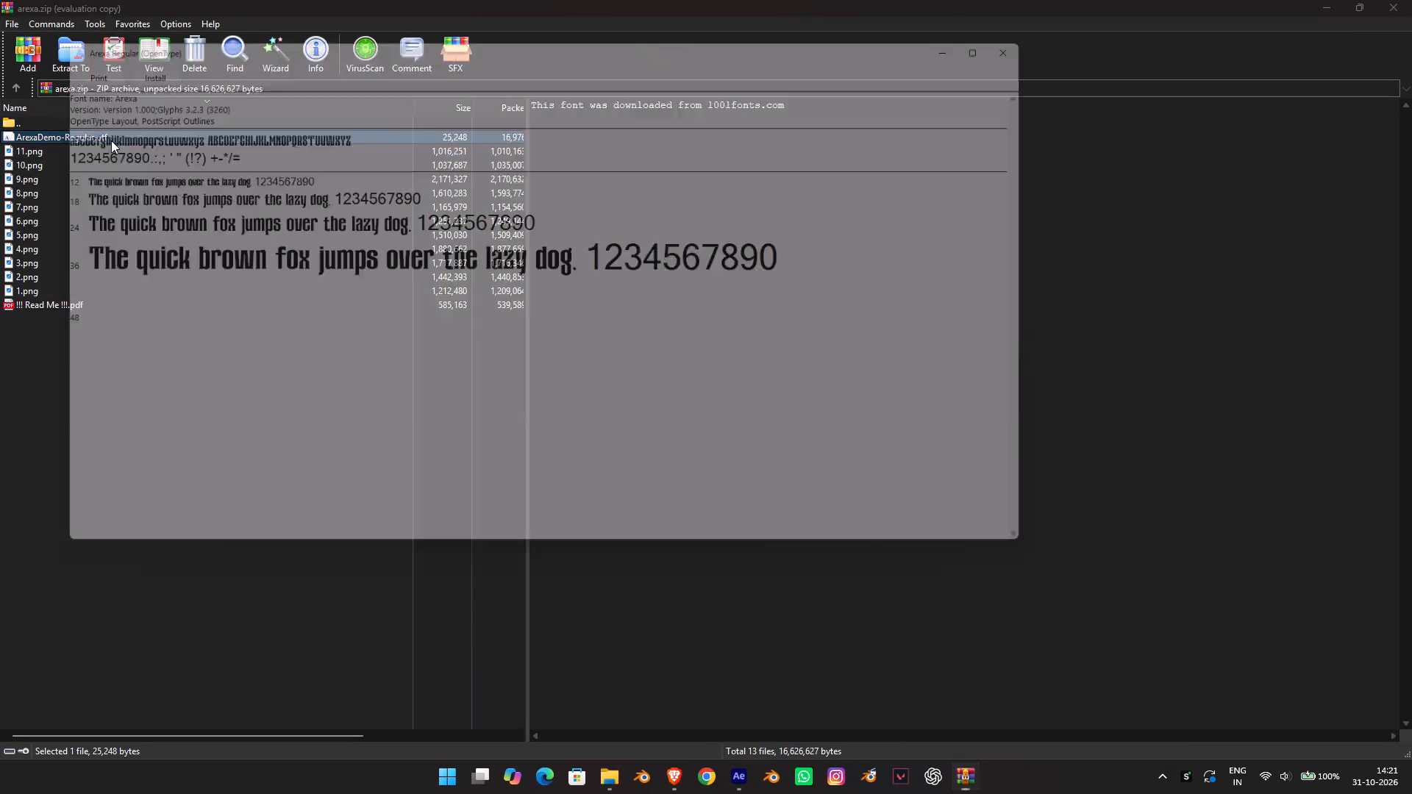
left_click(100, 60)
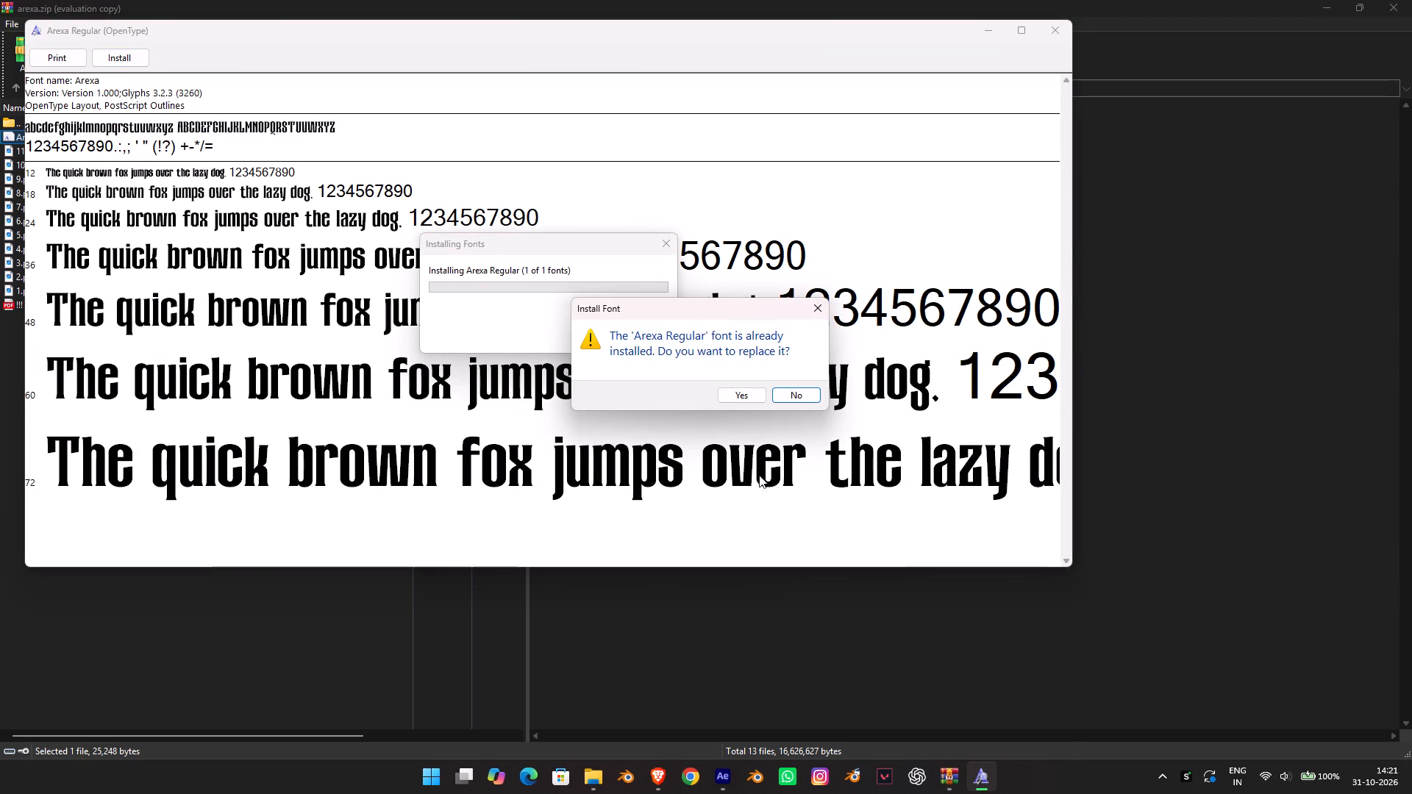
left_click(787, 393)
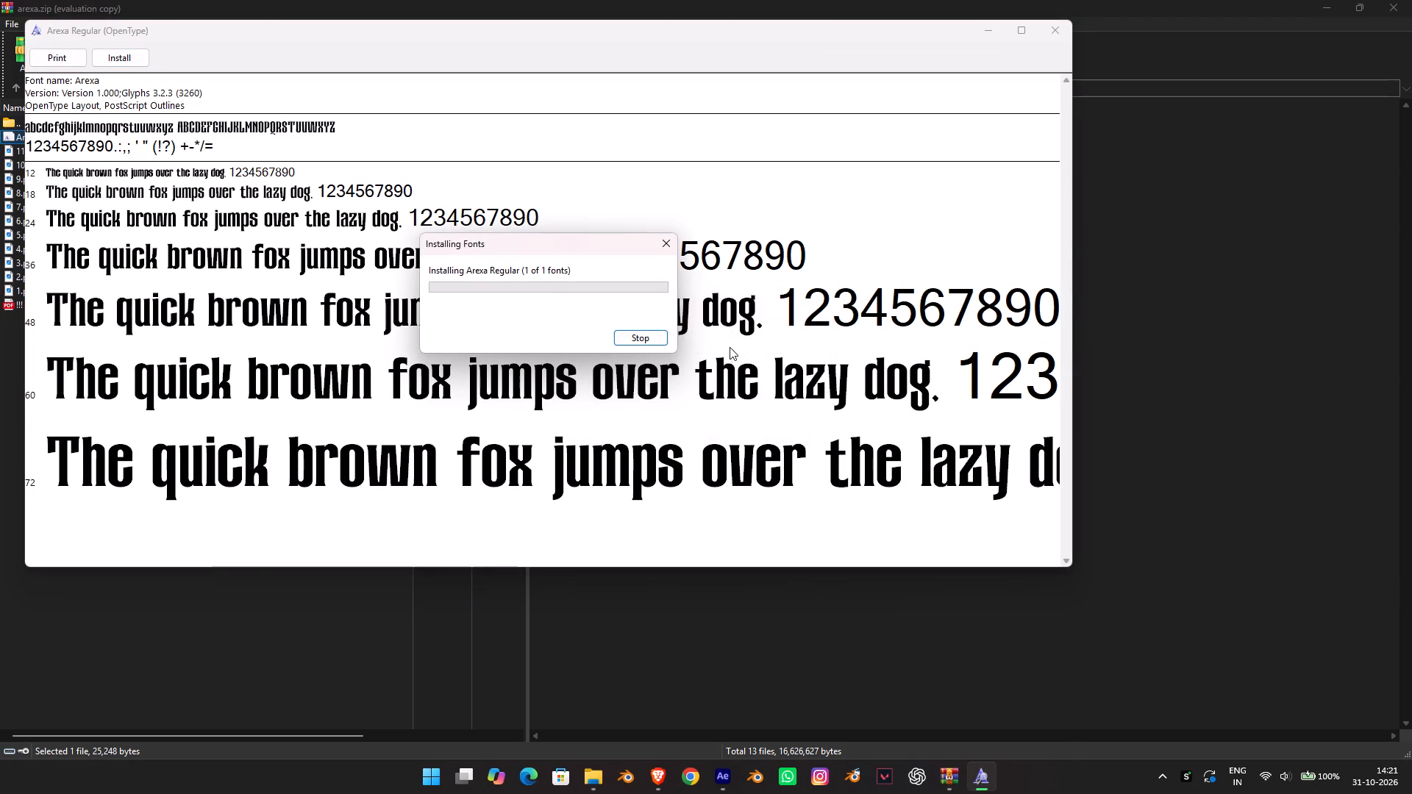
left_click(660, 240)
left_click(651, 343)
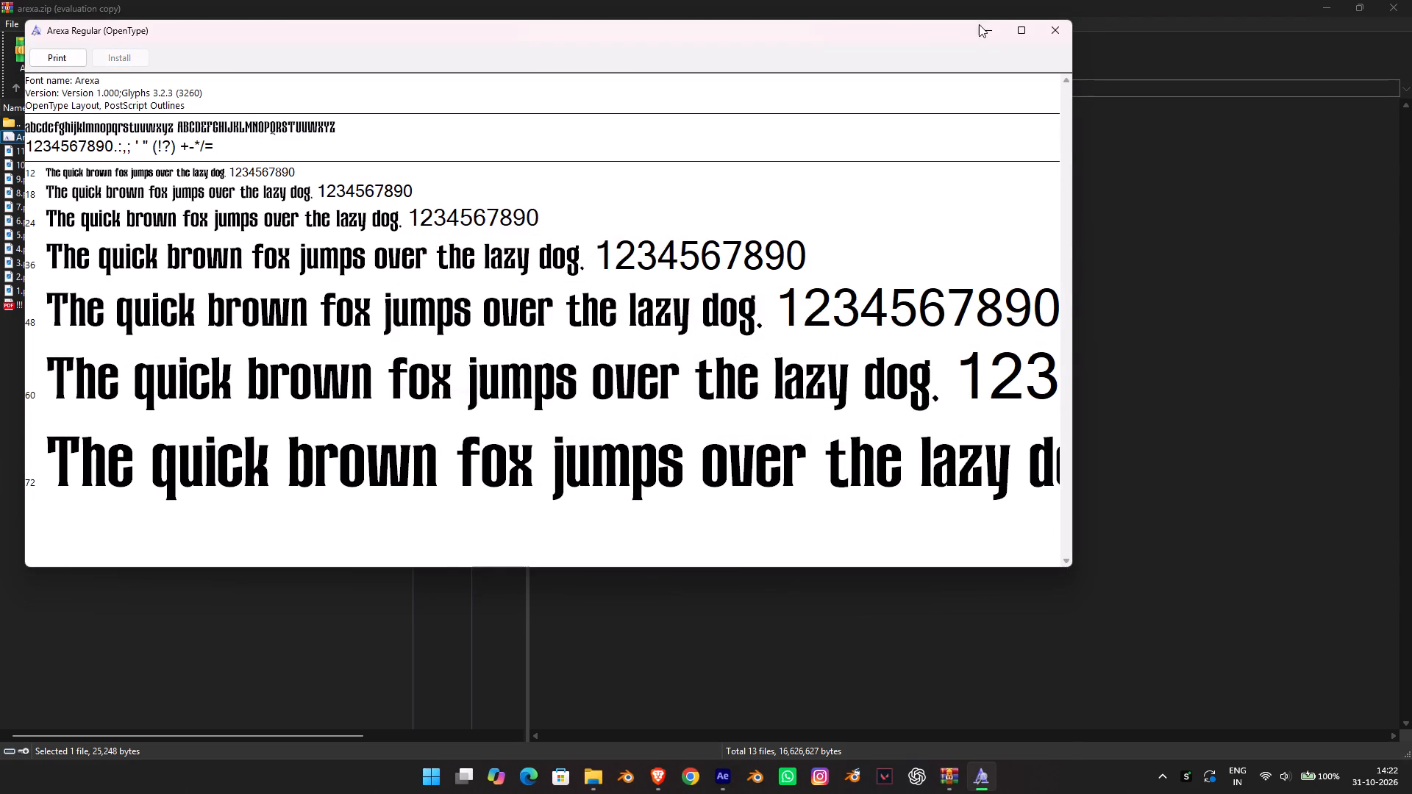
left_click(1065, 20)
View the sample image 11.png in the arexa archive at full window size.
double_click(78, 147)
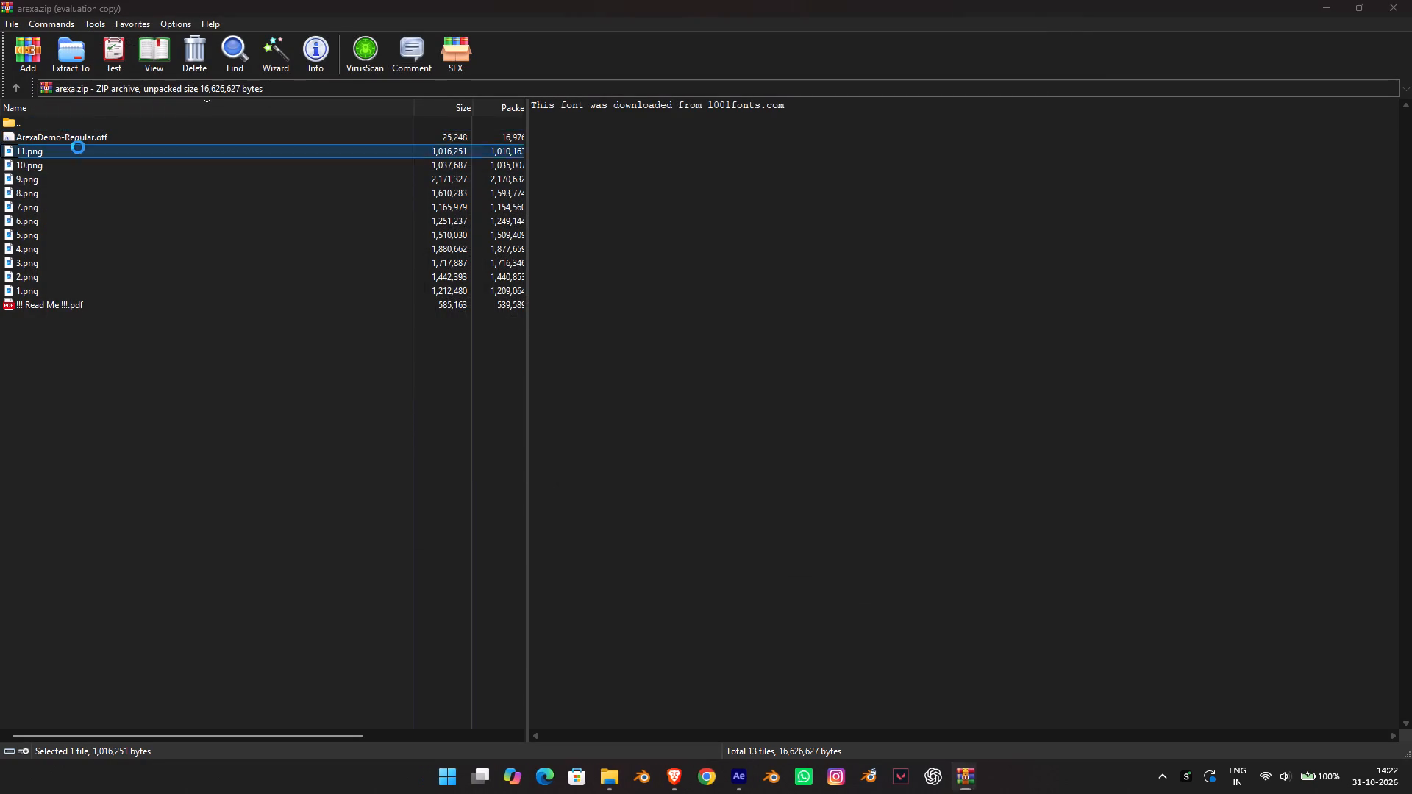
left_click(1050, 51)
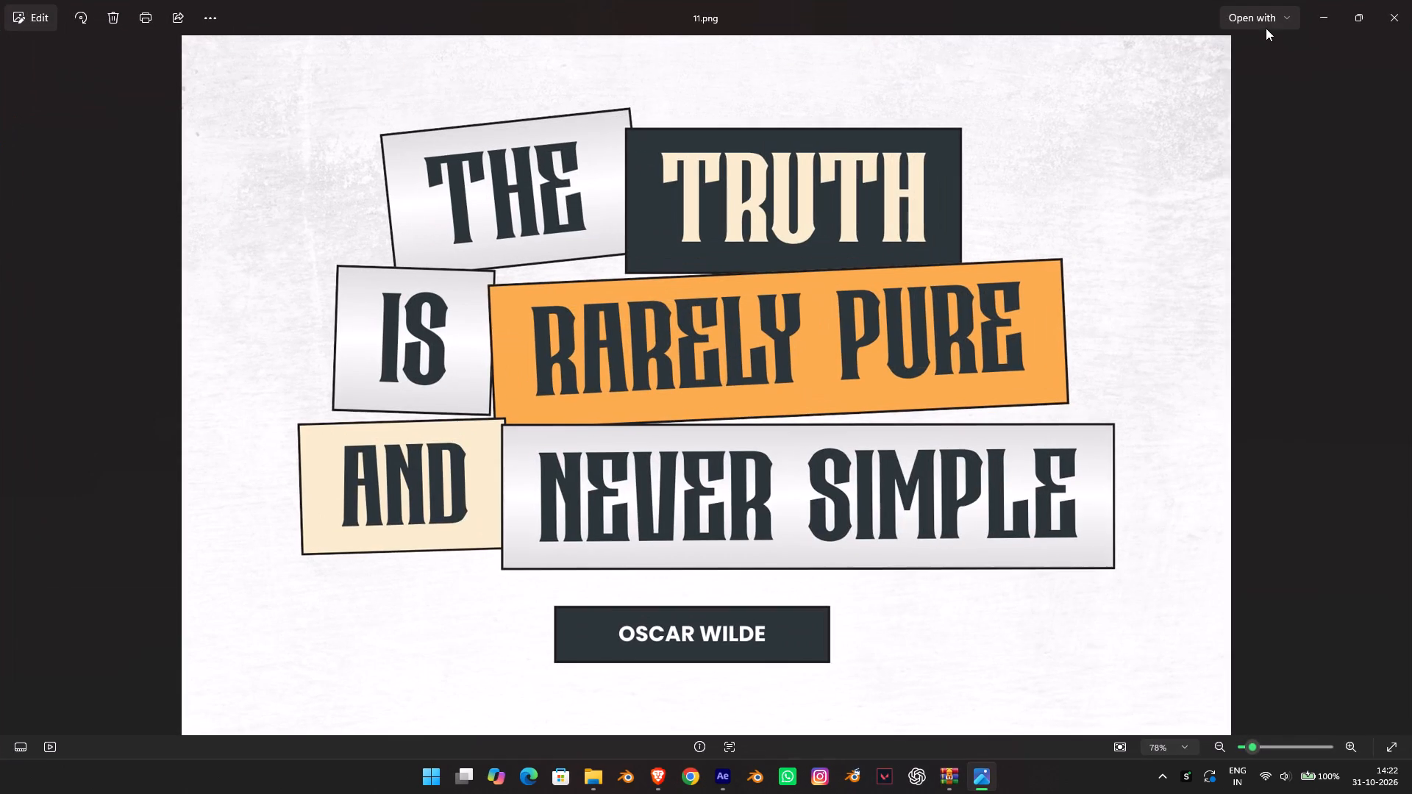
left_click(1411, 0)
Switch to After Effects and try to find a new font for the AntimArts title by searching for gre.
left_click(751, 770)
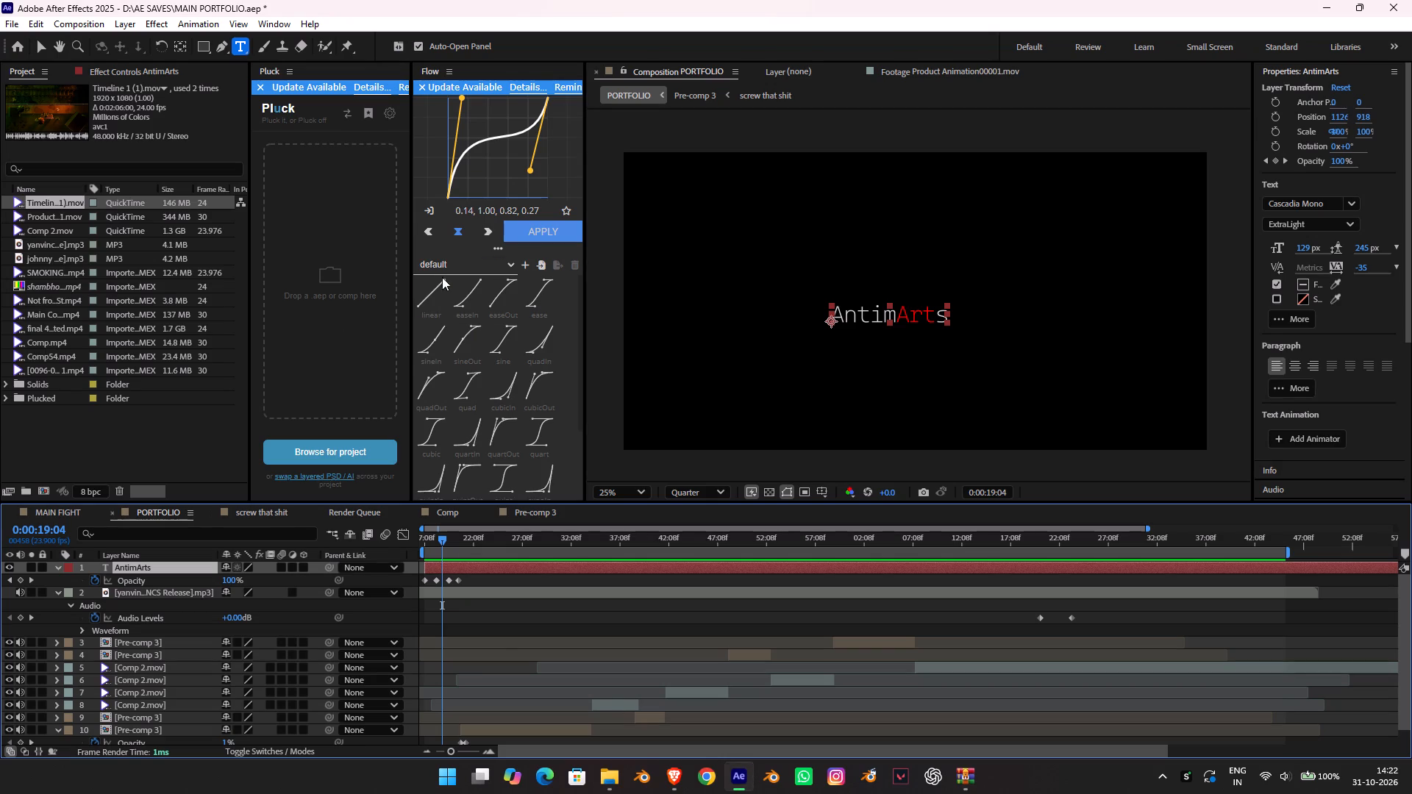
left_click(1354, 196)
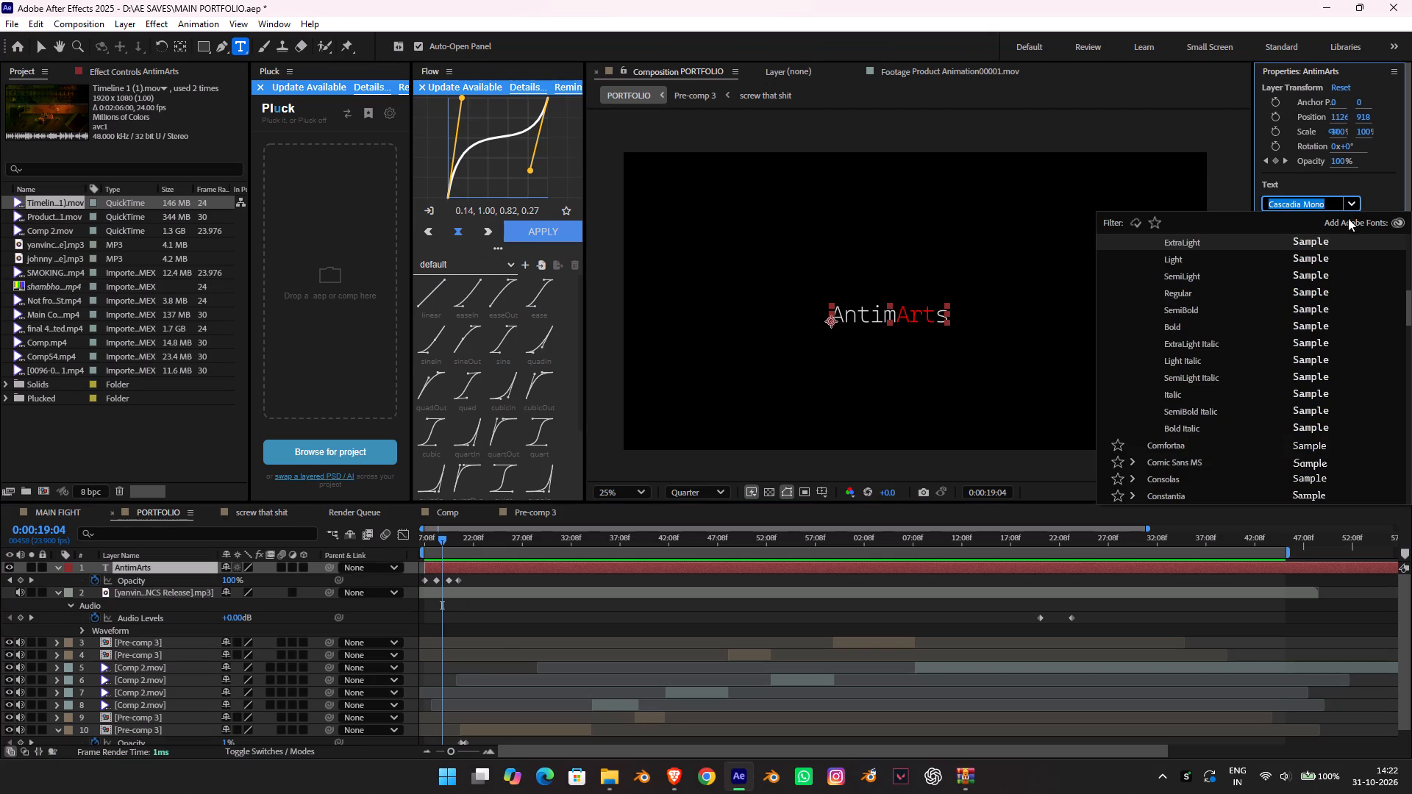
type("gre")
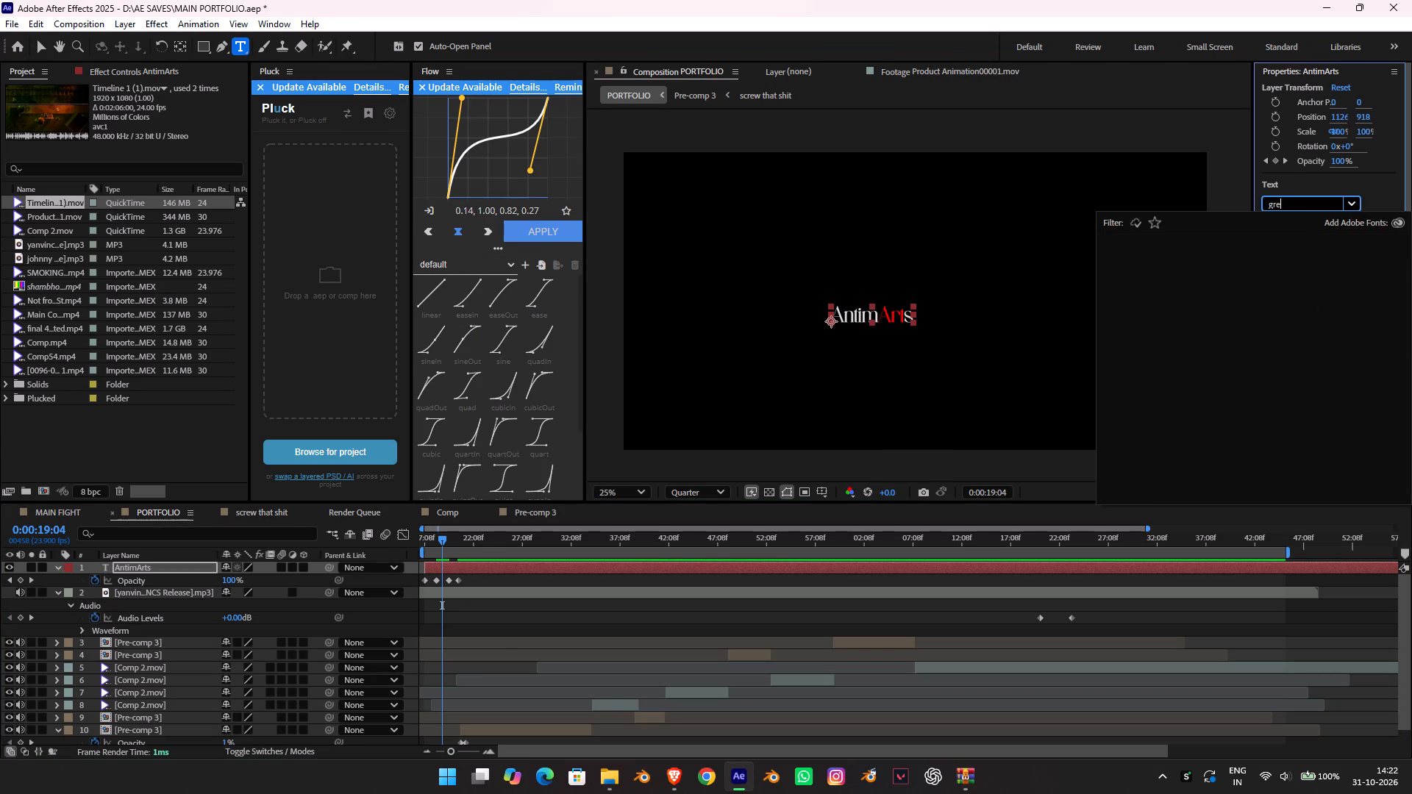
left_click(933, 740)
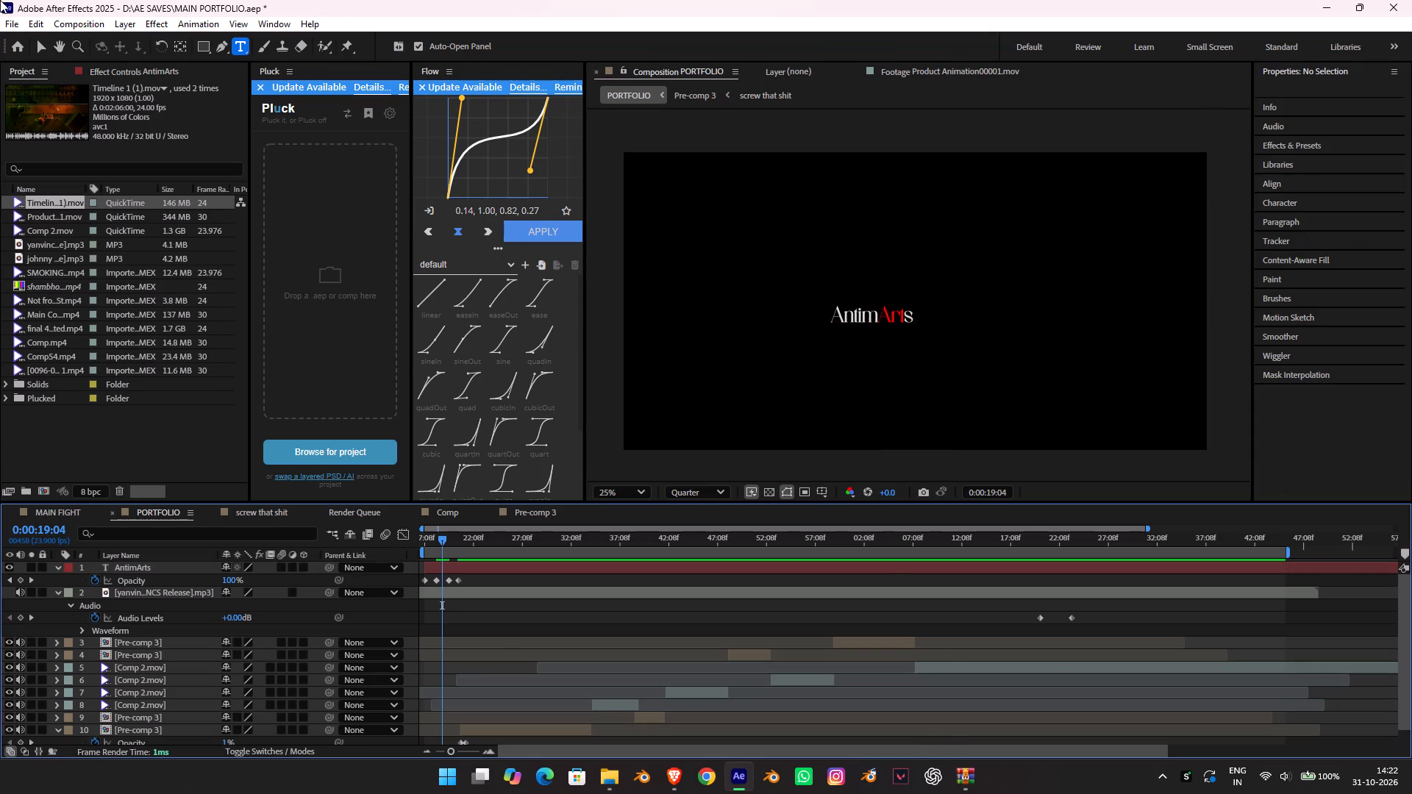
Close After Effects, saving the changes to MAIN PORTFOLIO.aep.
left_click(14, 50)
left_click(1411, 0)
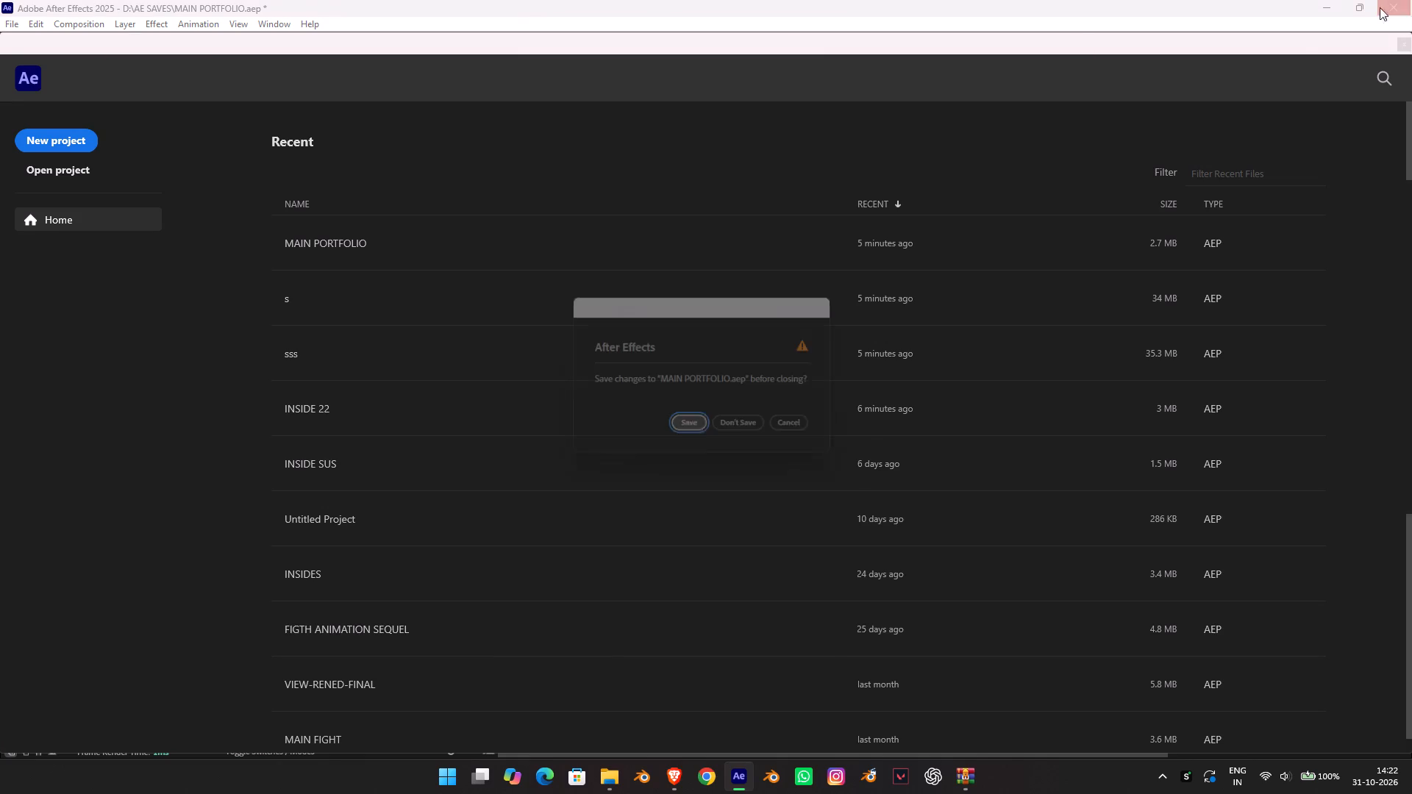
left_click(682, 423)
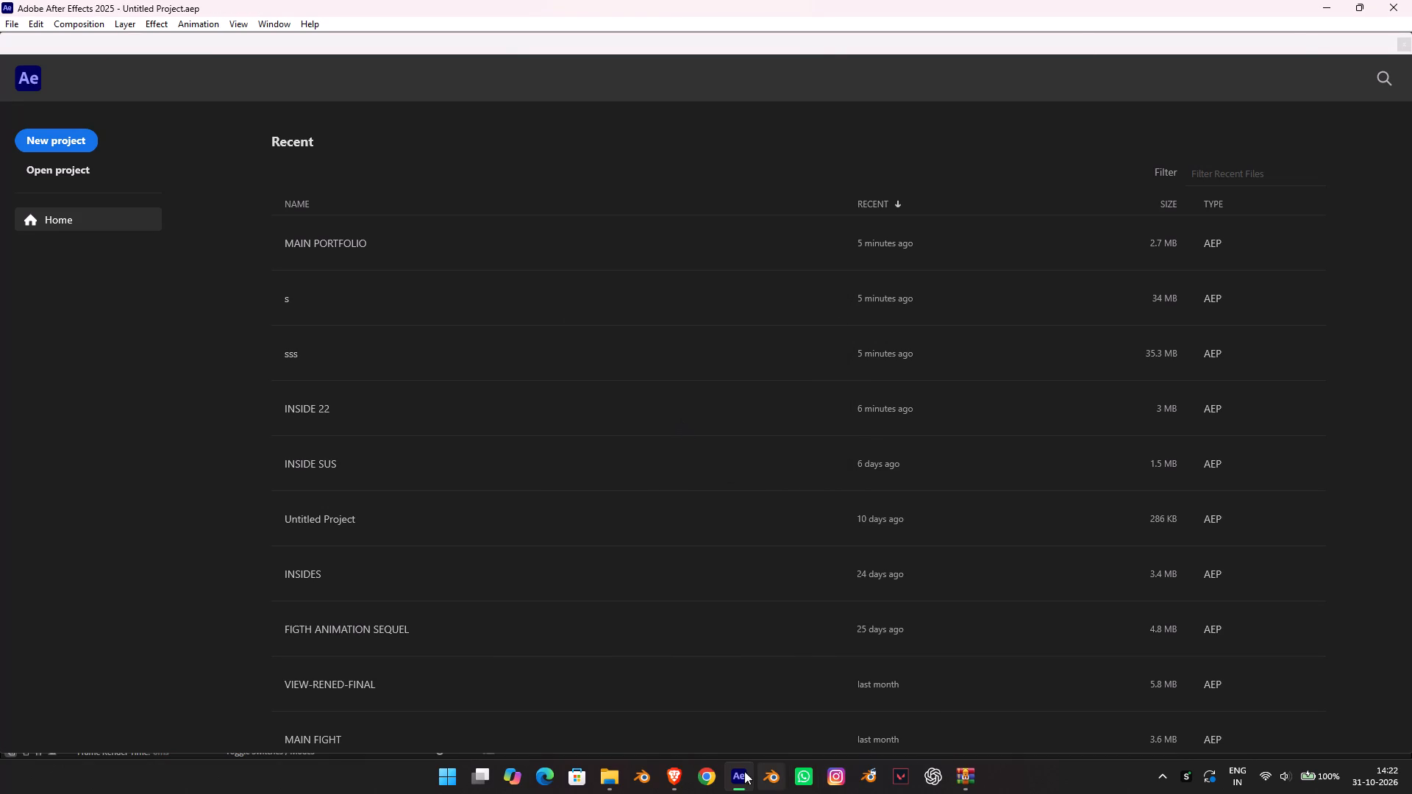
Browse pages 5 and 6 of the gothic fonts on 1001 Fonts for other title font options.
left_click(674, 790)
left_click(671, 728)
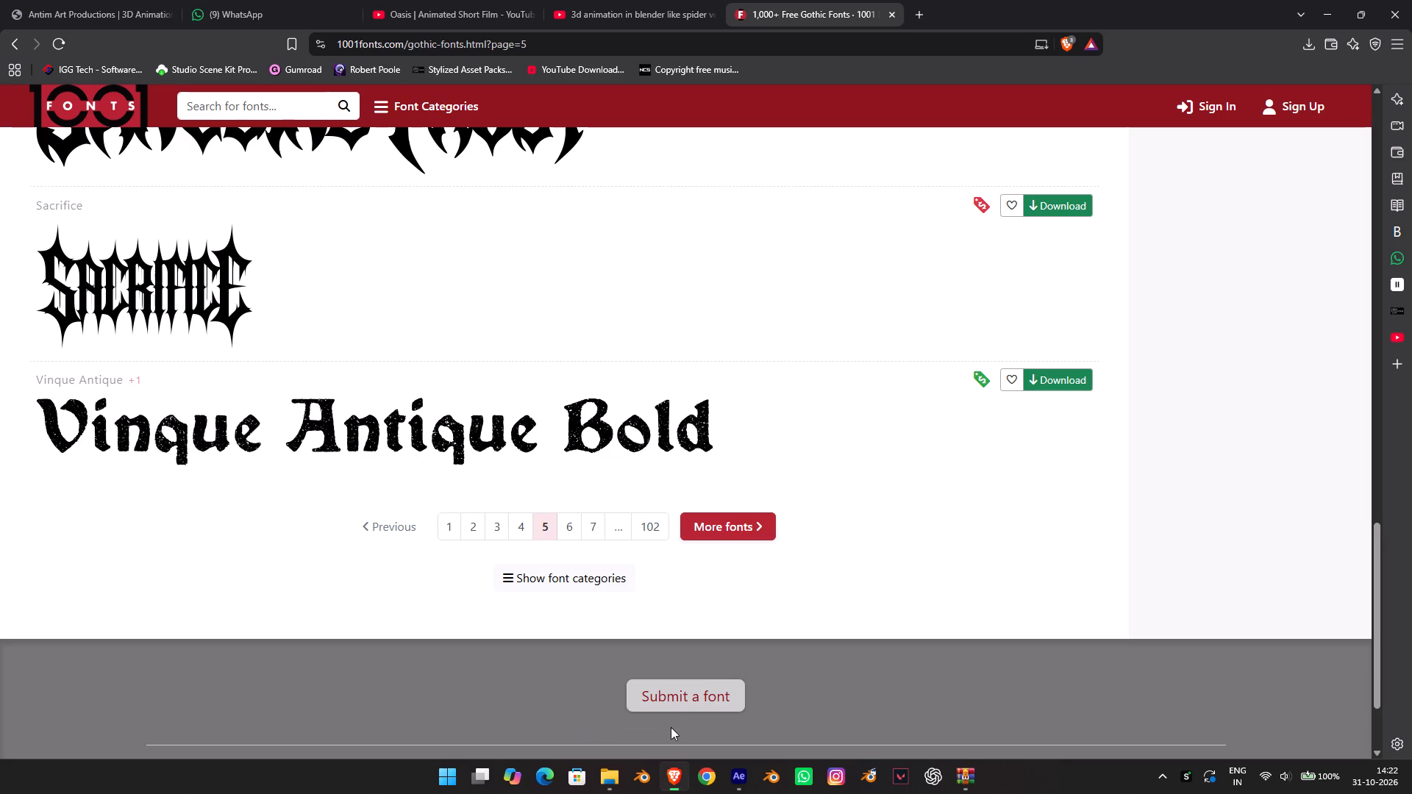
scroll(204, 489, "up", 6)
scroll(204, 489, "down", 6)
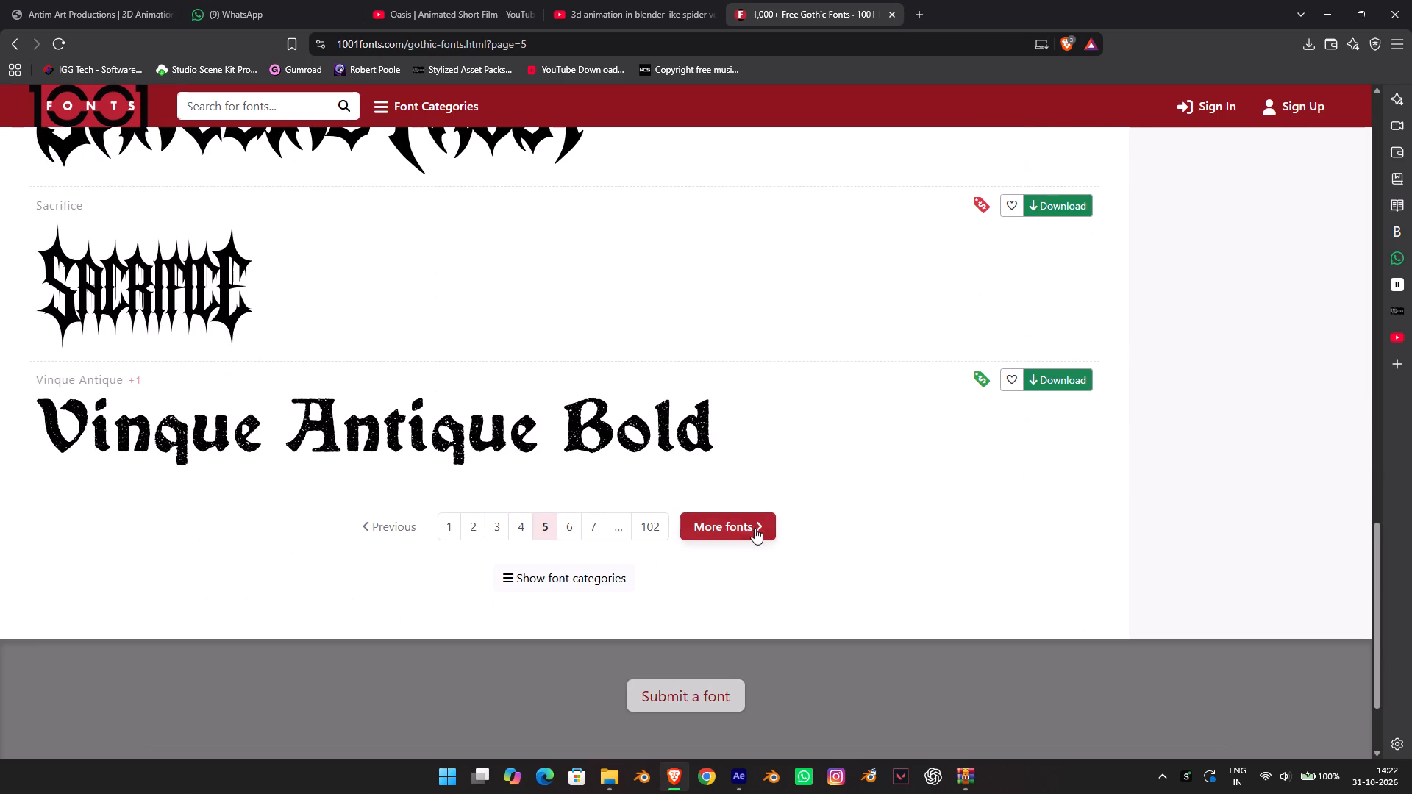
left_click_drag(746, 529, 738, 529)
left_click(694, 517)
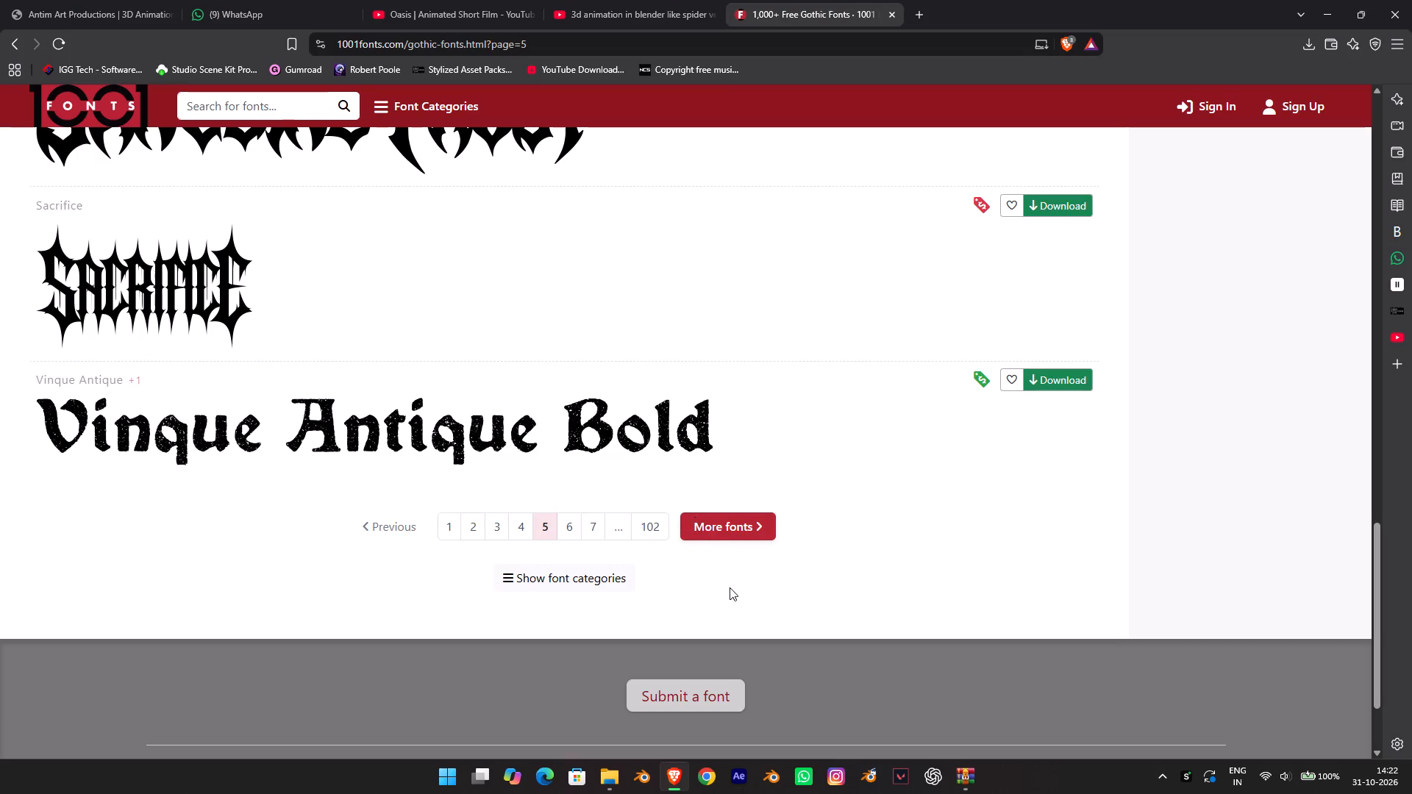
left_click(727, 787)
left_click(708, 520)
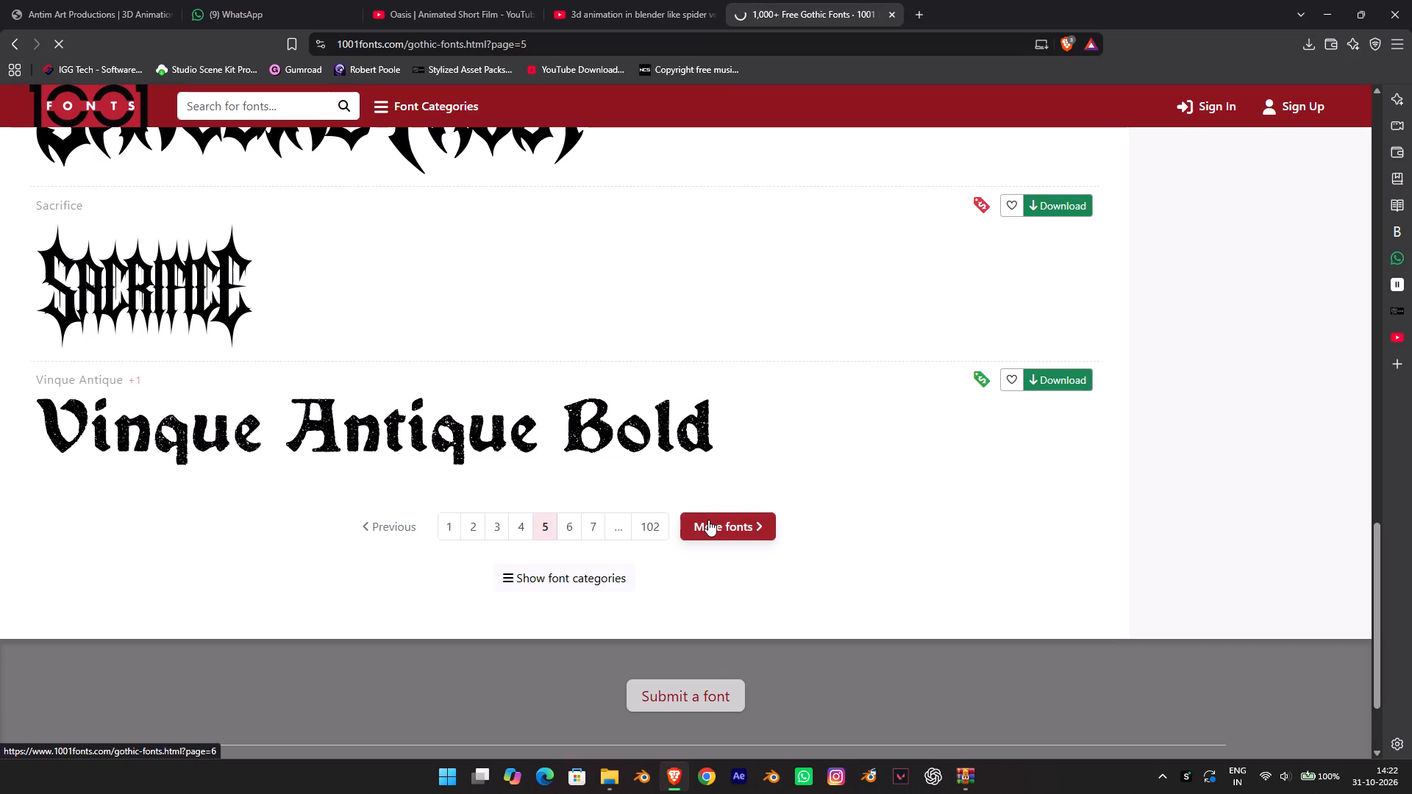
scroll(708, 520, "up", 6)
scroll(680, 571, "up", 13)
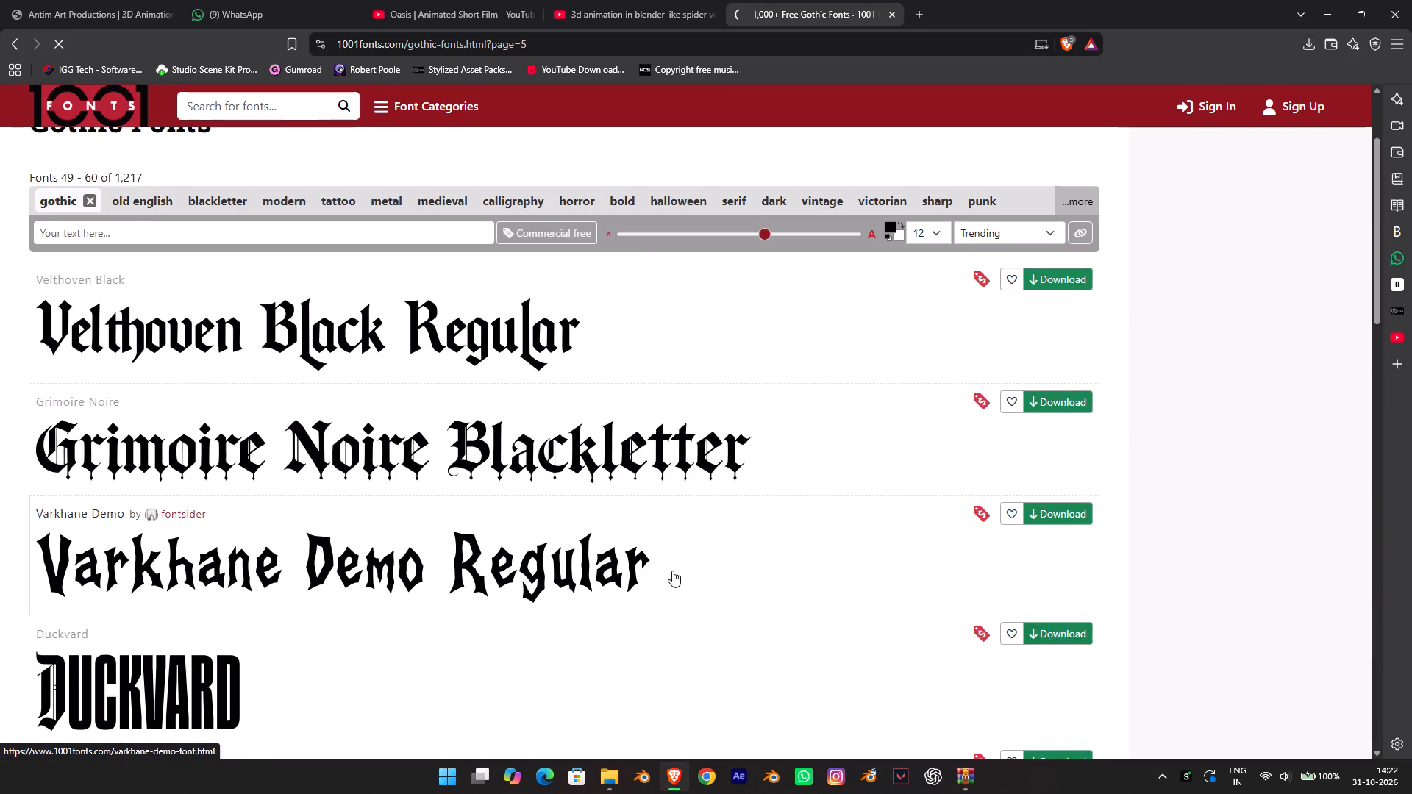
scroll(672, 570, "up", 1)
scroll(584, 523, "down", 4)
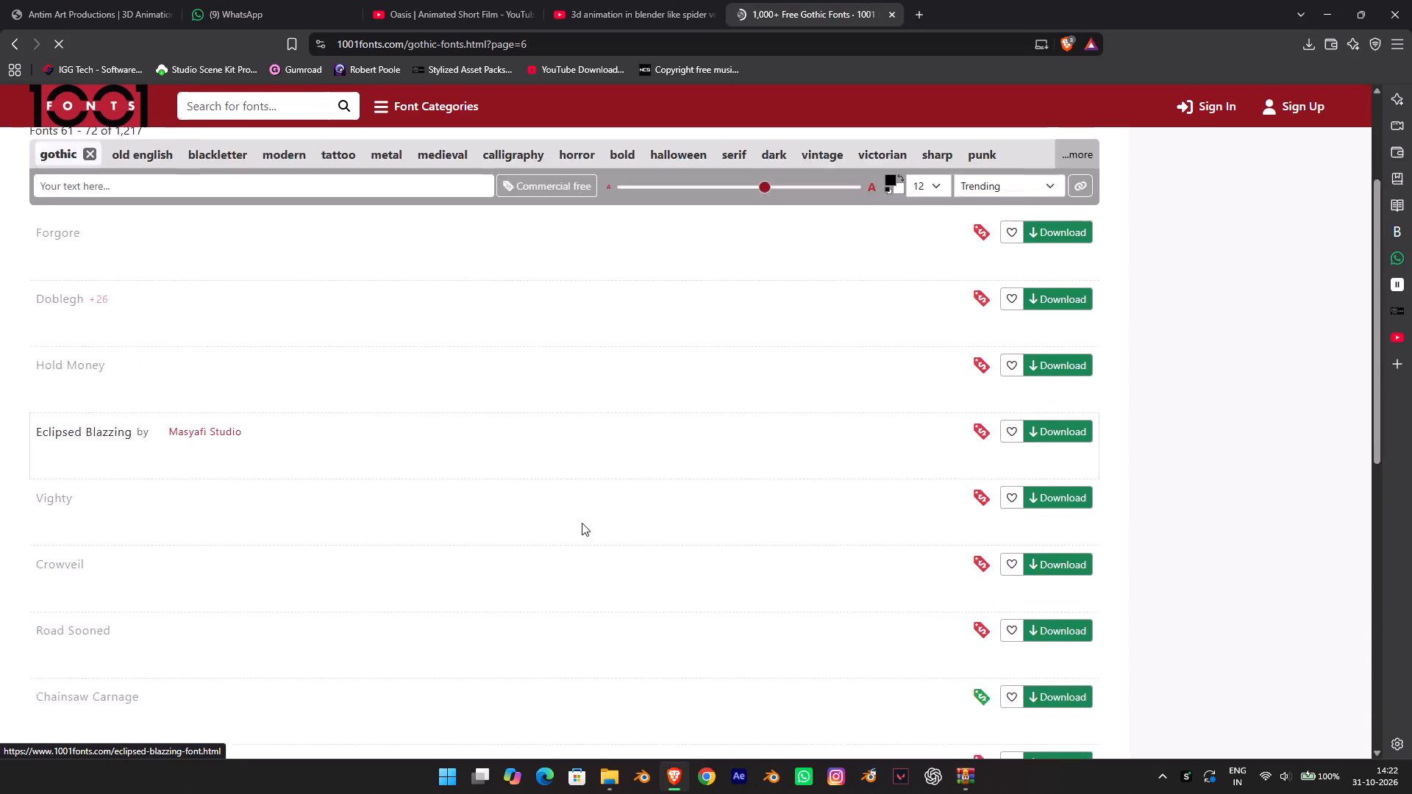
scroll(579, 523, "up", 4)
scroll(570, 523, "down", 5)
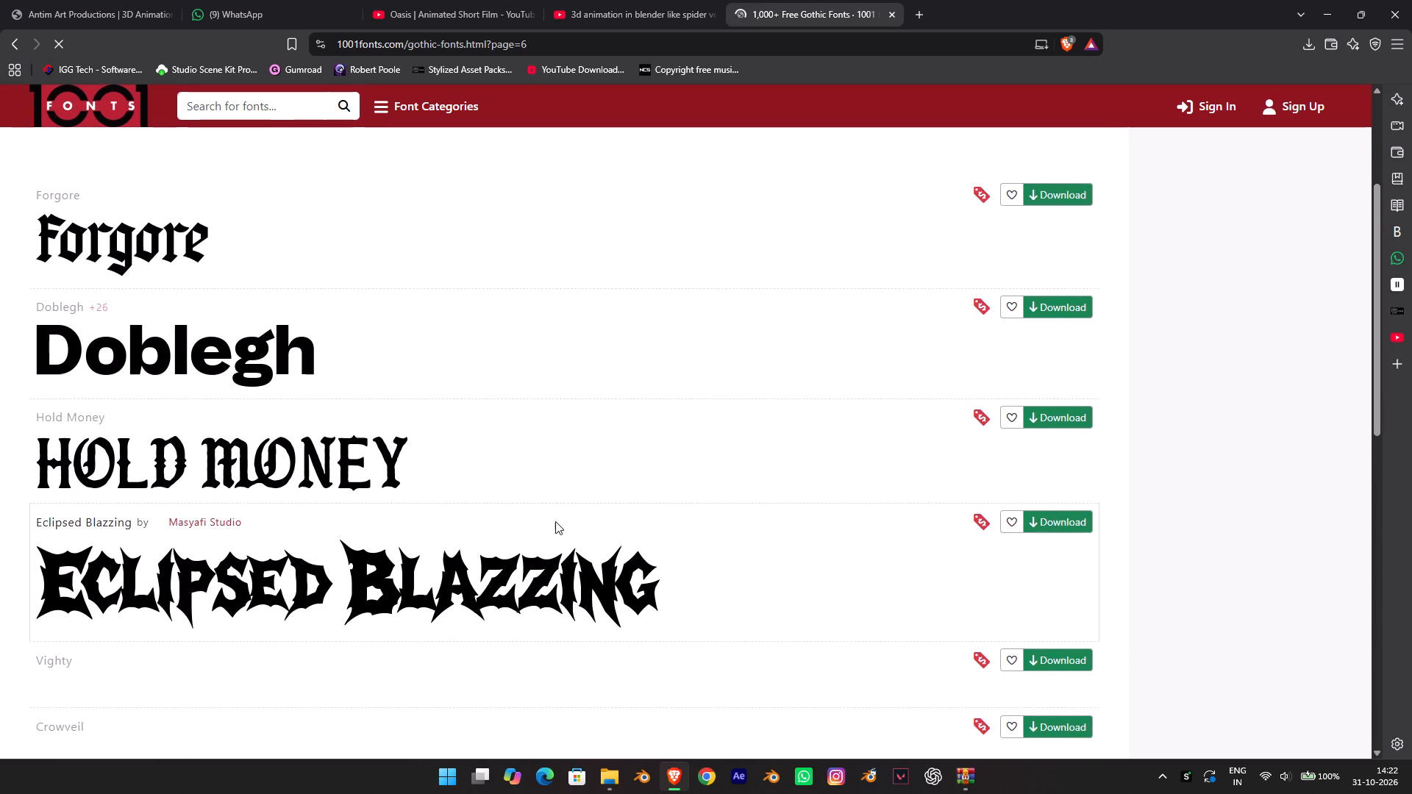
scroll(555, 521, "down", 14)
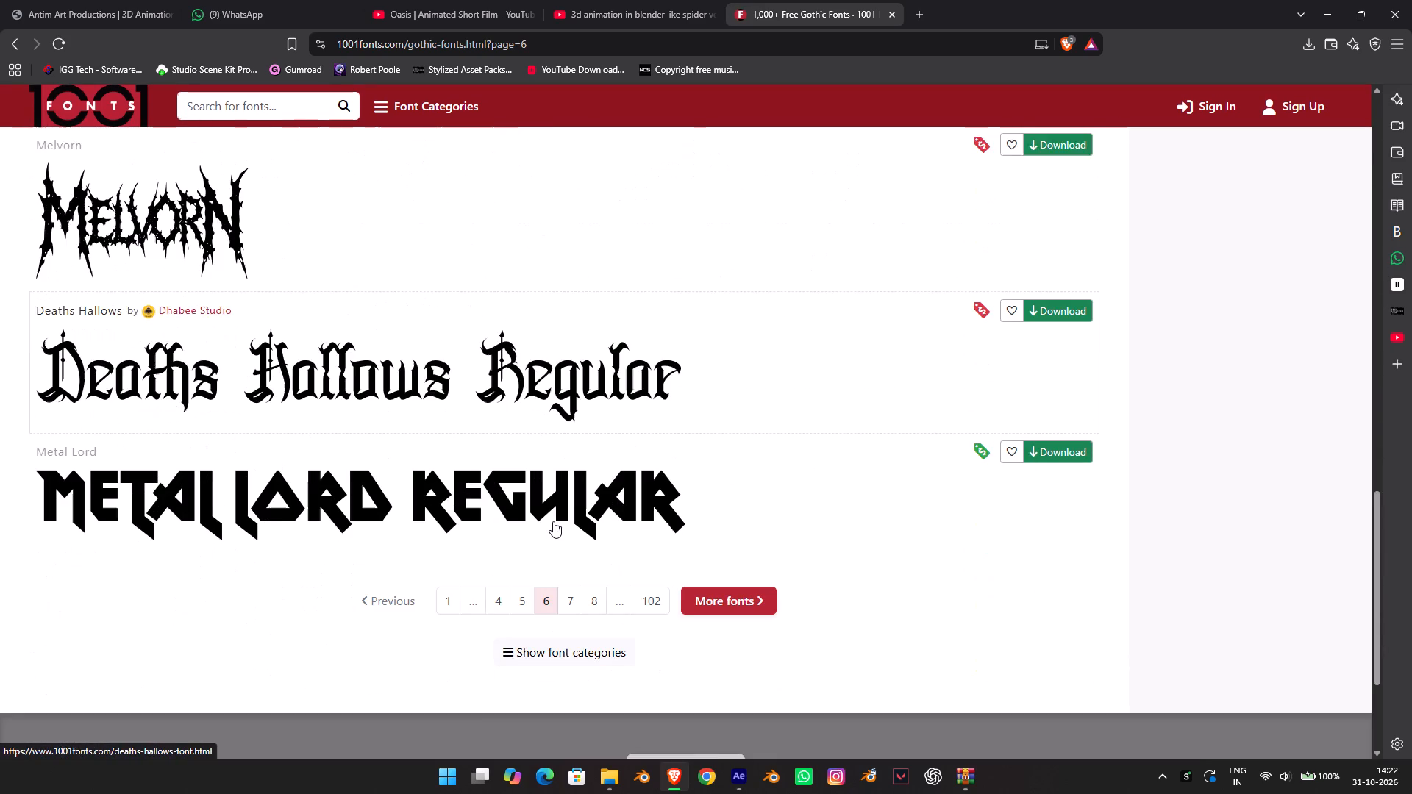
scroll(599, 609, "up", 1)
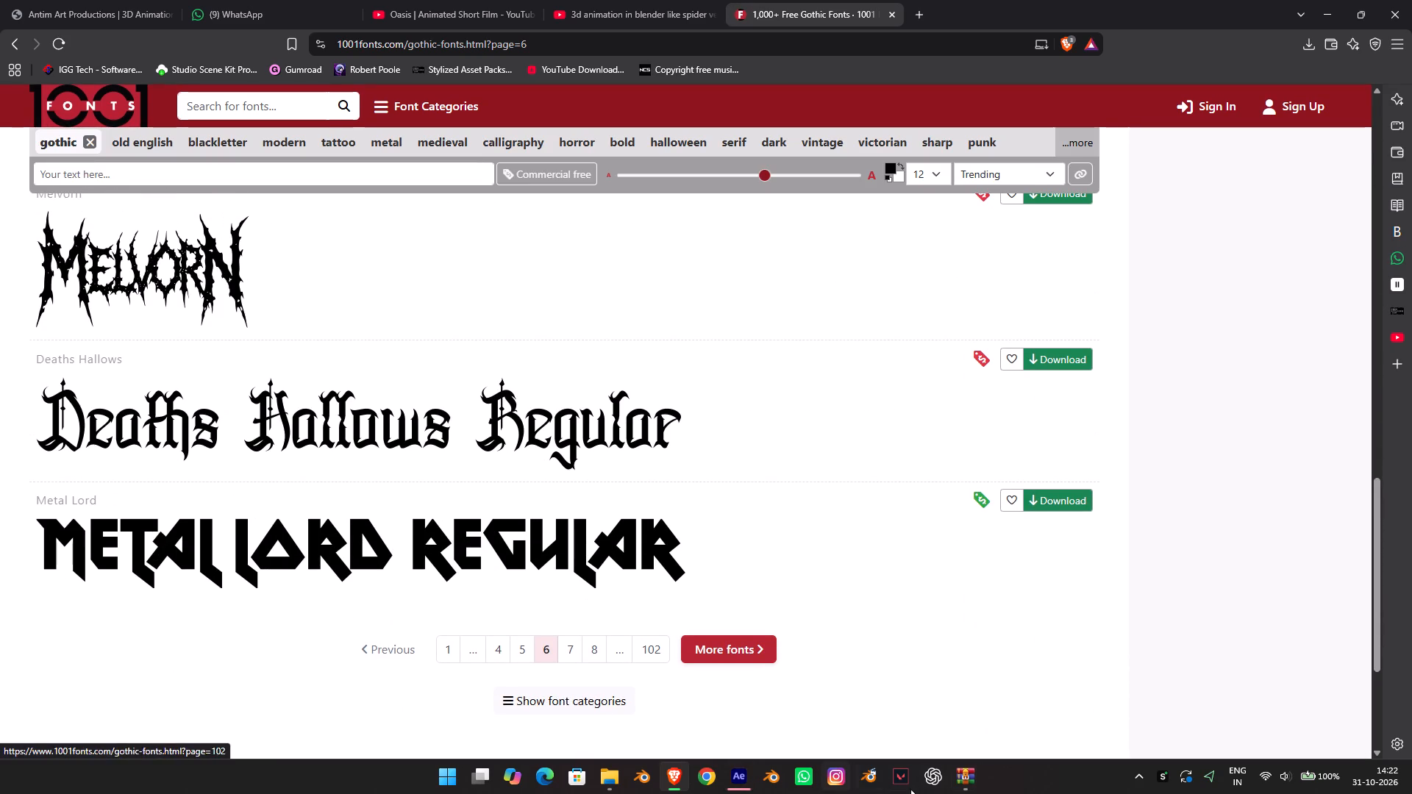
Switch to After Effects and reopen the recent MAIN PORTFOLIO project.
left_click(744, 764)
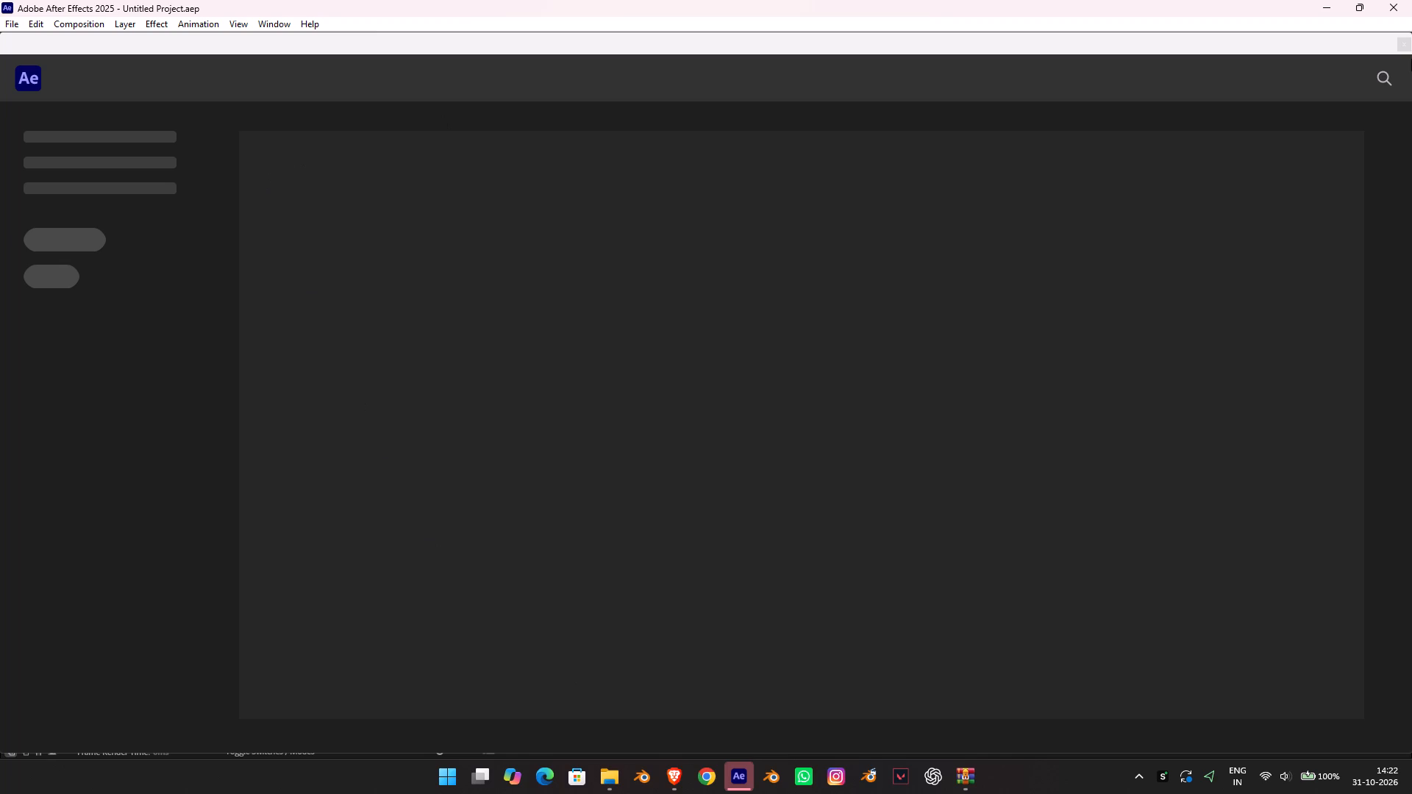
left_click(1397, 39)
left_click(17, 48)
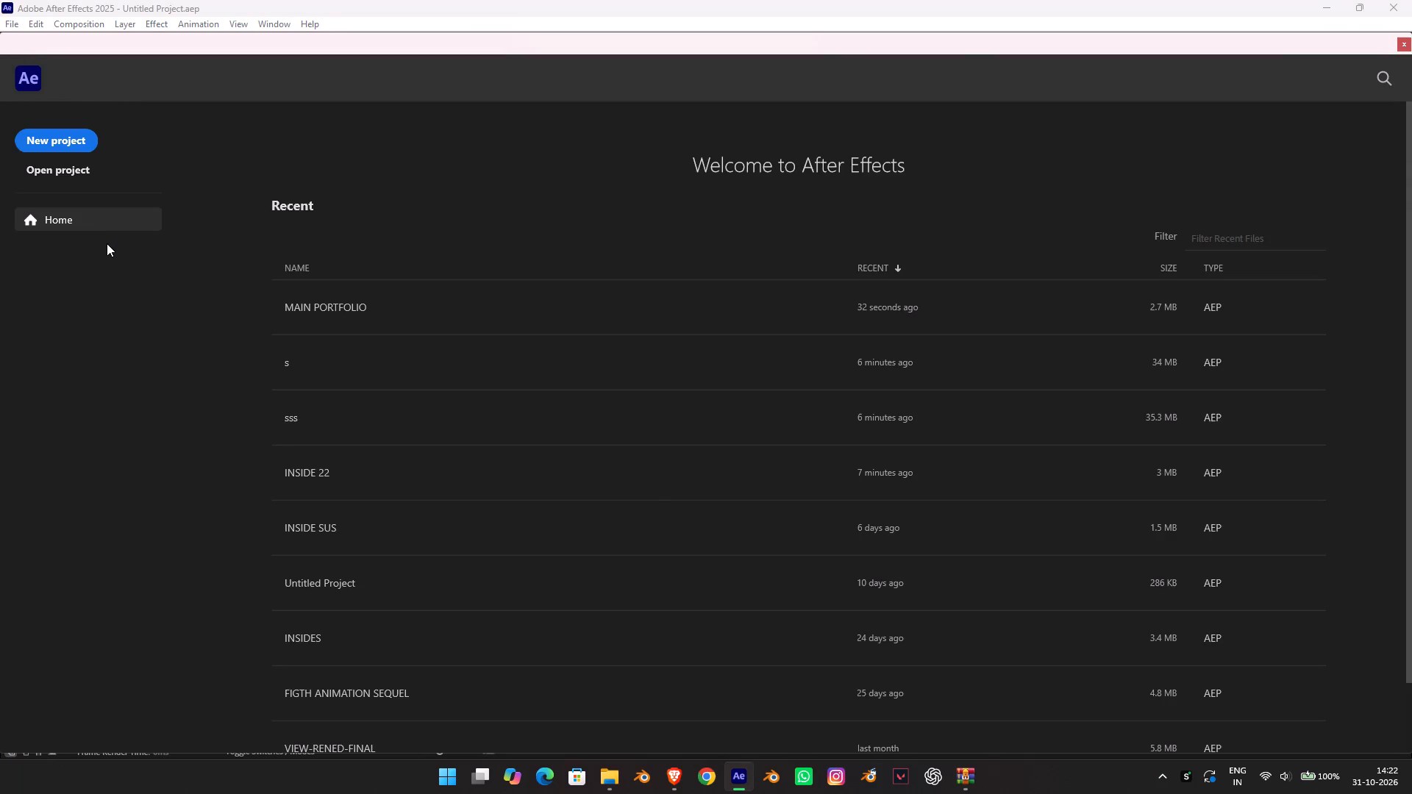
left_click(358, 290)
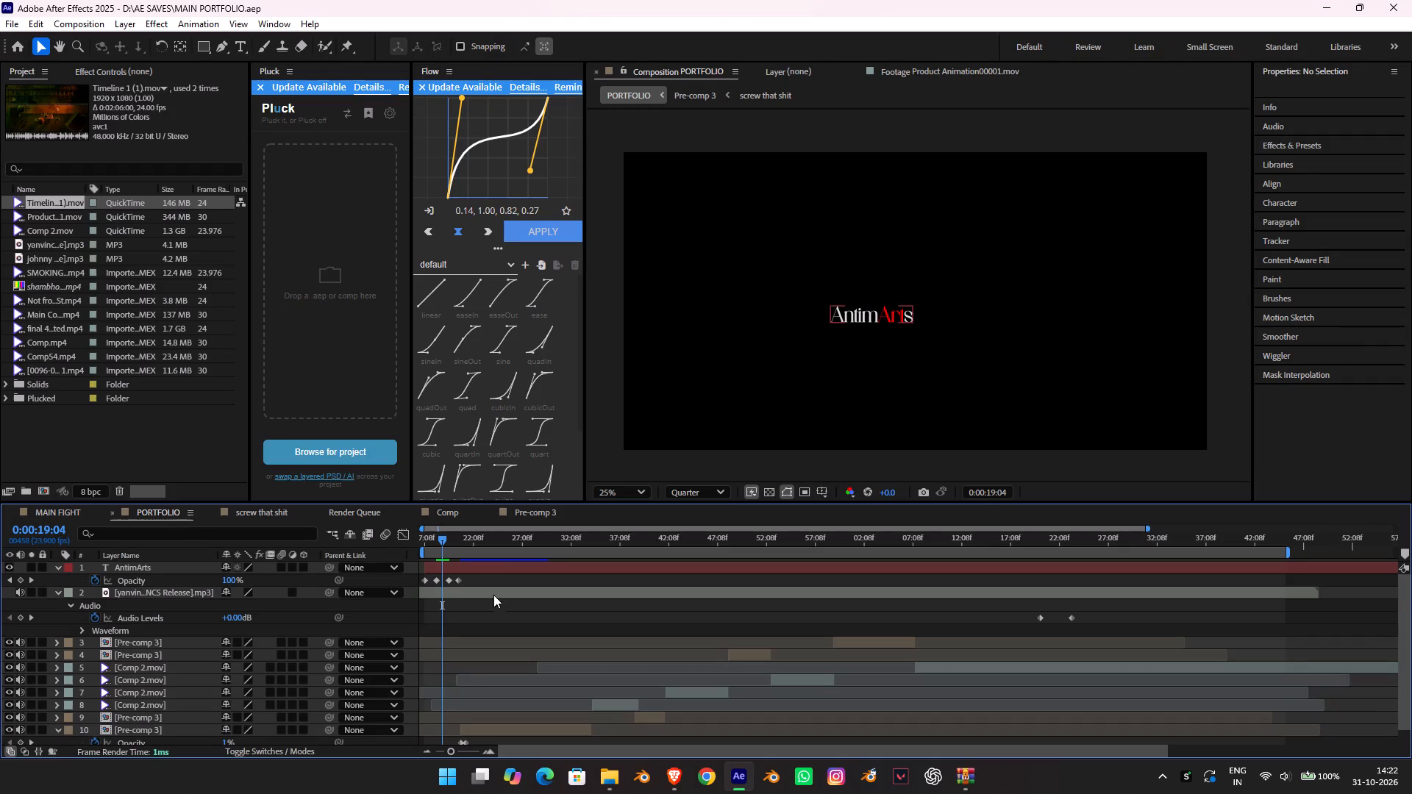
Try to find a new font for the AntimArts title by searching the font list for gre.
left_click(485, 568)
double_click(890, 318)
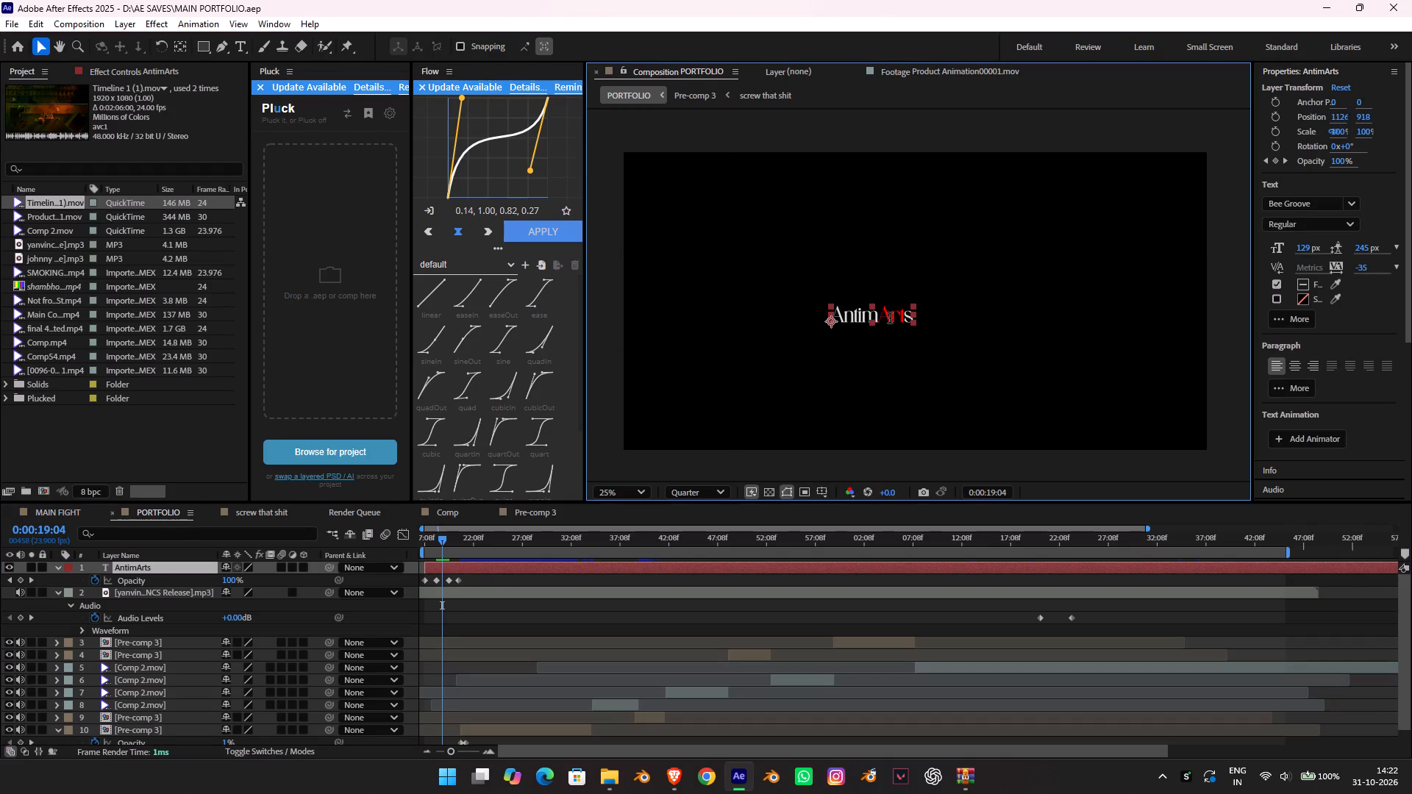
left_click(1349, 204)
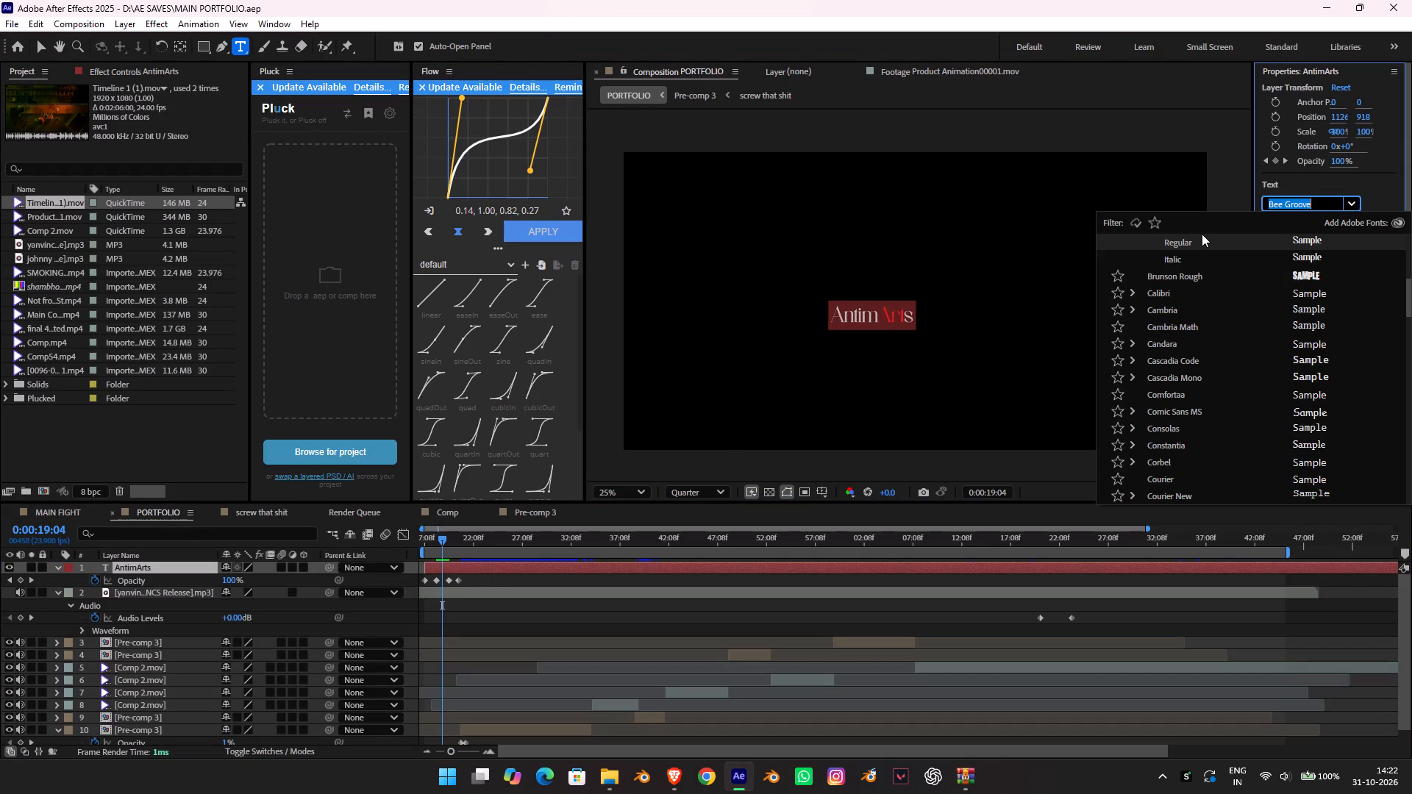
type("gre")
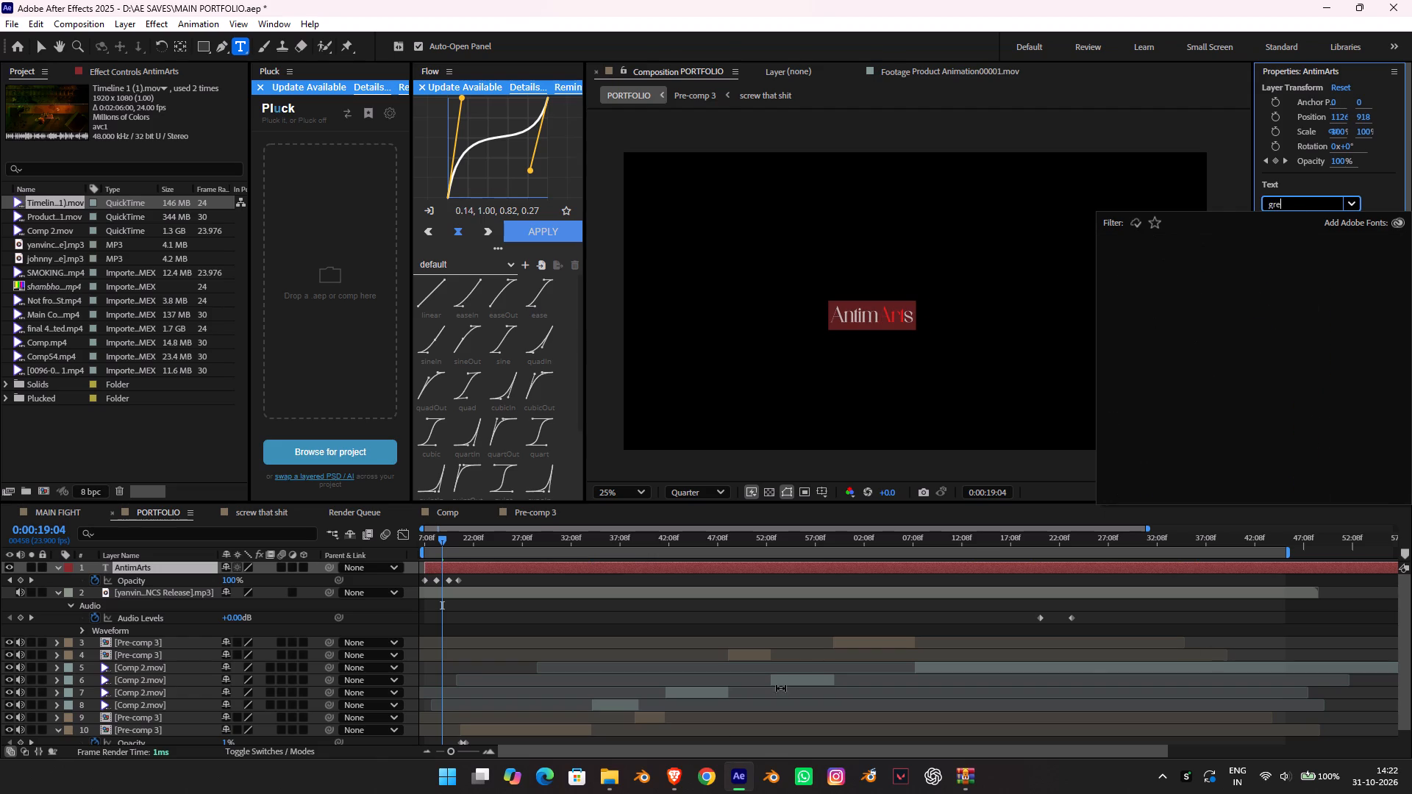
Check the exact font name by previewing GraenMetal-Regular.otf from the graen-metal archive in the LOW POLY CHARACTERS folder.
left_click(594, 783)
left_click(605, 781)
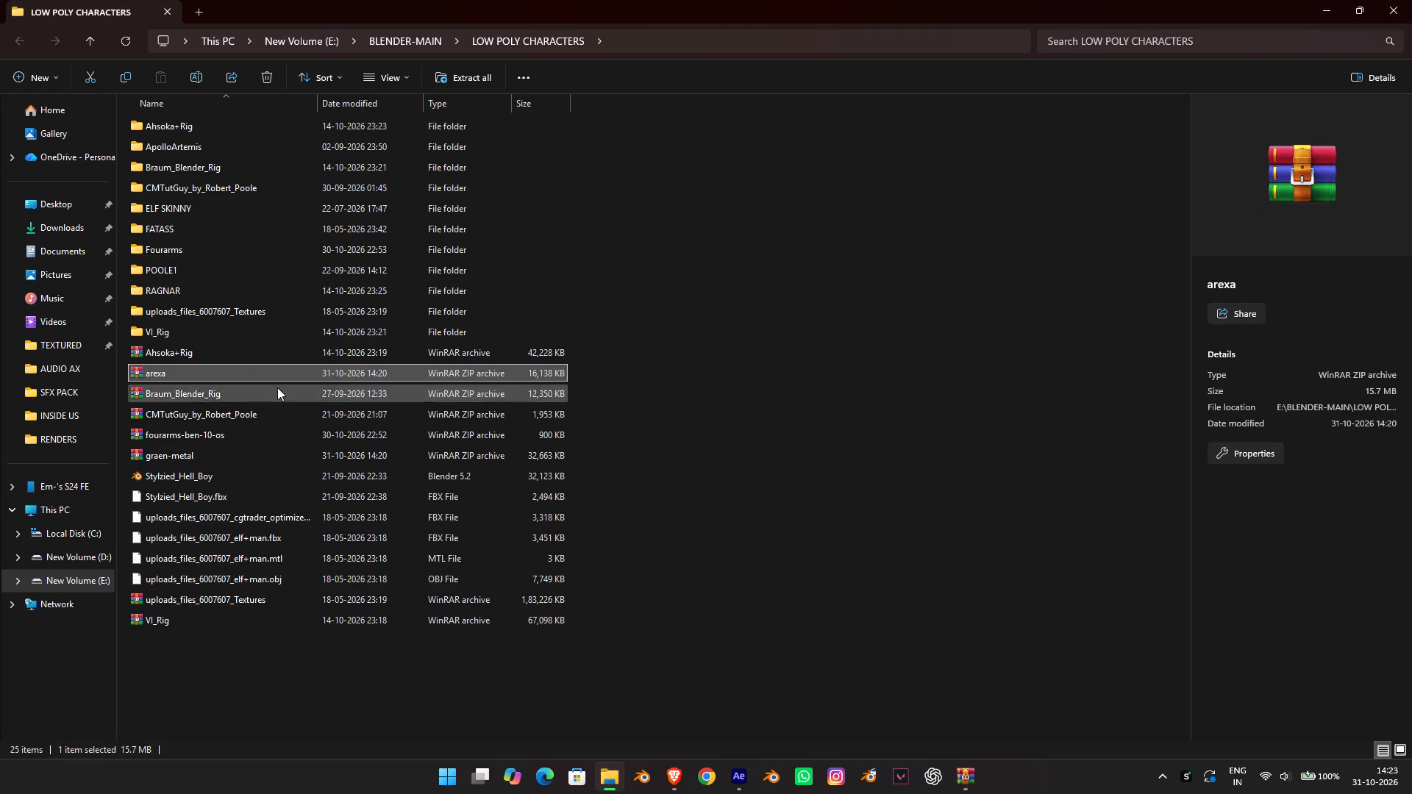
left_click(243, 466)
double_click(243, 462)
left_click(168, 140)
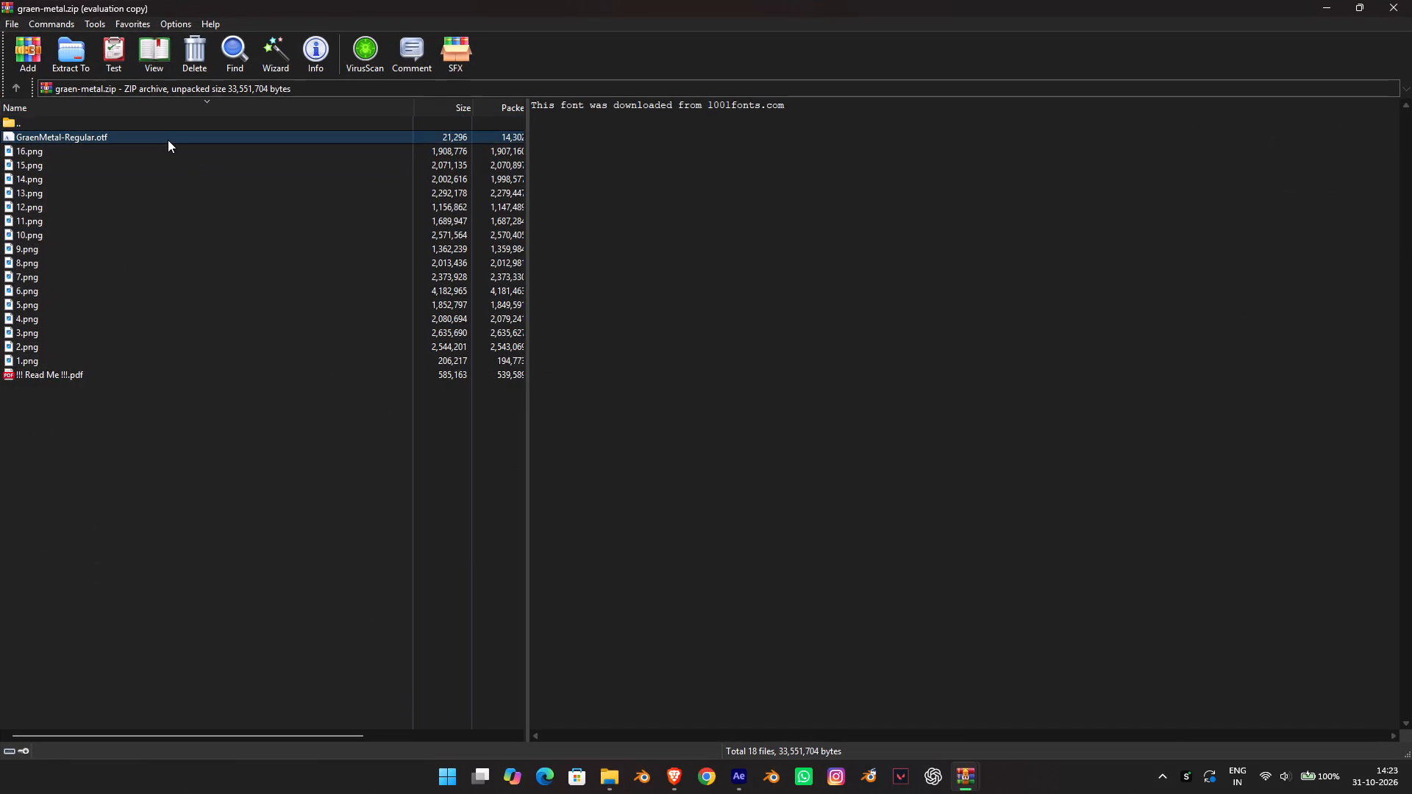
left_click(168, 140)
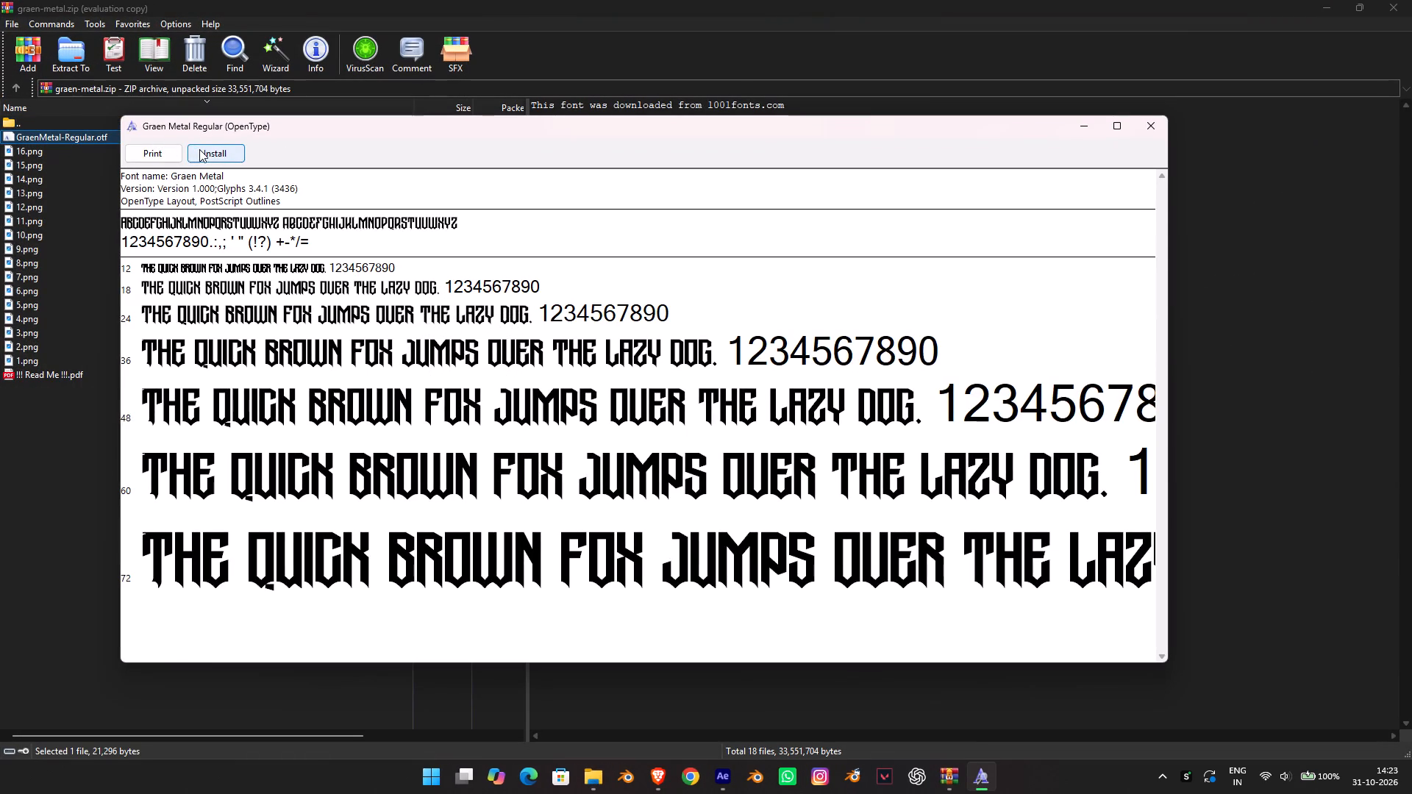
left_click(1157, 110)
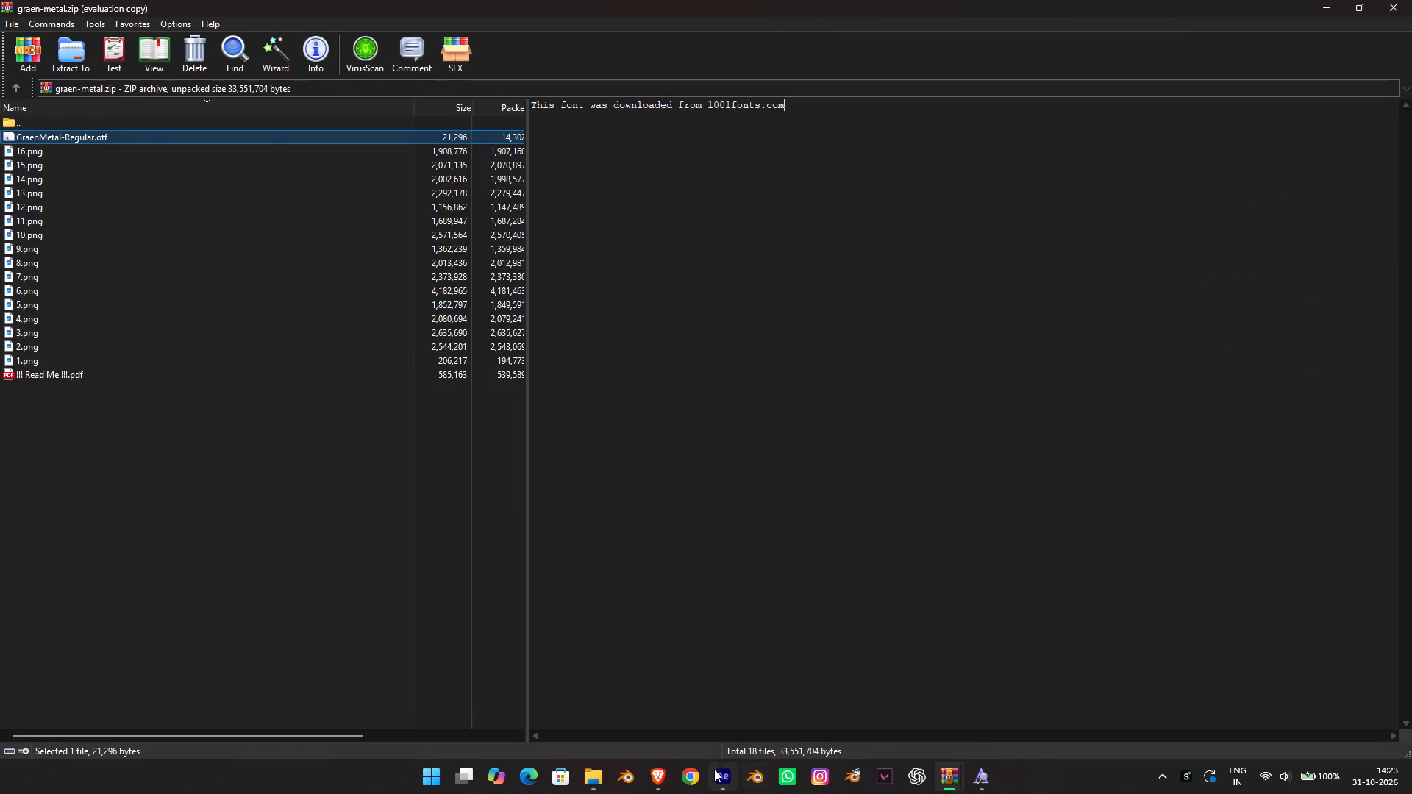
Back in After Effects, set the AntimArts title's font to Graen Metal, searching for gra.
left_click(713, 768)
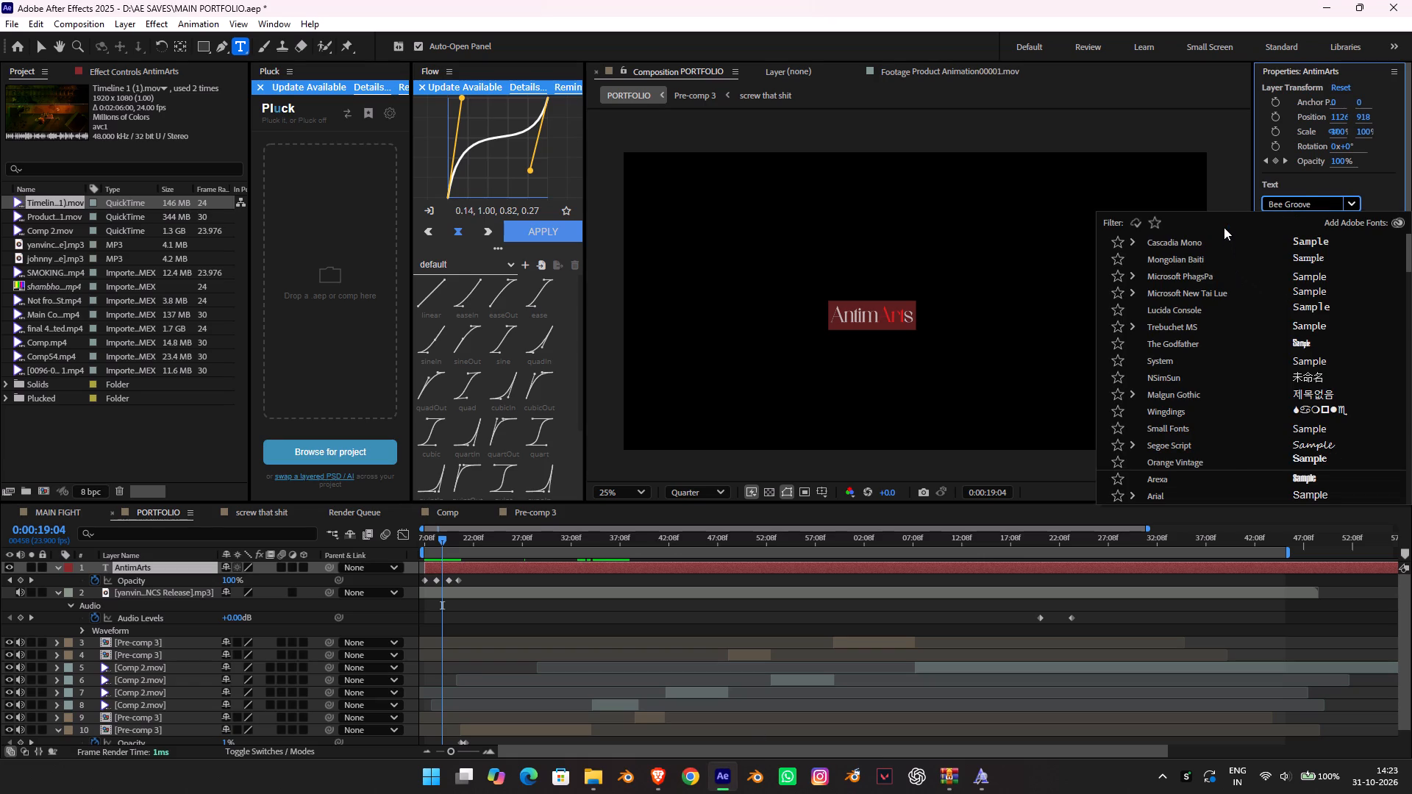
left_click(1322, 201)
left_click_drag(1324, 205, 1269, 202)
type("gra")
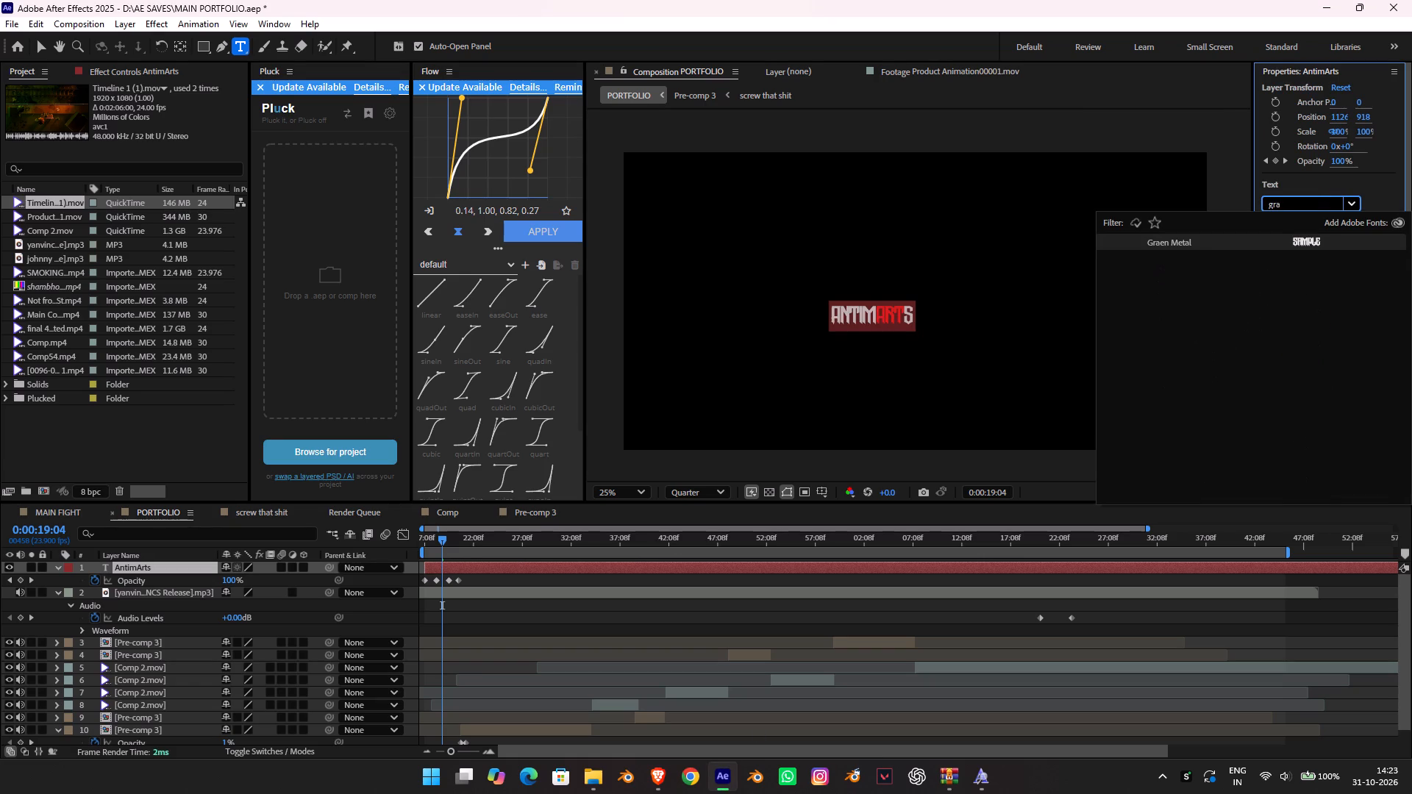
key("Return")
left_click(871, 651)
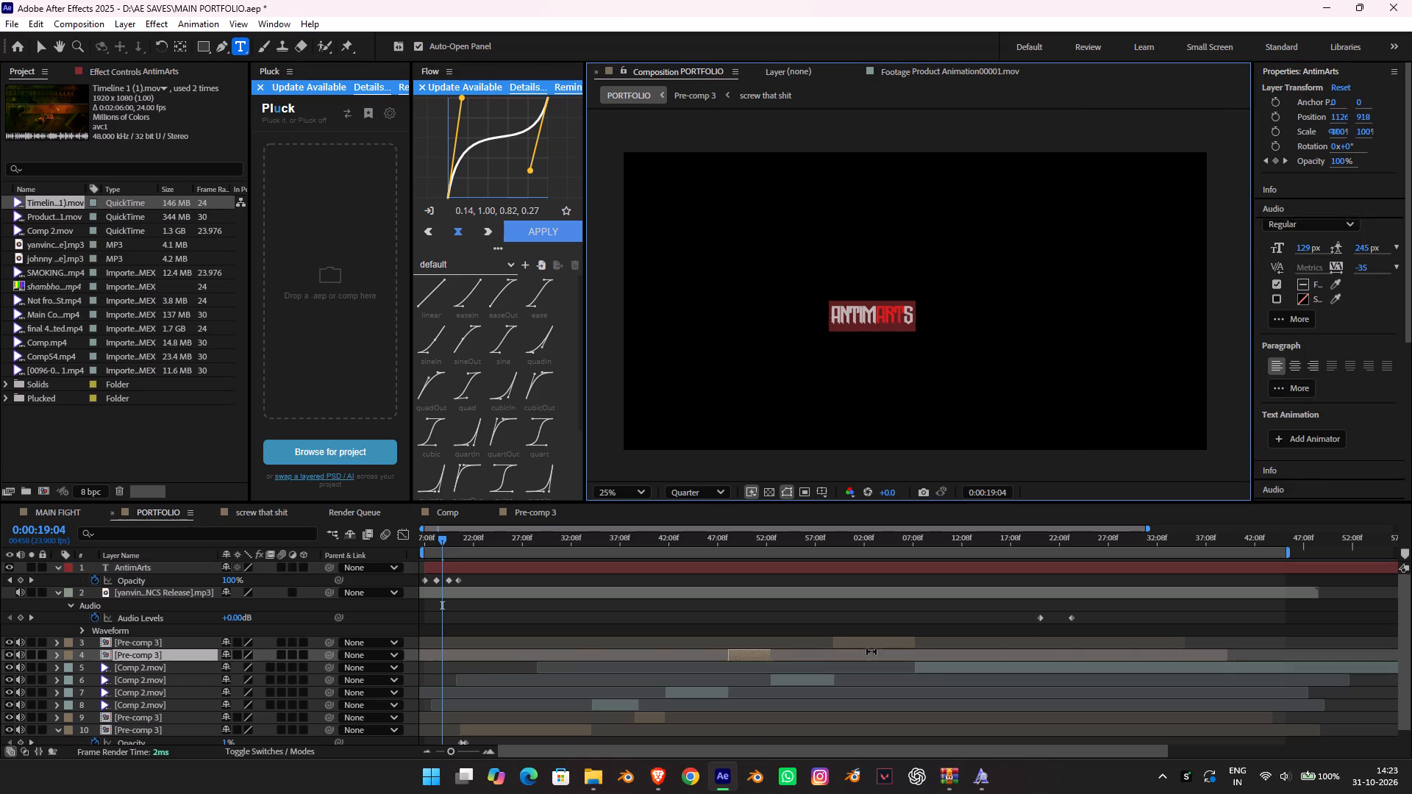
Insert a space in the title text so it reads Antim Arts.
left_click(880, 307)
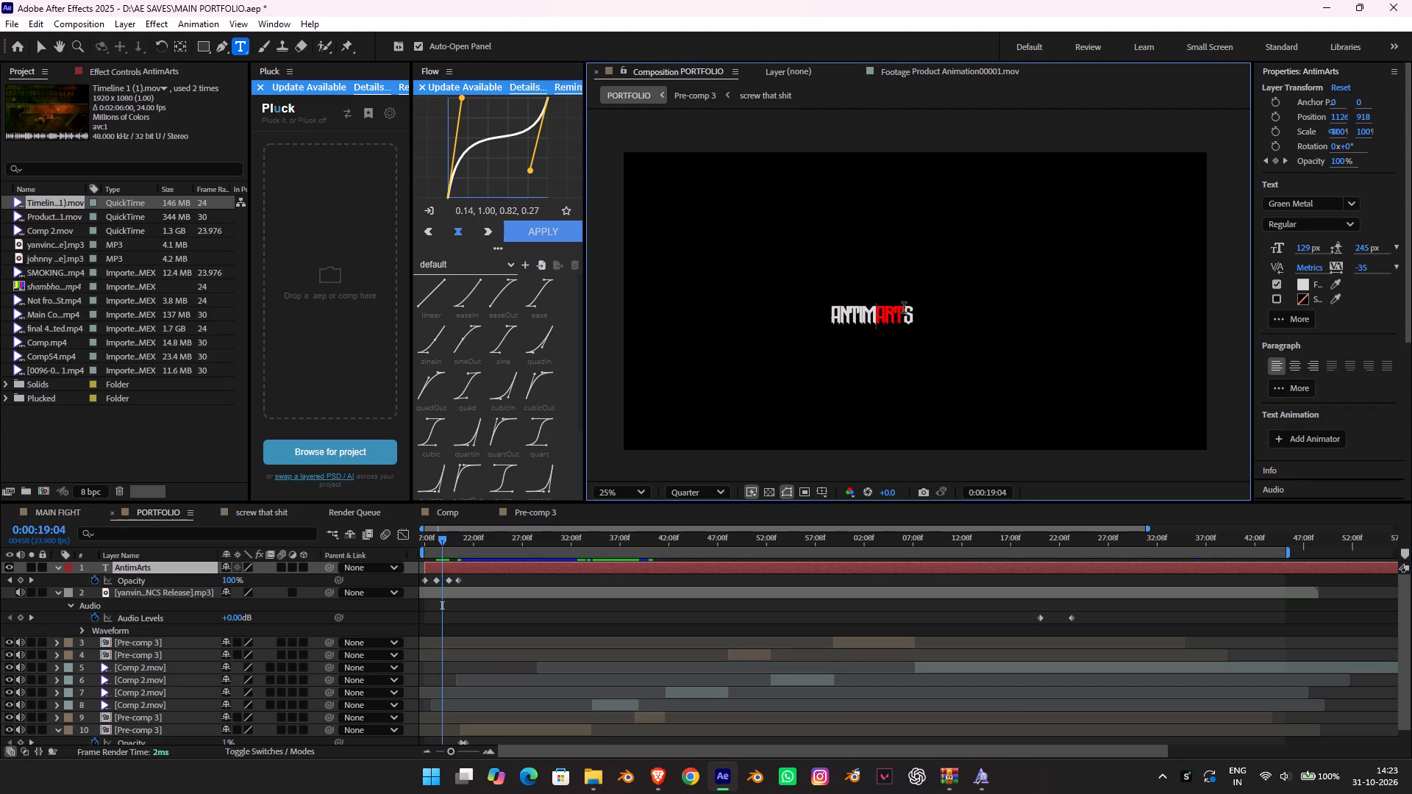
key("space")
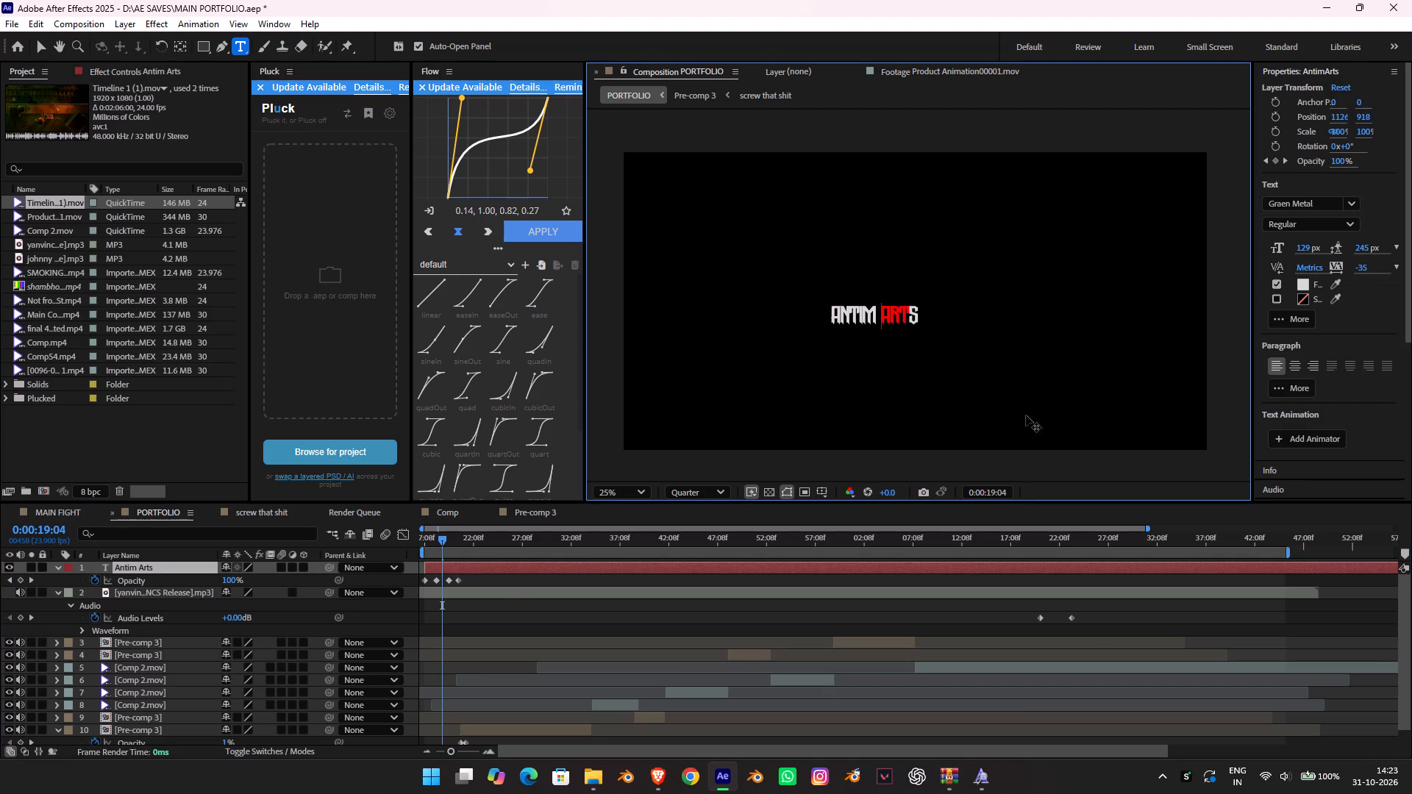
Enlarge the Antim Arts title text to a font size of 285 px.
left_click(482, 565)
scroll(880, 354, "up", 2)
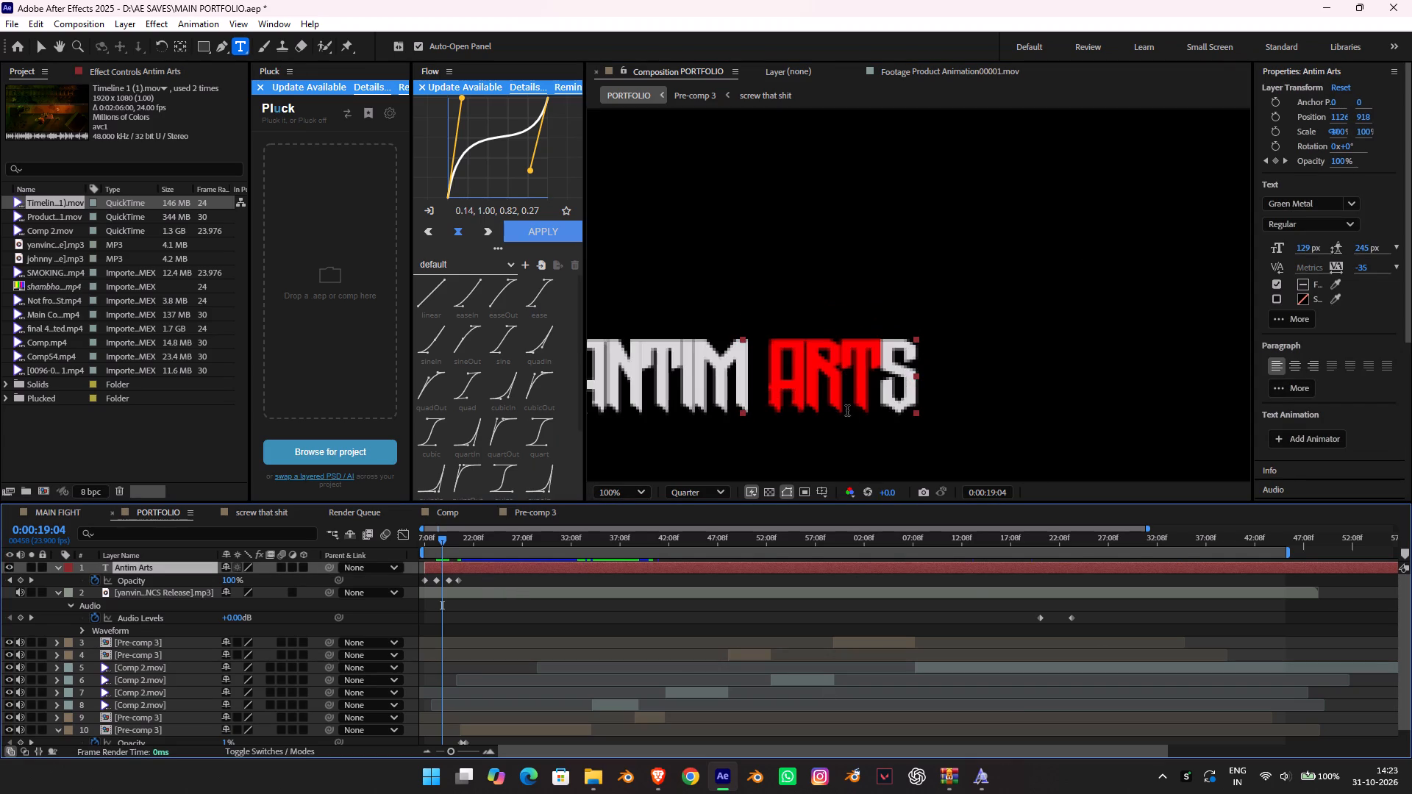
scroll(838, 407, "down", 2)
left_click(704, 678)
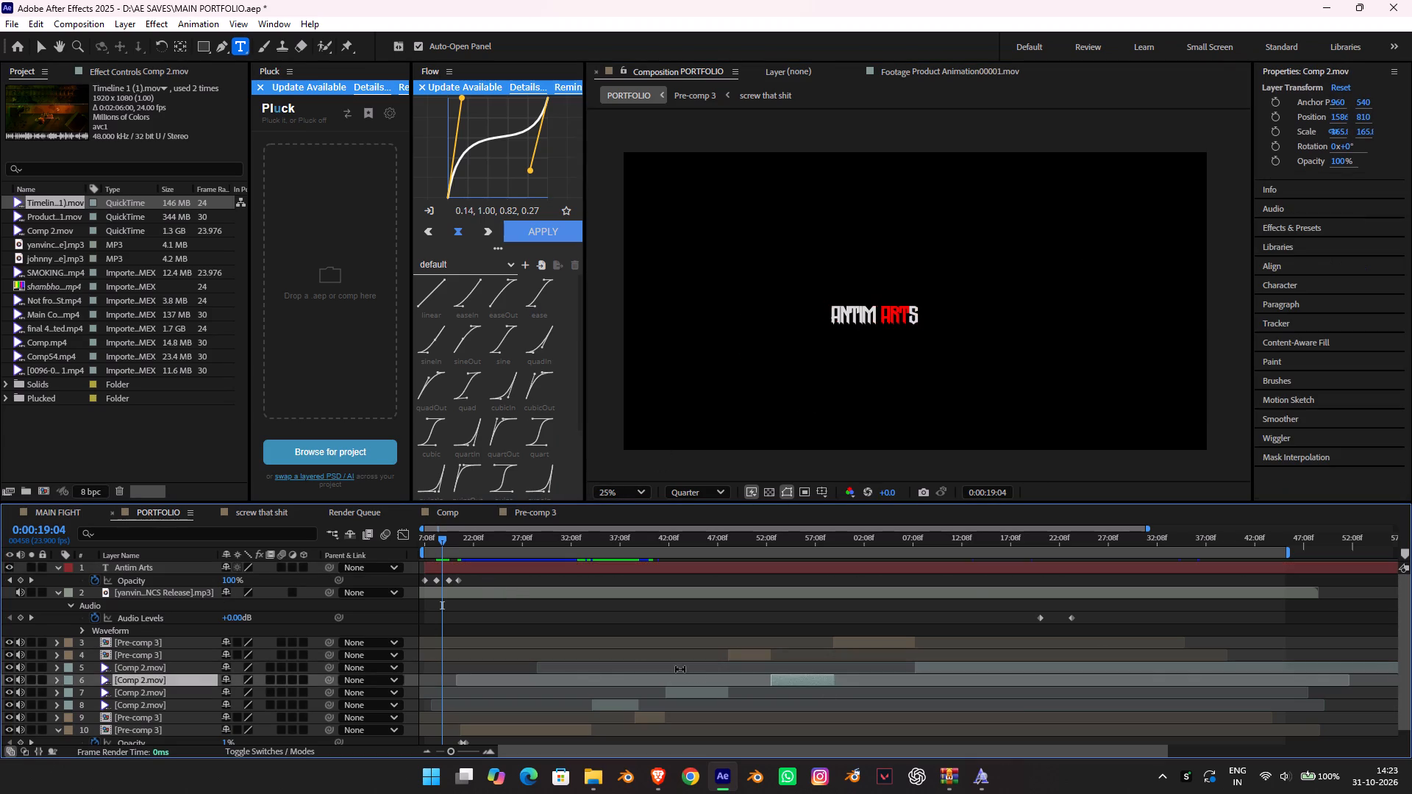
left_click(571, 564)
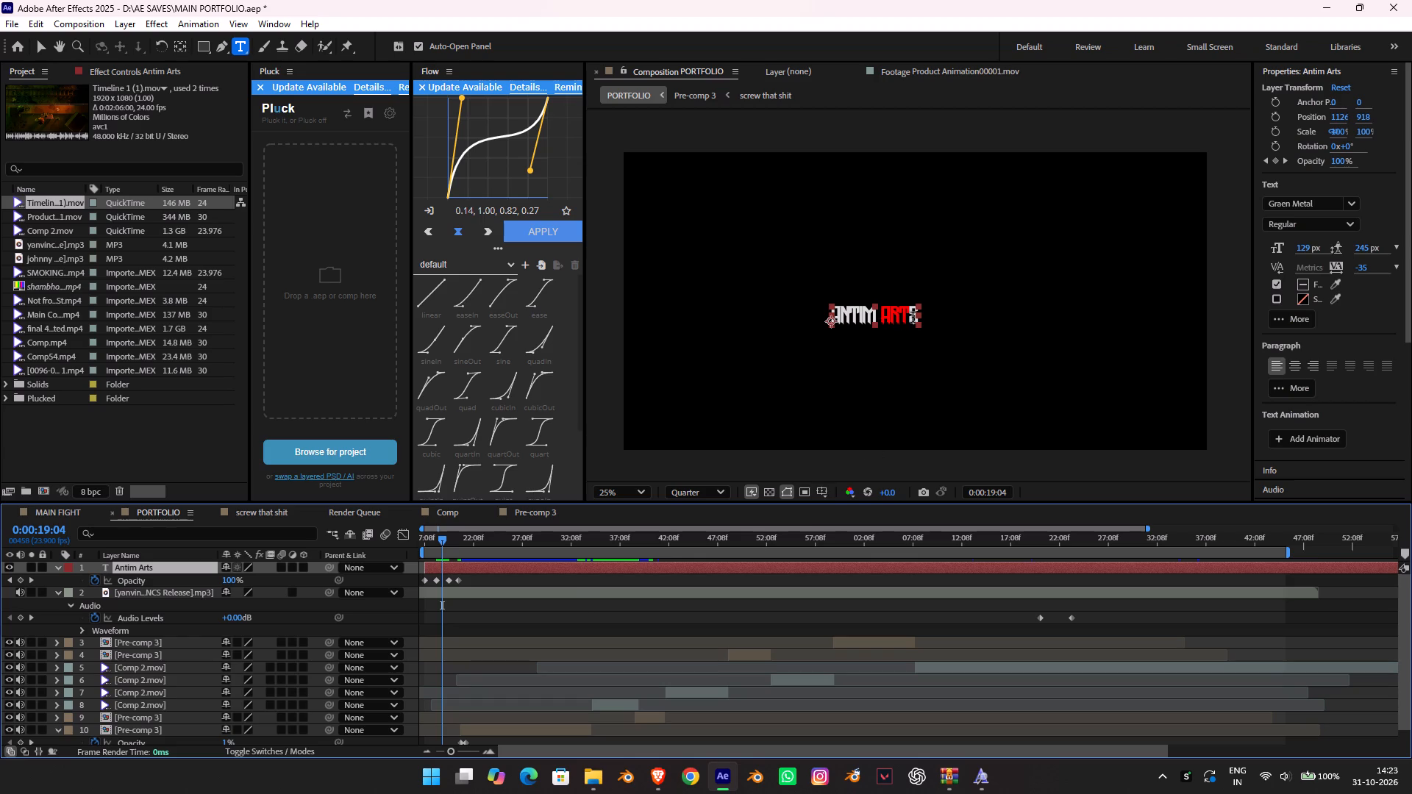
left_click_drag(1311, 246, 1387, 234)
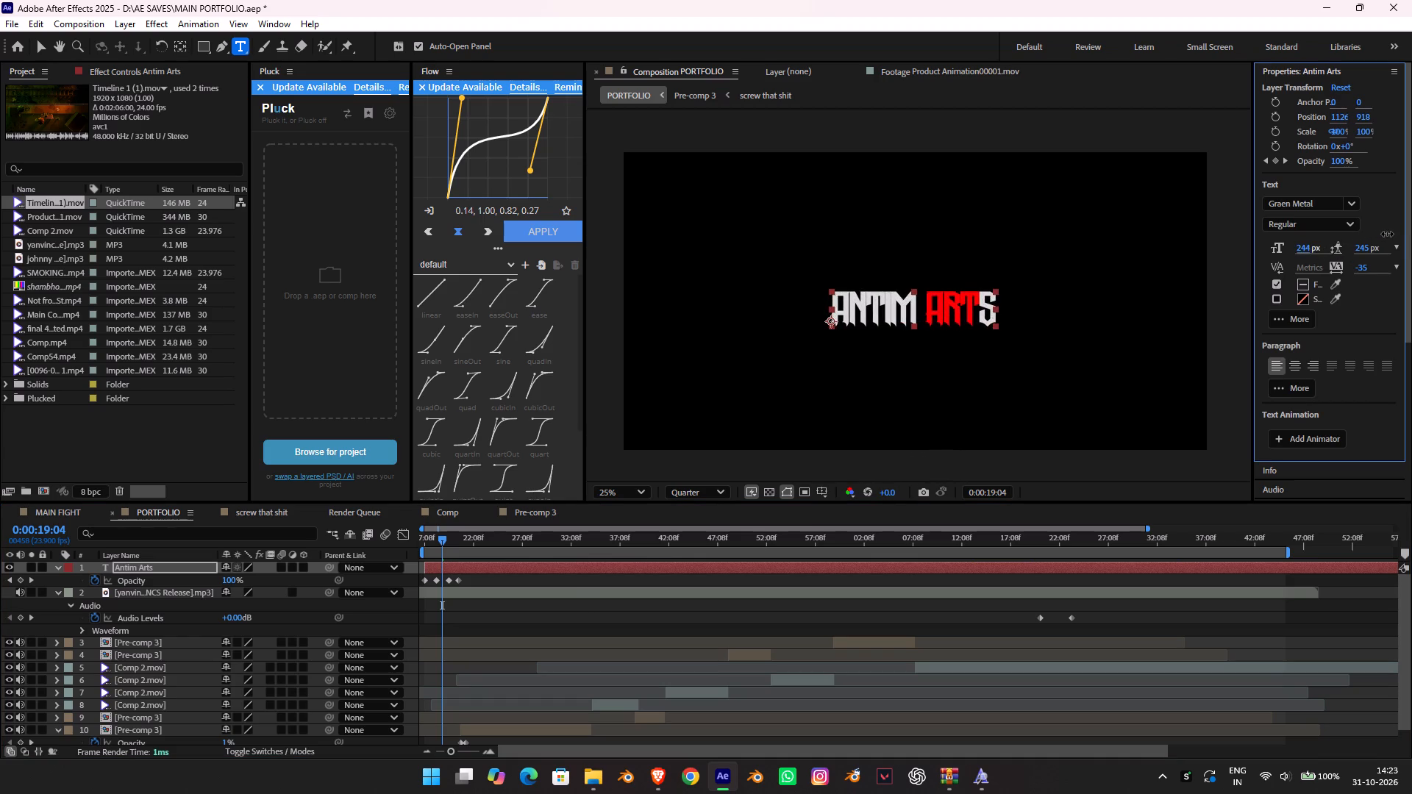
left_click_drag(1387, 234, 1411, 229)
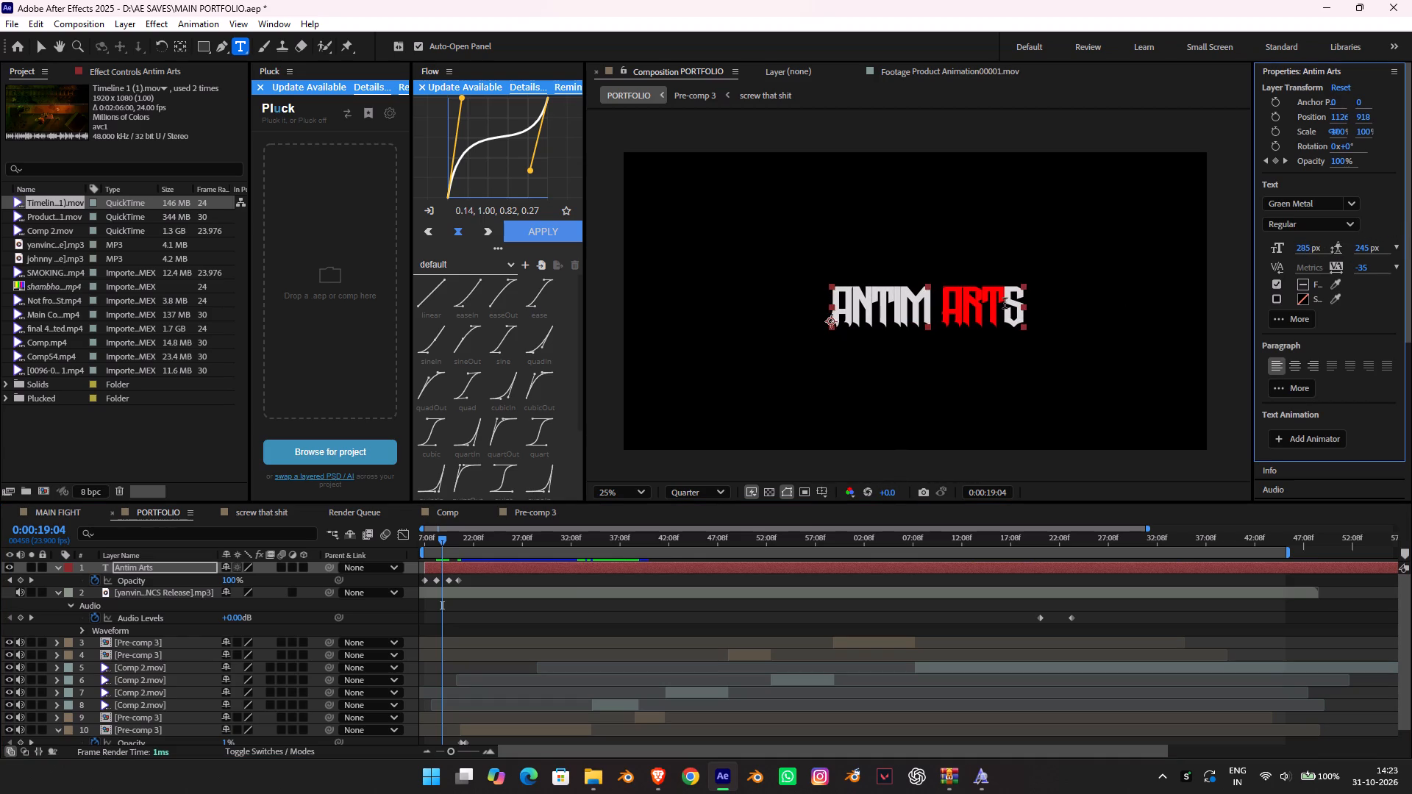
Move the Antim Arts title to the middle of the frame, at about position 950, 842.
key("v")
left_click_drag(951, 307, 929, 303)
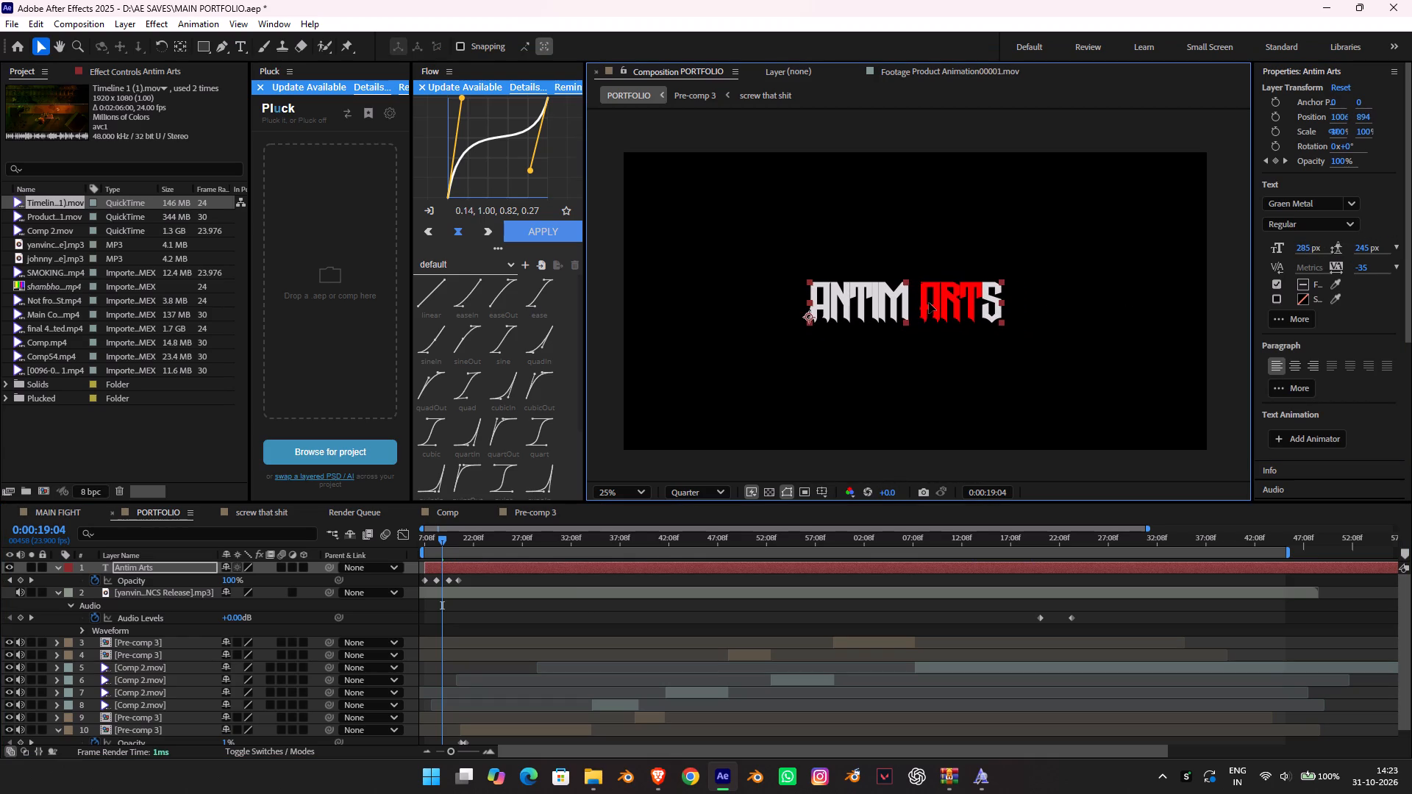
left_click_drag(929, 303, 927, 302)
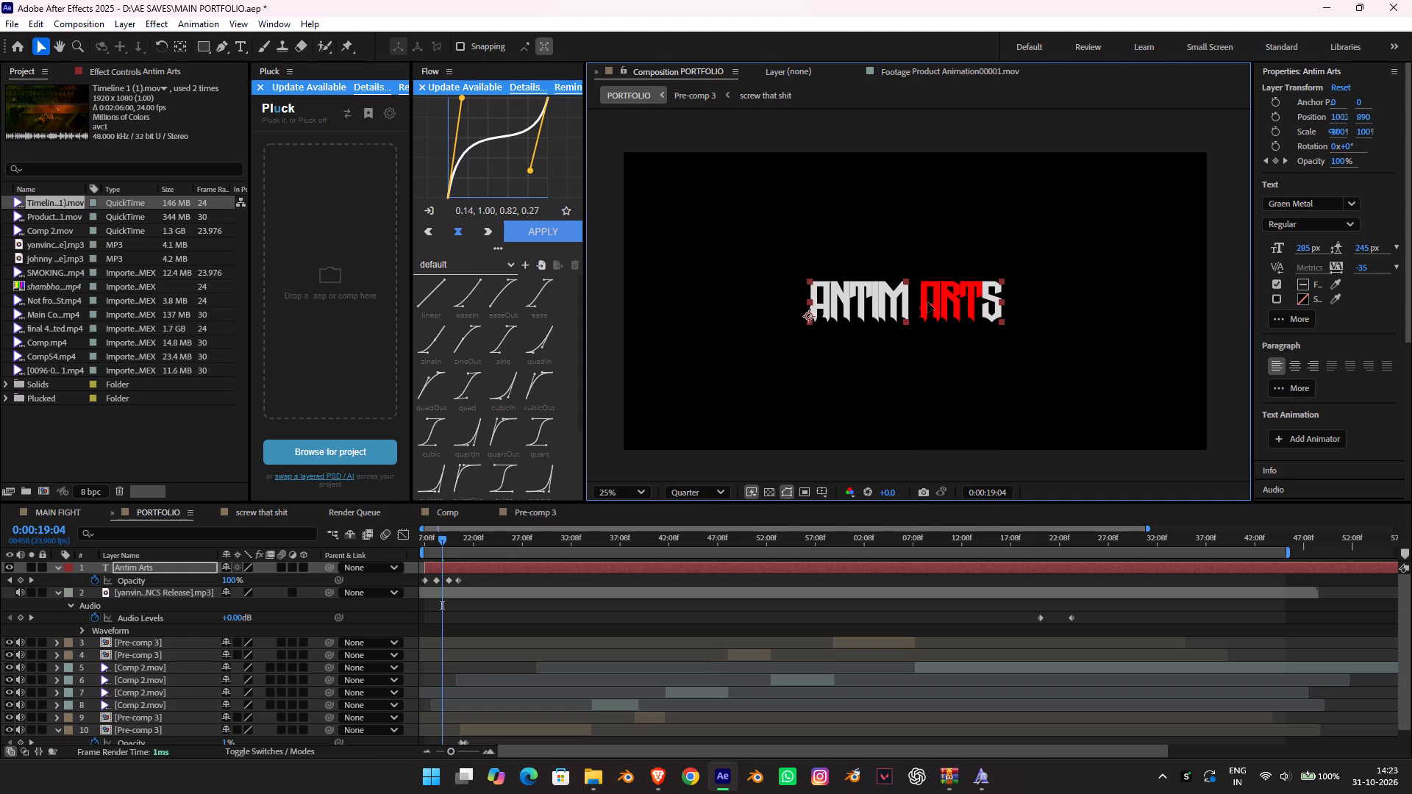
left_click_drag(927, 302, 919, 292)
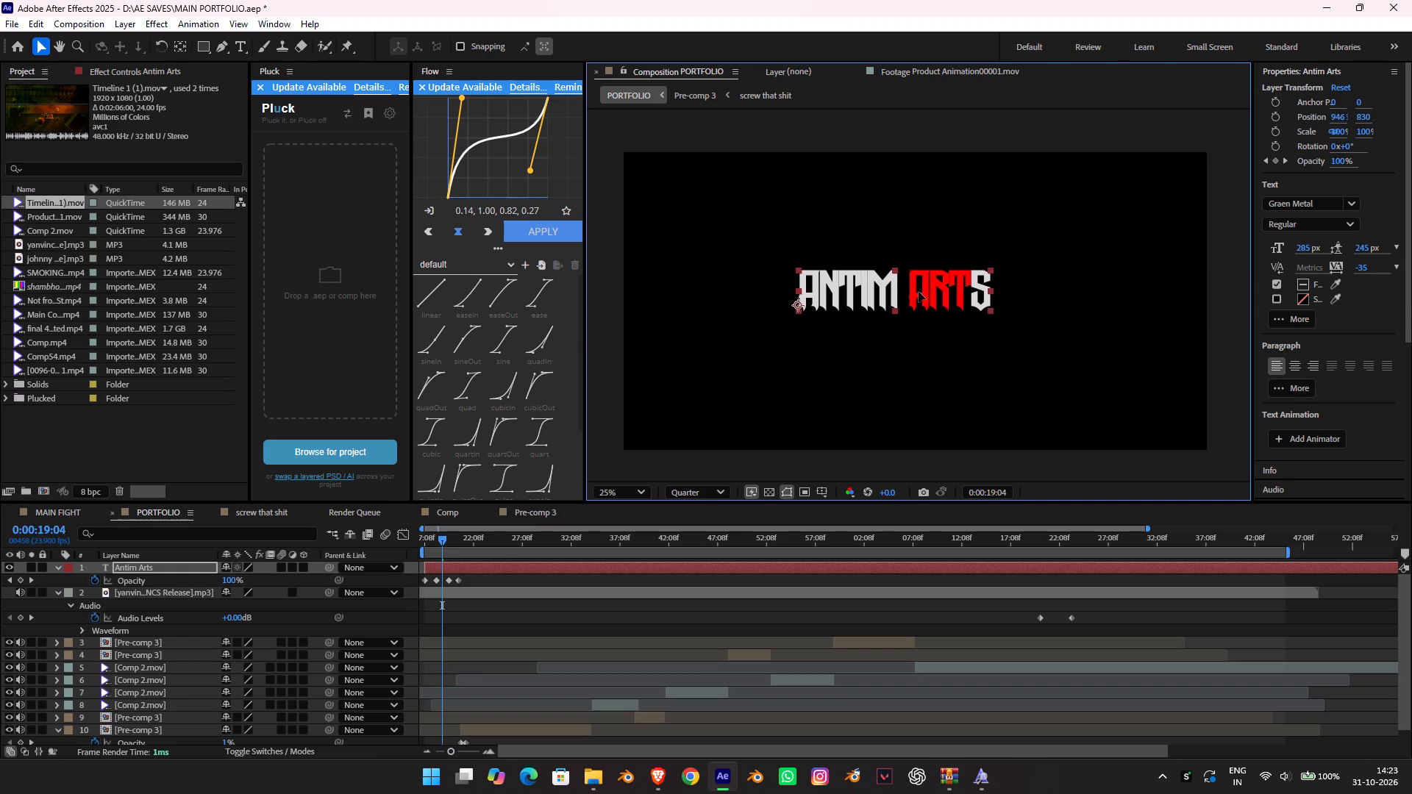
left_click_drag(919, 292, 919, 293)
left_click(948, 296)
left_click(904, 386)
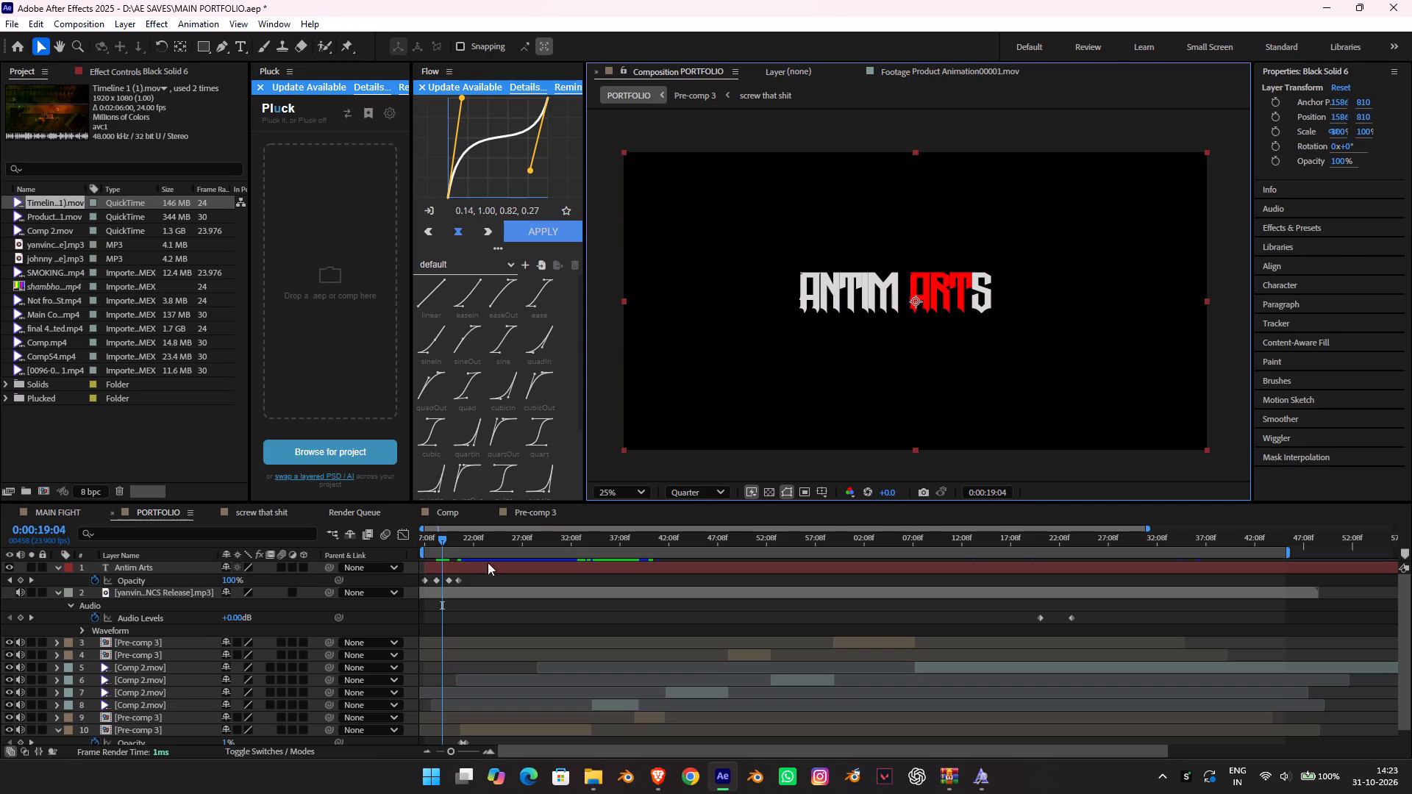
Duplicate the Antim Arts text layer in the PORTFOLIO composition.
left_click(474, 565)
key("ctrl+d")
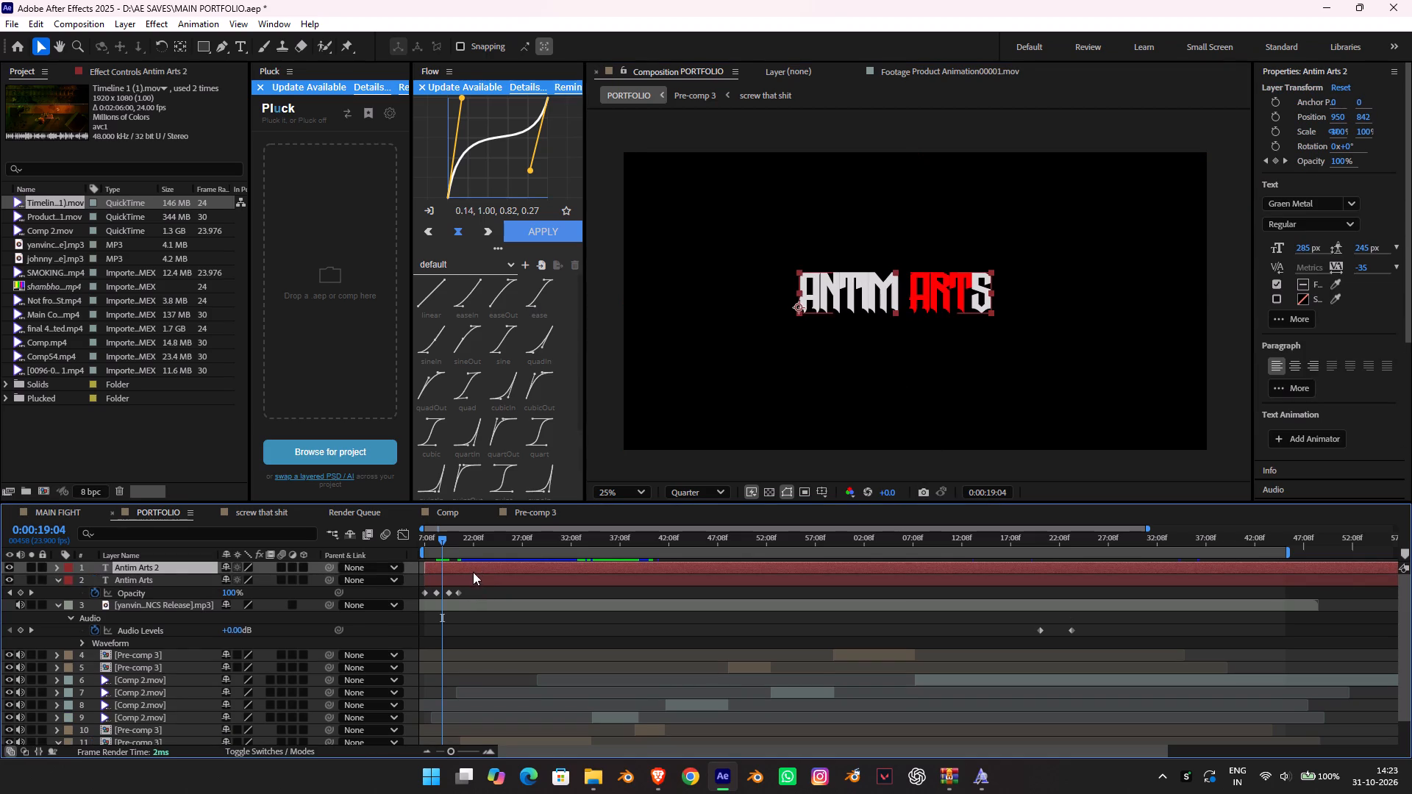
Move the duplicated Antim Arts title directly below the original, to about position 950, 1094.
left_click_drag(906, 290, 906, 293)
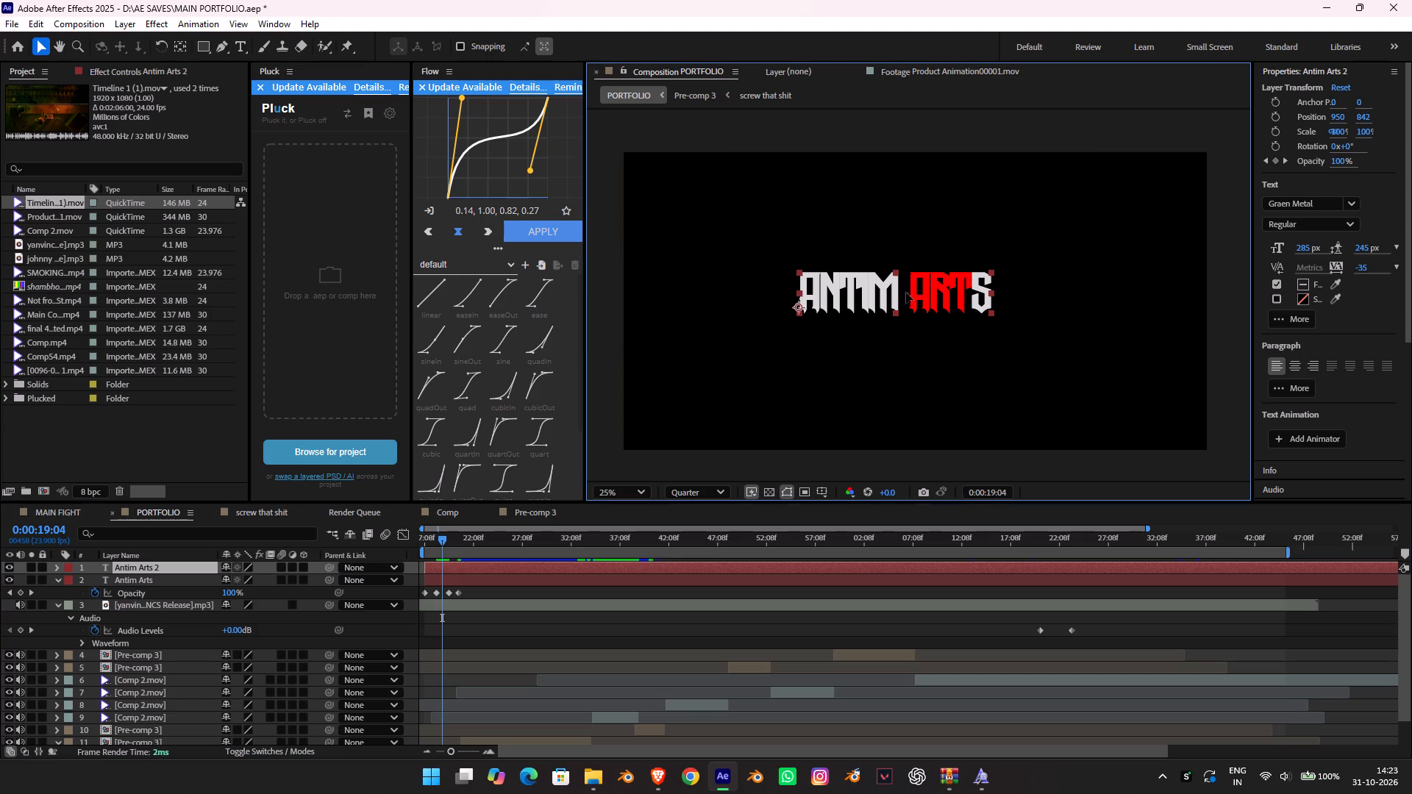
left_click_drag(906, 293, 906, 336)
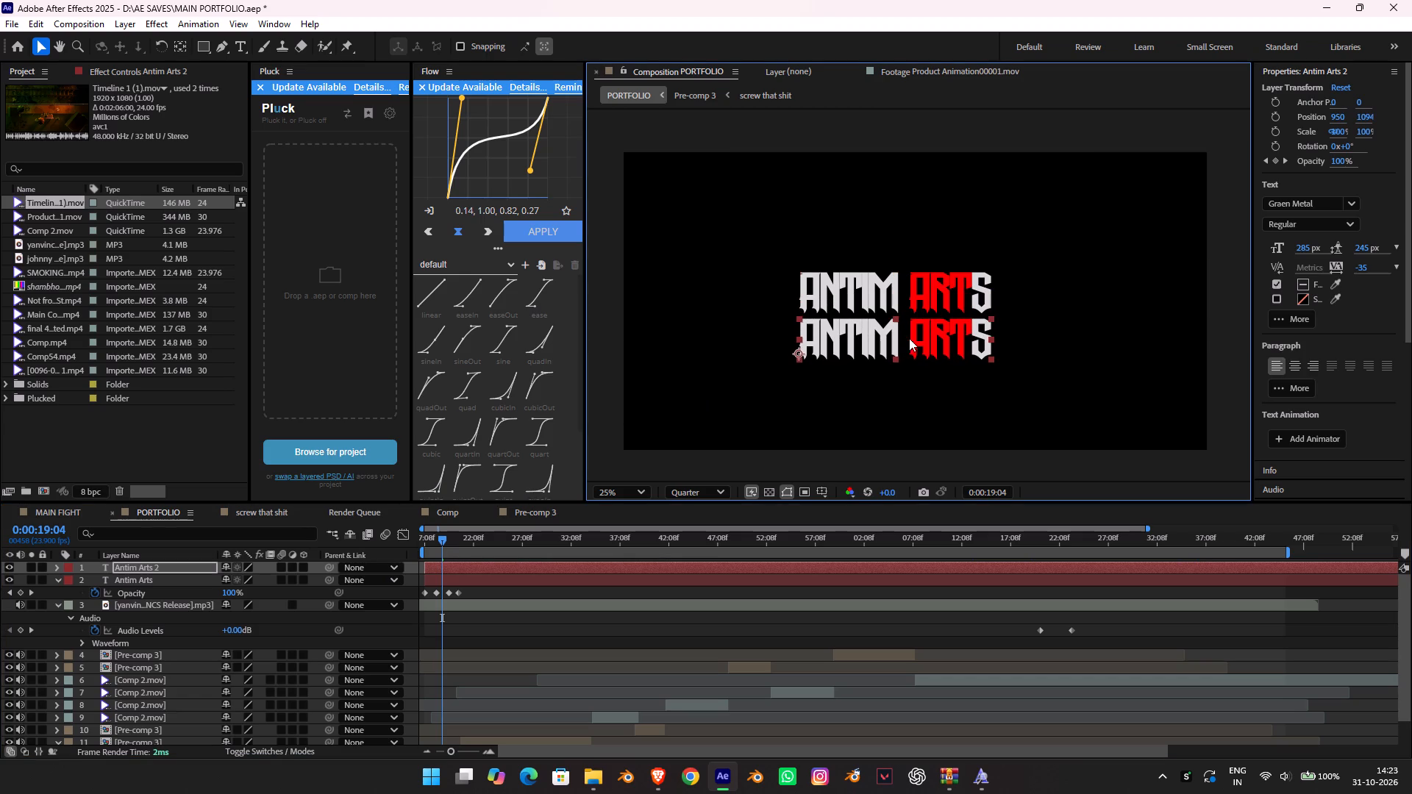
Replace the duplicated title's text with the word presents.
double_click(917, 340)
key("p")
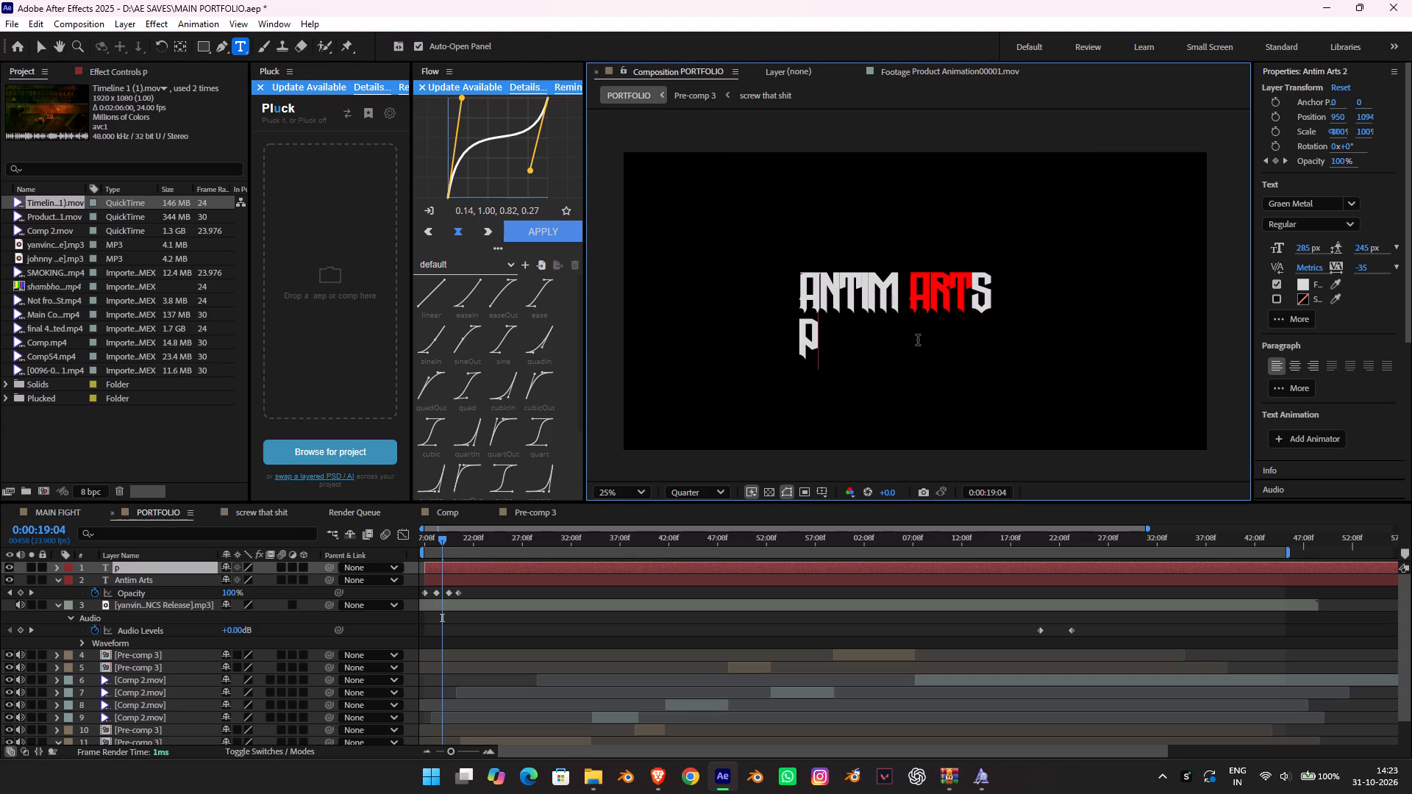
key("r")
type("es")
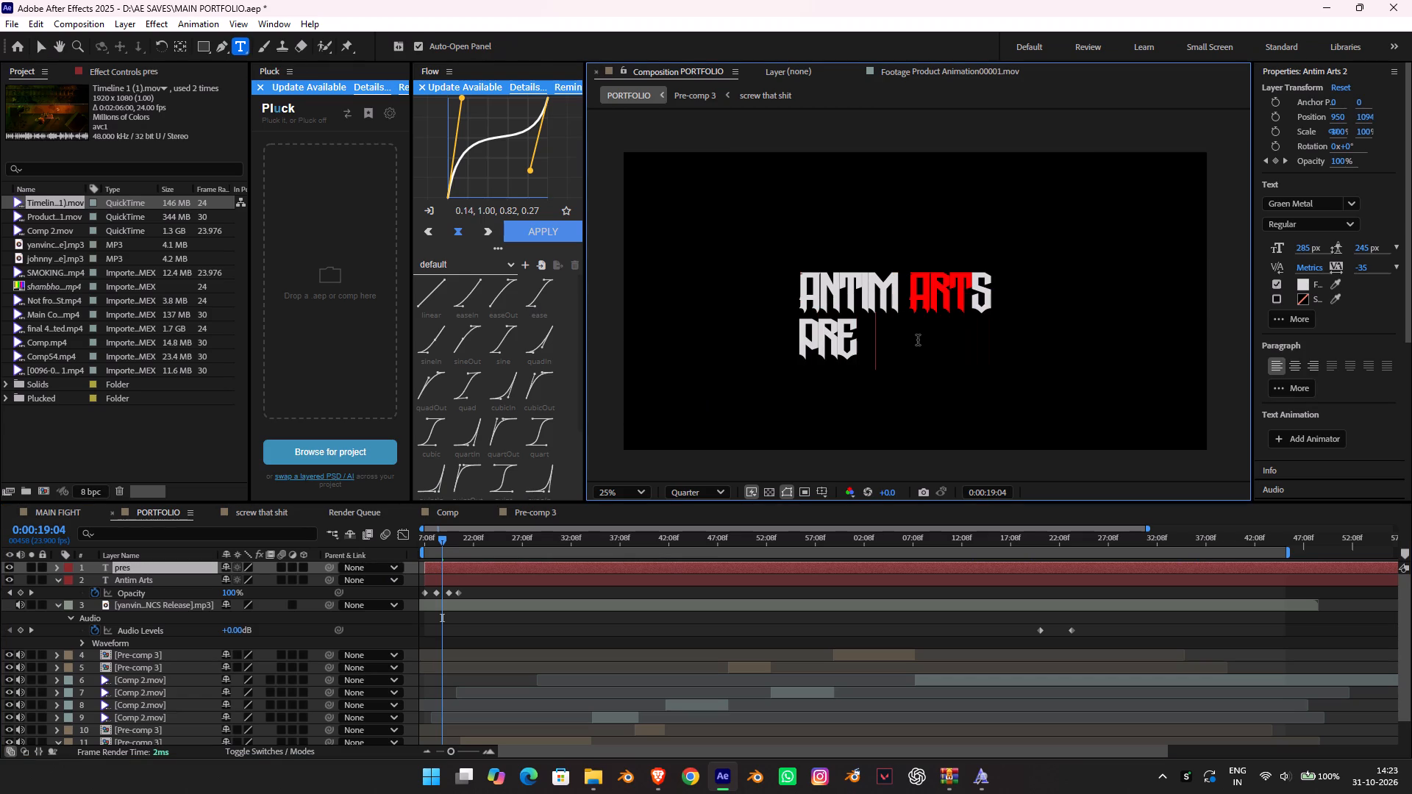
key("e")
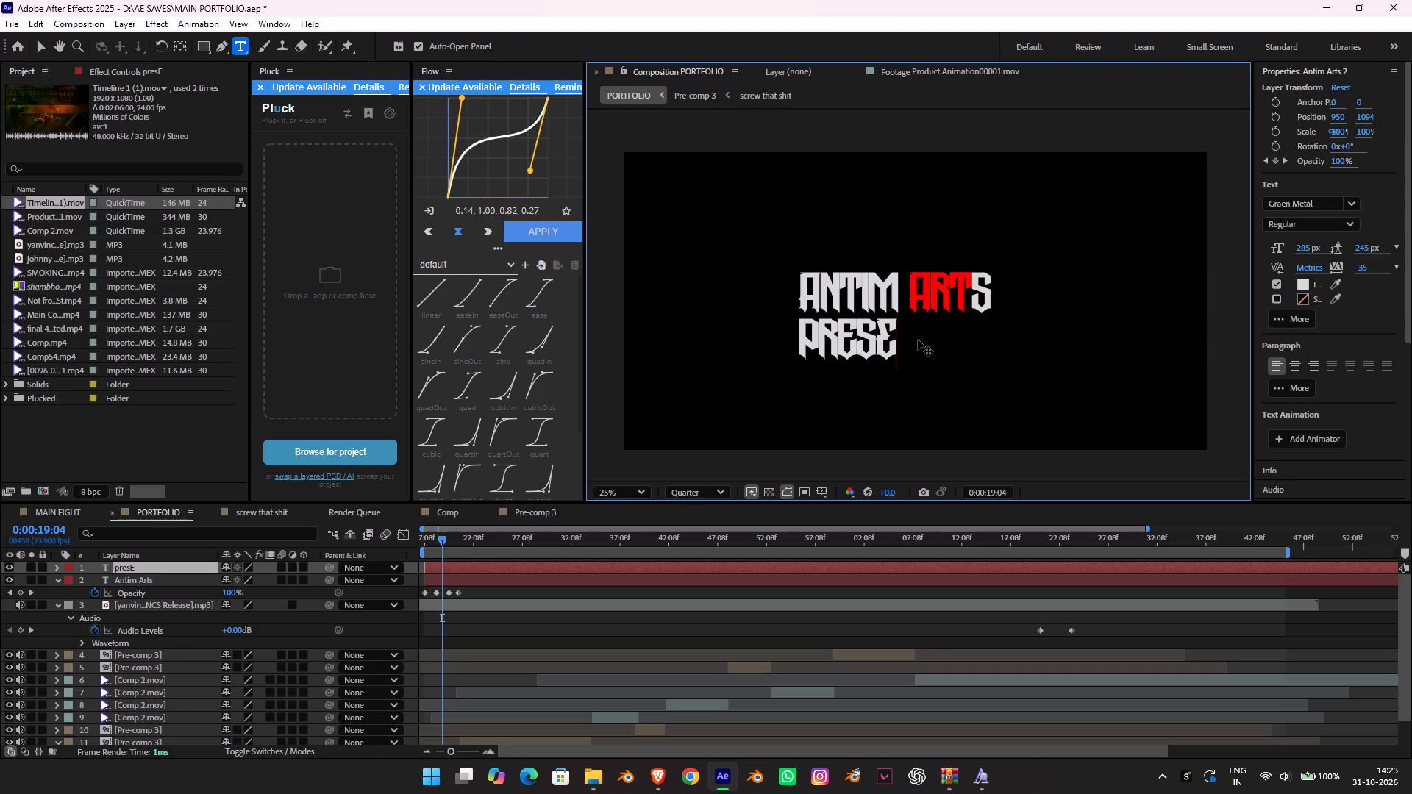
key("BackSpace")
key("e")
type("nts")
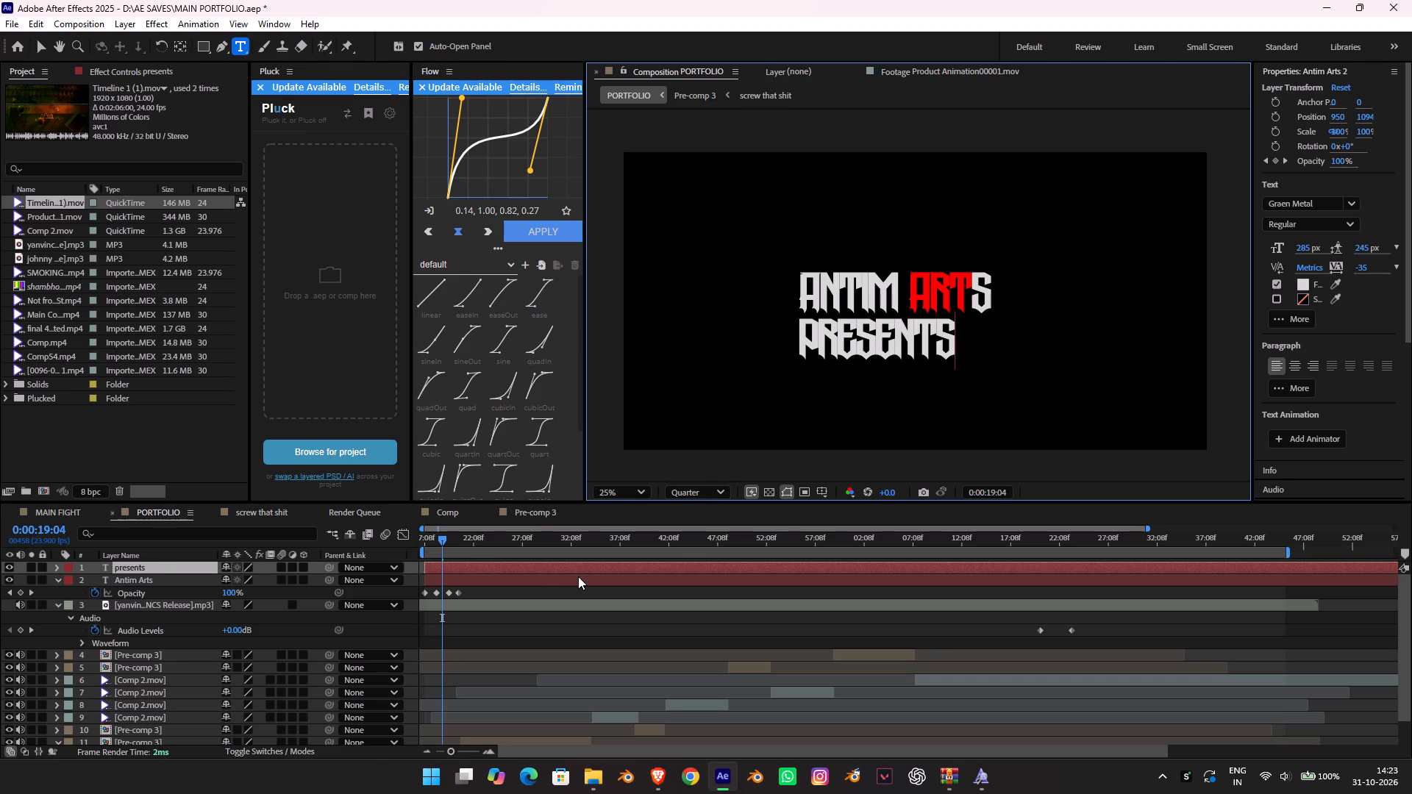
left_click(578, 576)
left_click(551, 570)
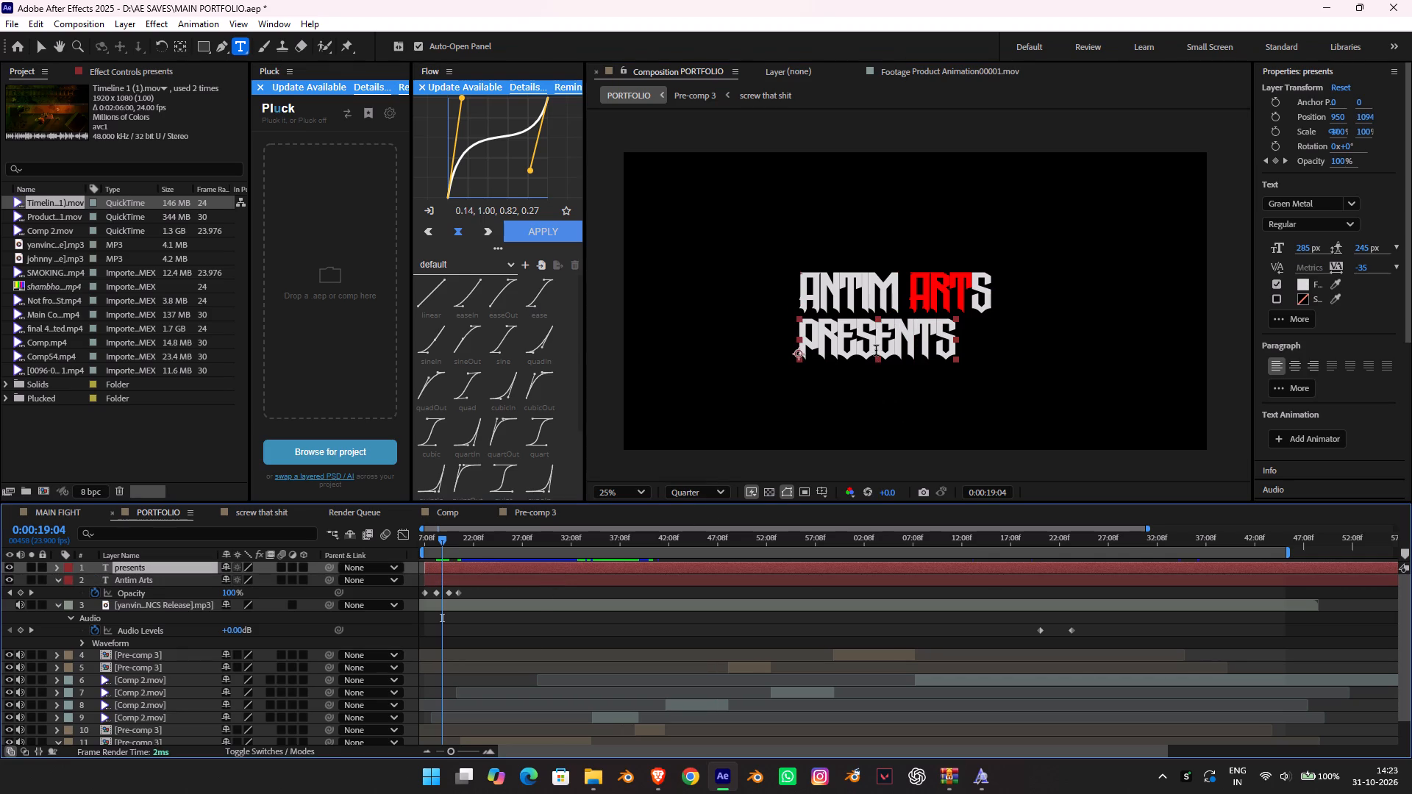
Shift the presents text slightly right and down beneath the title, to about position 1022, 1114.
key("v")
left_click_drag(893, 341, 906, 345)
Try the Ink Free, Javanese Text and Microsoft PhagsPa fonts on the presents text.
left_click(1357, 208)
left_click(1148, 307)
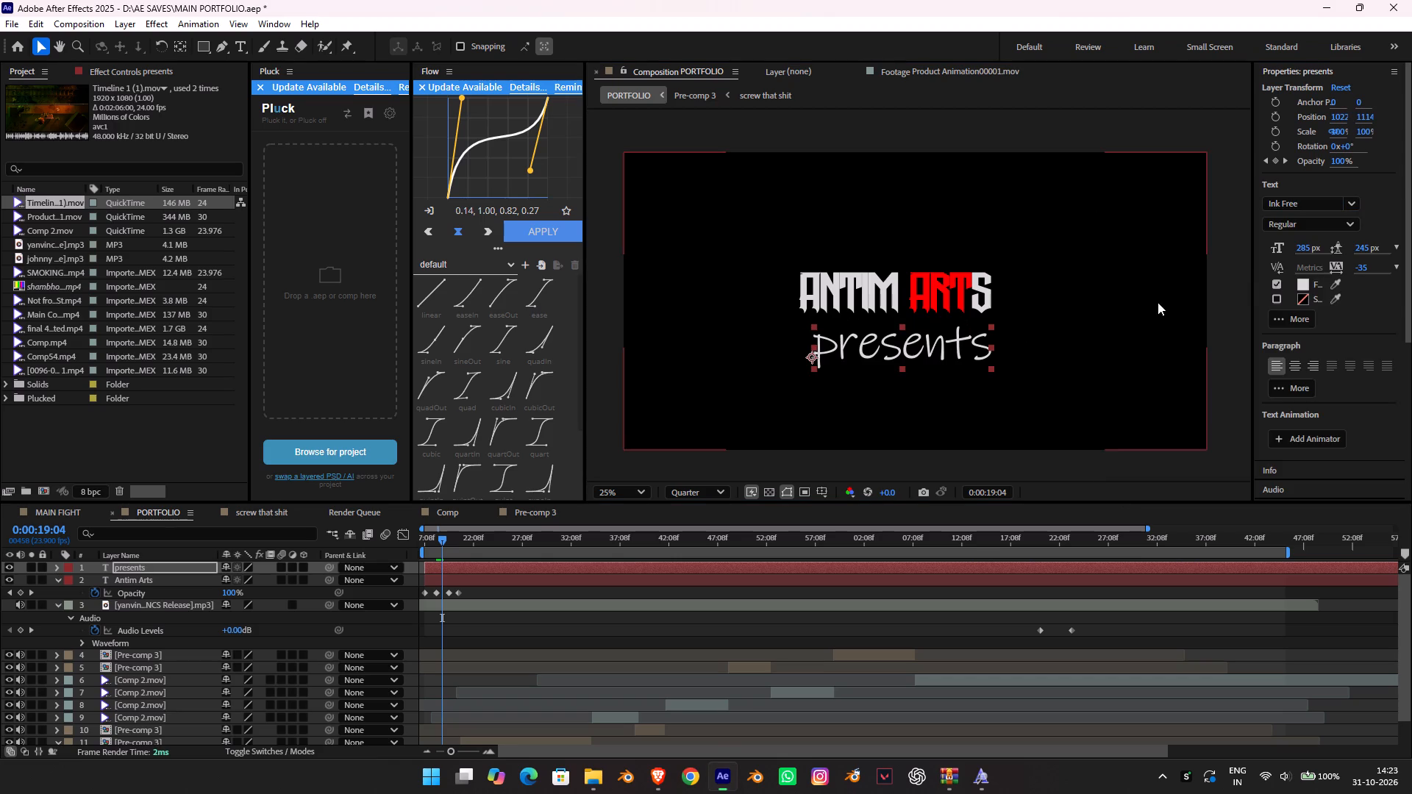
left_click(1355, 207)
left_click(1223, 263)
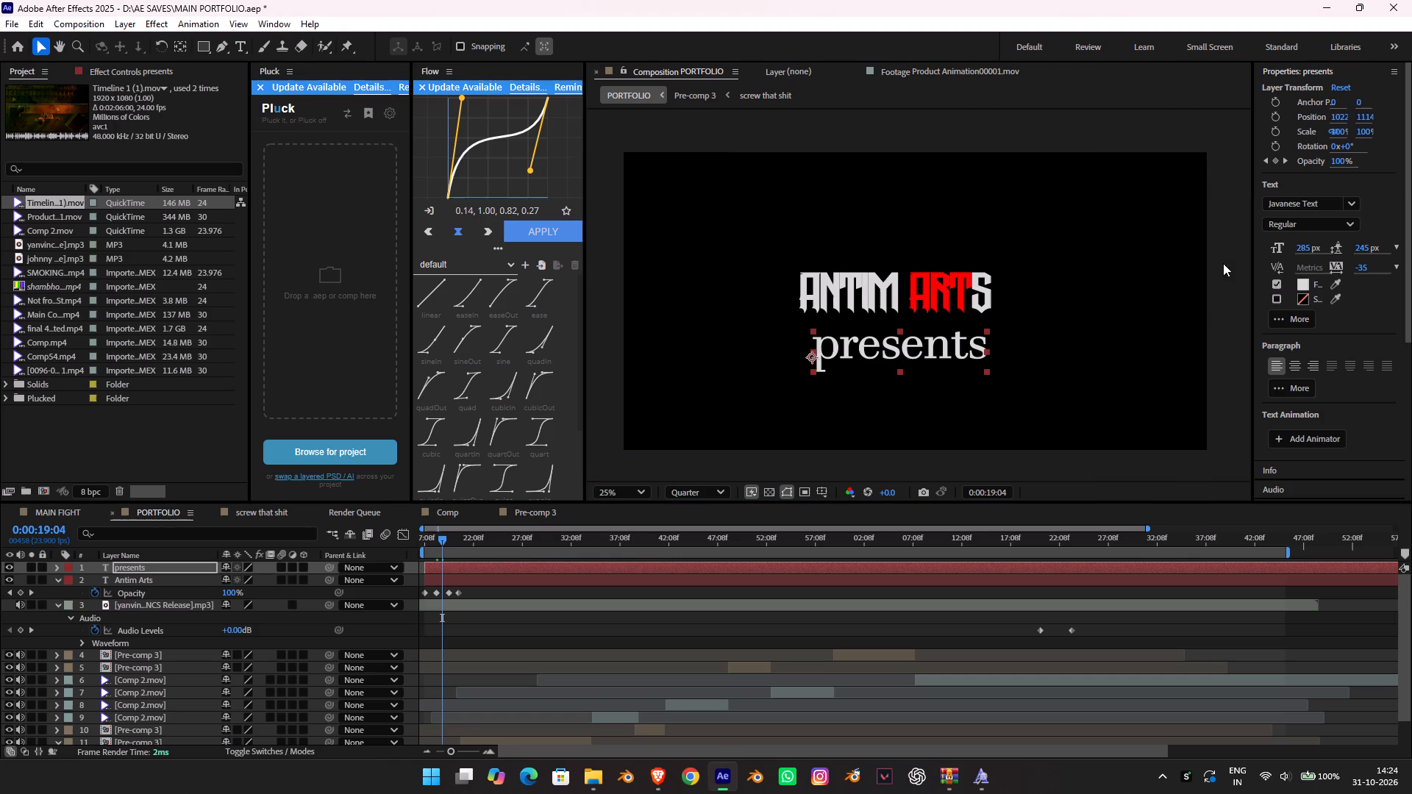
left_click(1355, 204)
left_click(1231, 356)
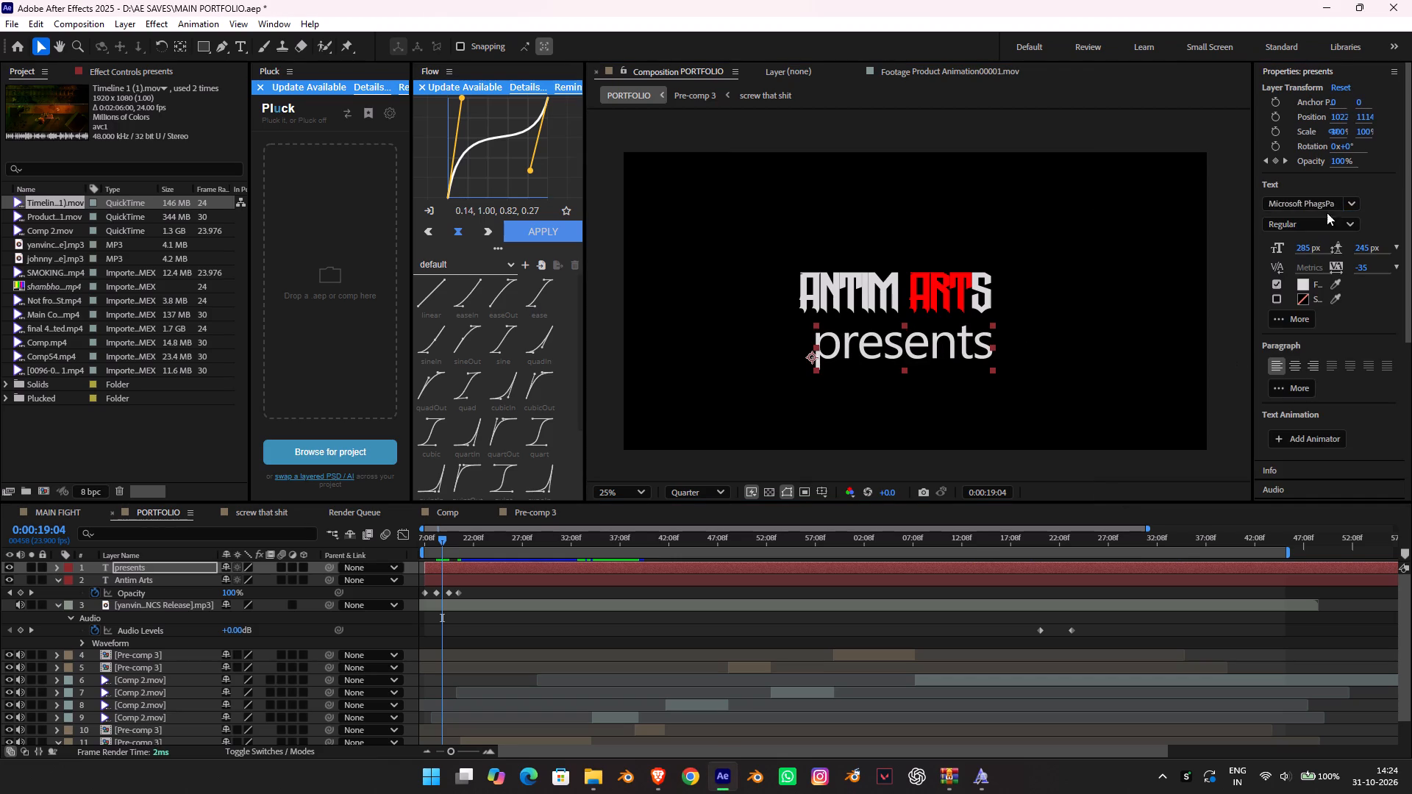
Retype the presents text in capitals as PRESENTS.
double_click(955, 342)
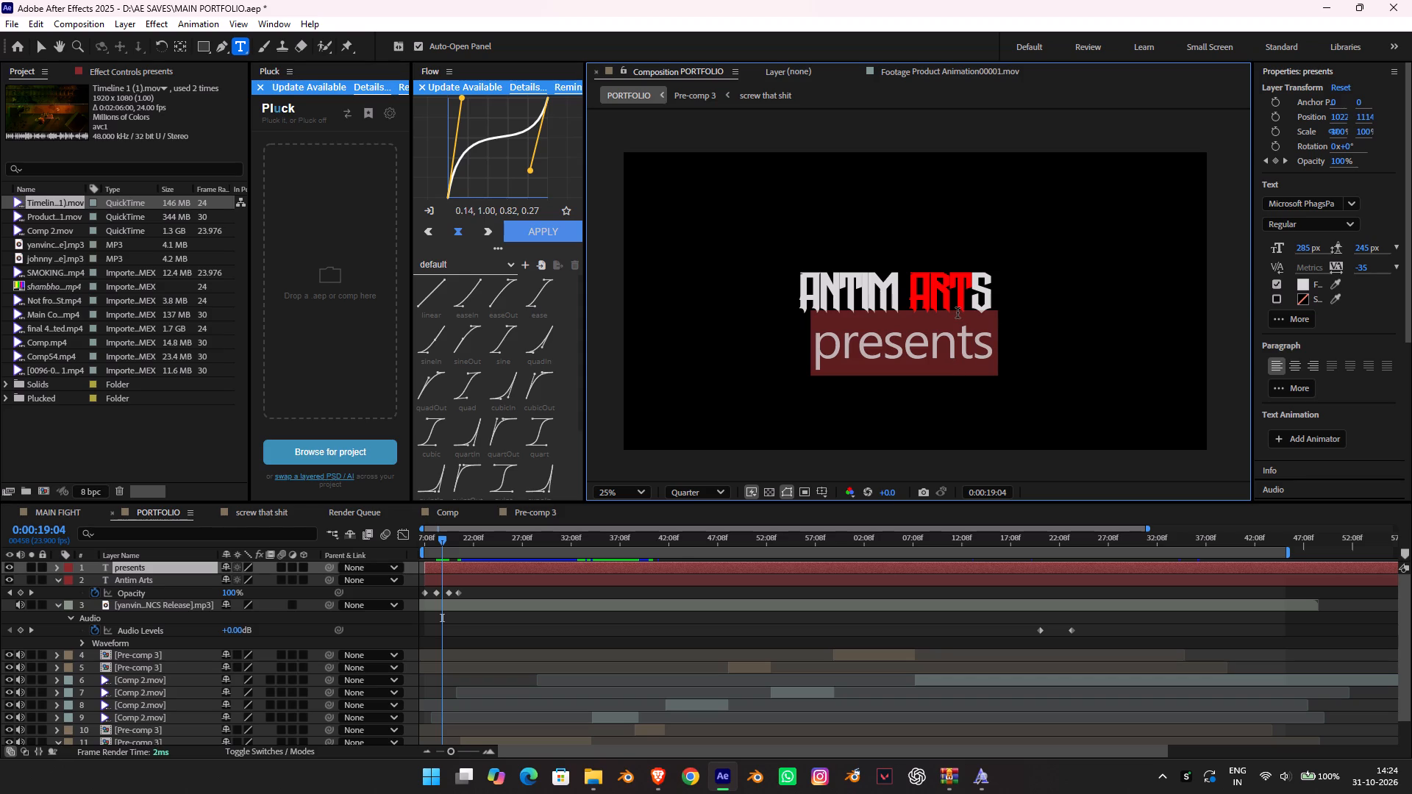
type("PRESENTS")
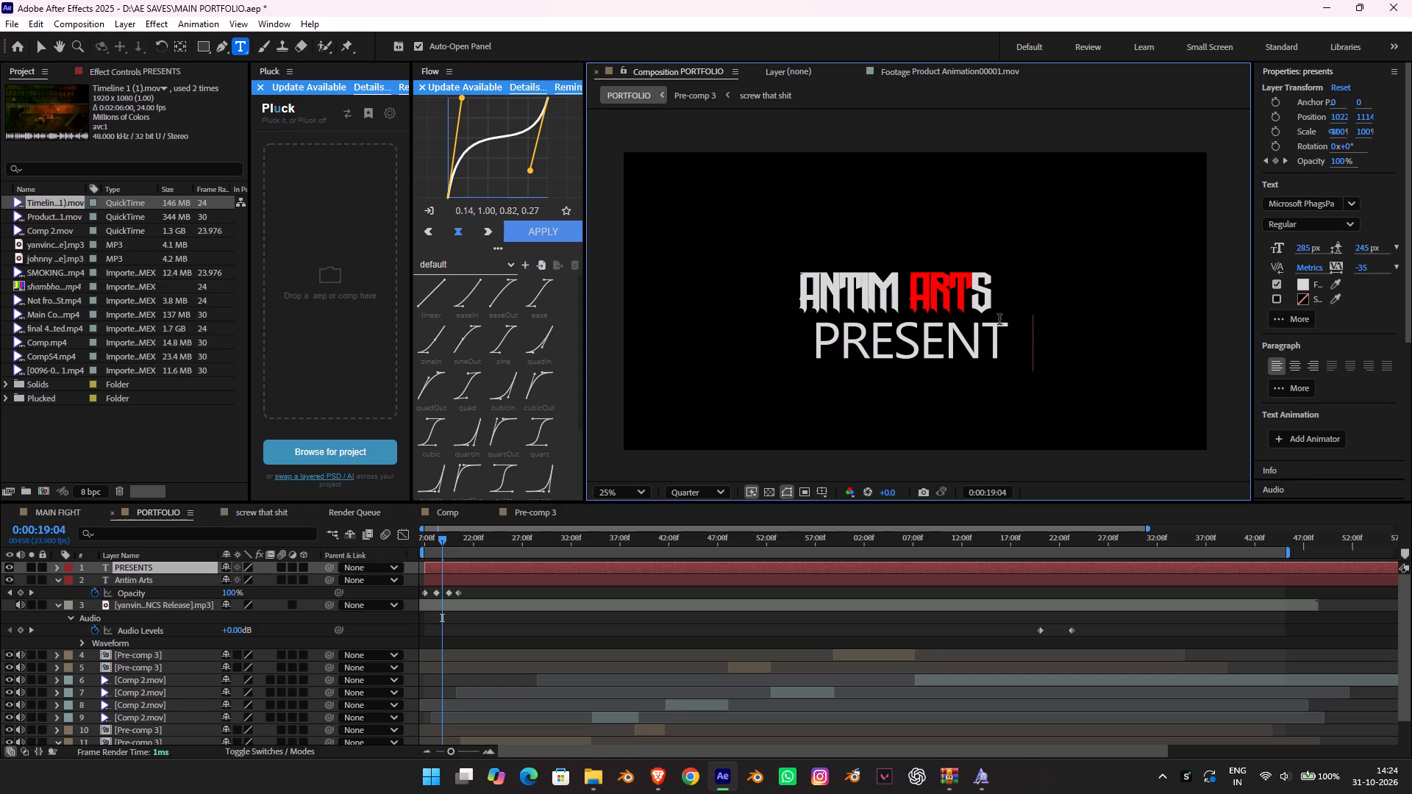
left_click(519, 573)
left_click(522, 564)
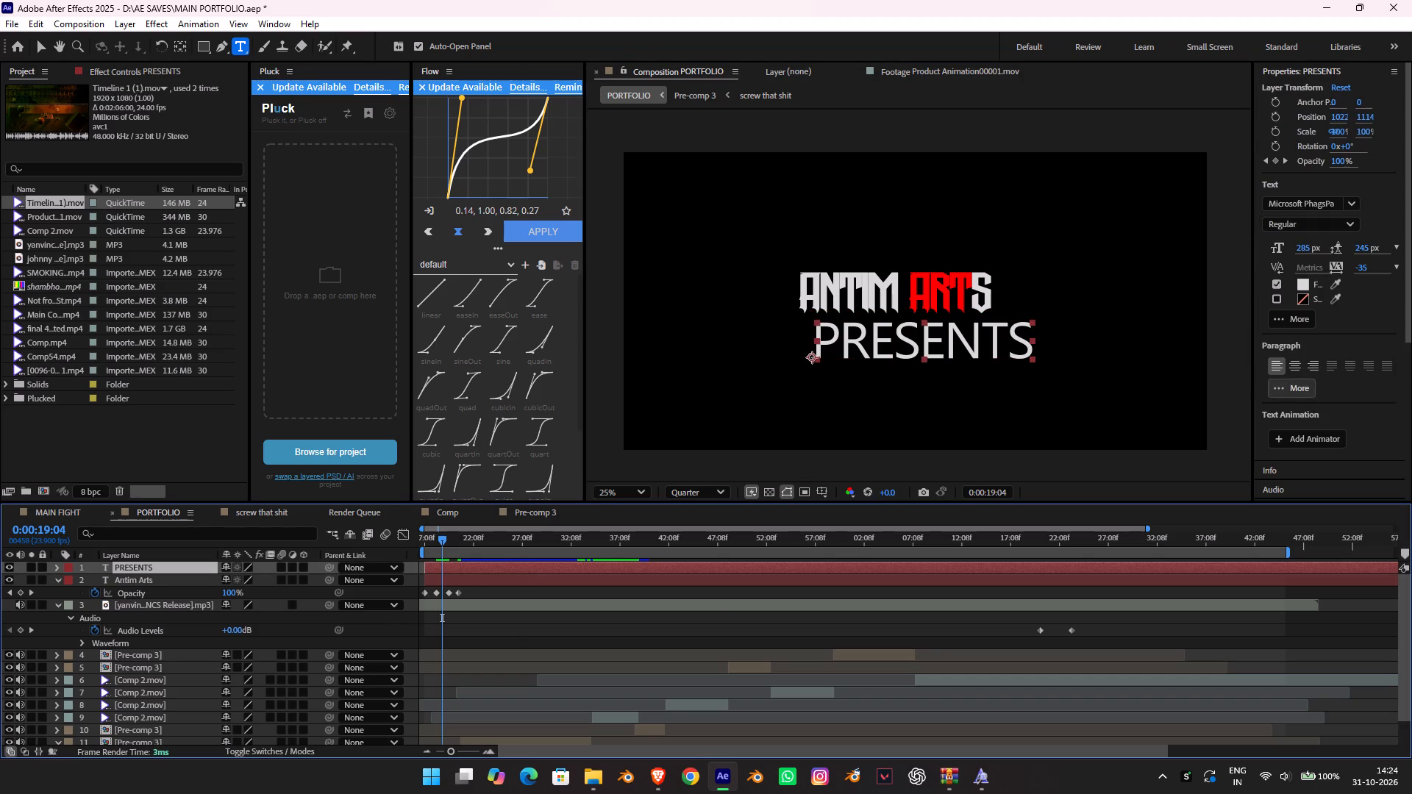
Reduce the PRESENTS text to a font size of 156 px.
left_click_drag(1308, 250, 1252, 255)
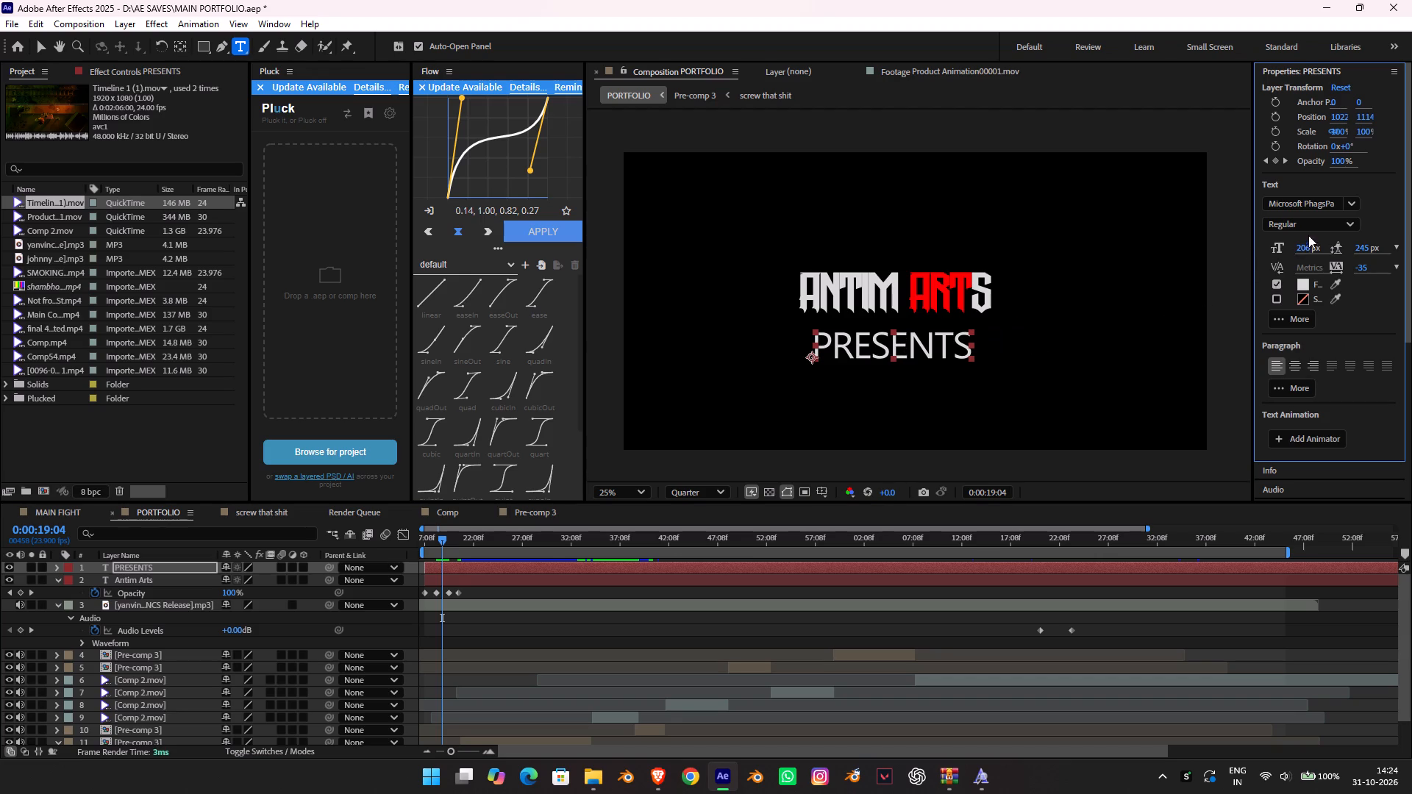
left_click_drag(1299, 245, 1263, 248)
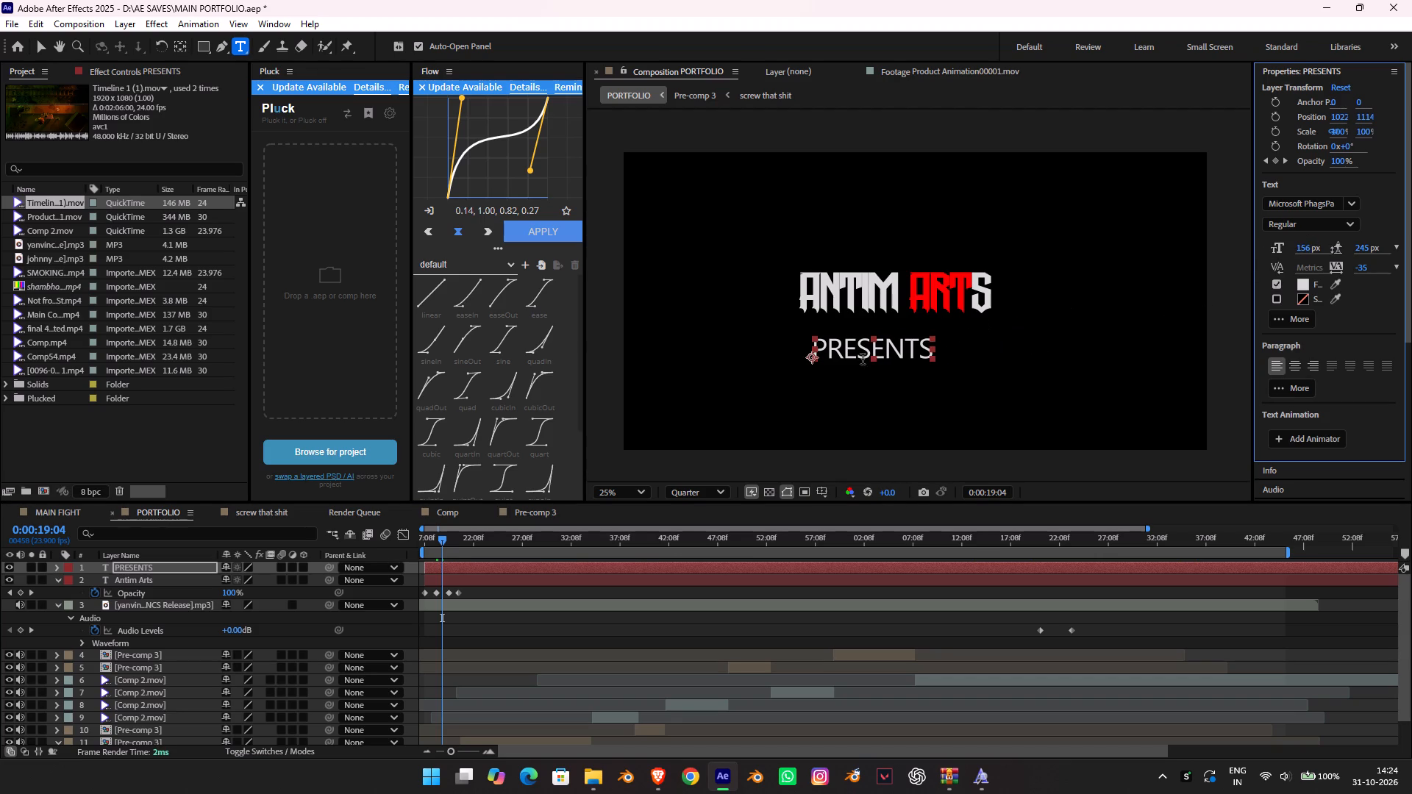
Move the PRESENTS text closer under the middle of the Antim Arts title, to about position 1134, 1054.
key("v")
left_click_drag(883, 349, 905, 340)
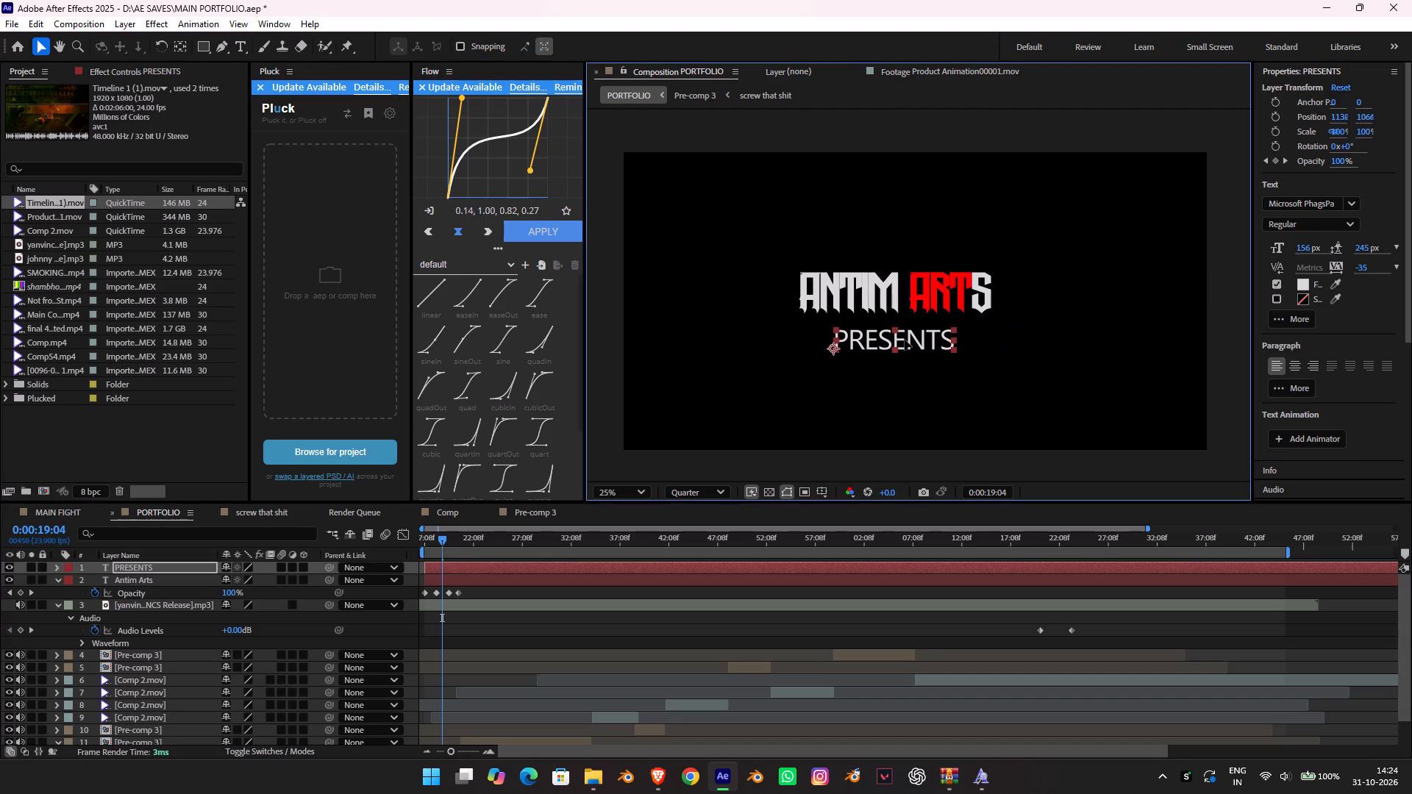
left_click_drag(905, 340, 903, 338)
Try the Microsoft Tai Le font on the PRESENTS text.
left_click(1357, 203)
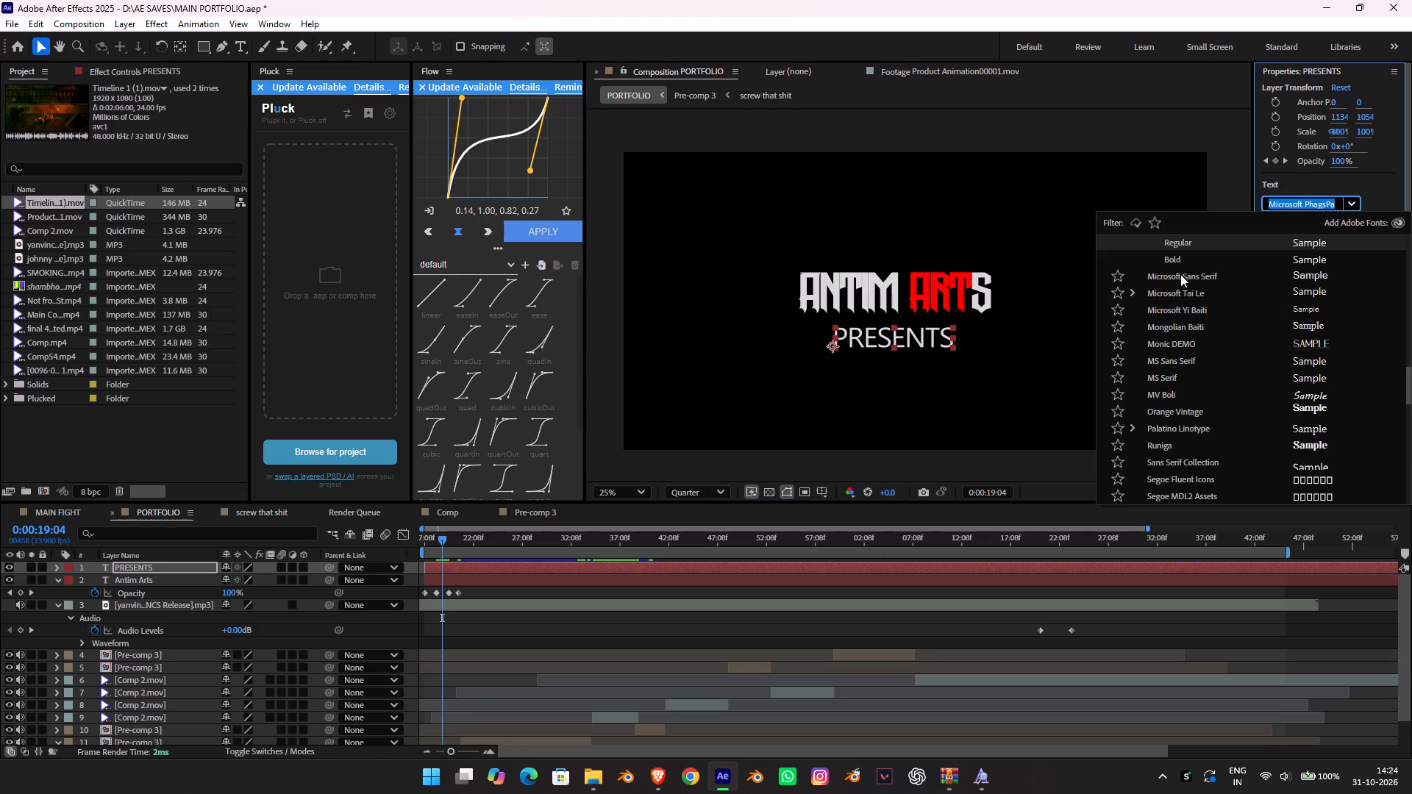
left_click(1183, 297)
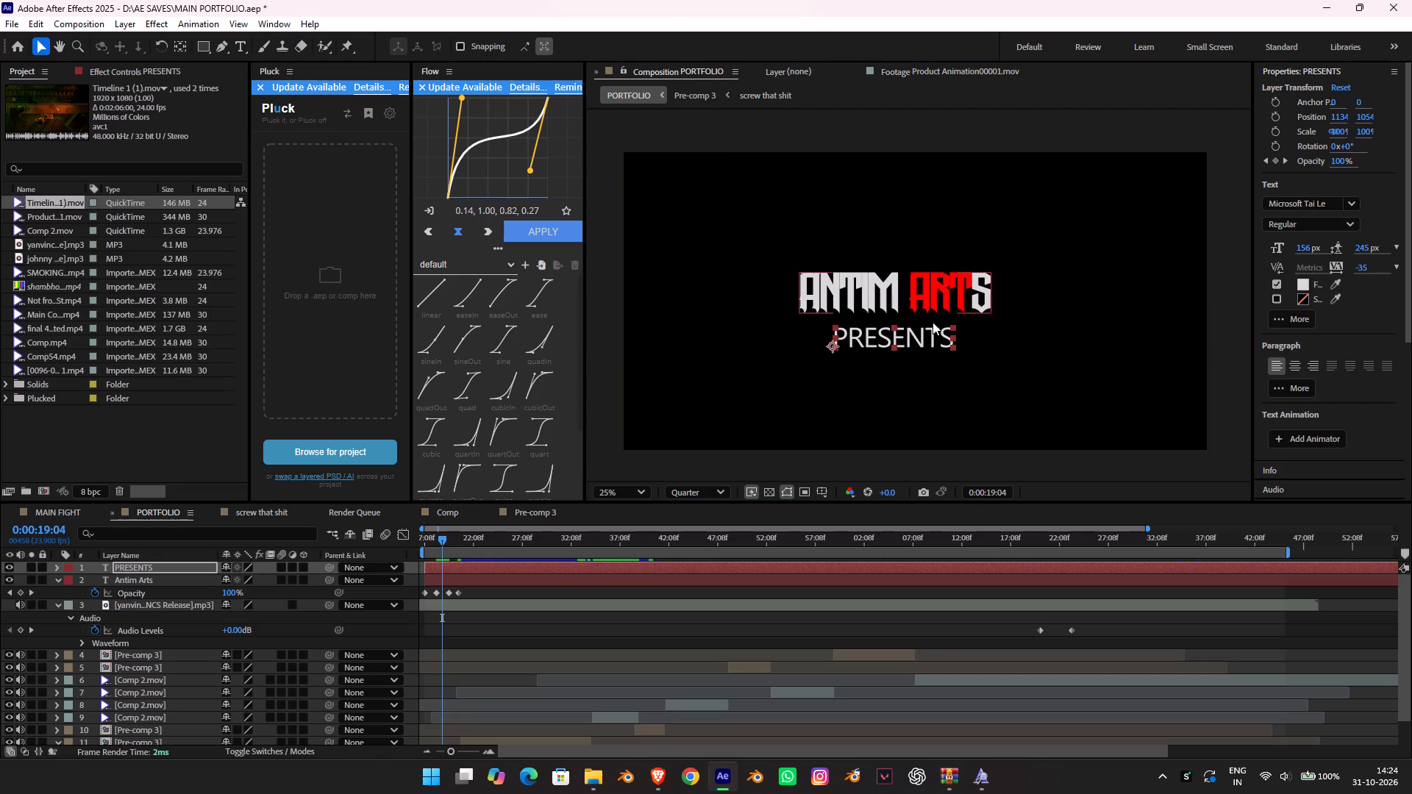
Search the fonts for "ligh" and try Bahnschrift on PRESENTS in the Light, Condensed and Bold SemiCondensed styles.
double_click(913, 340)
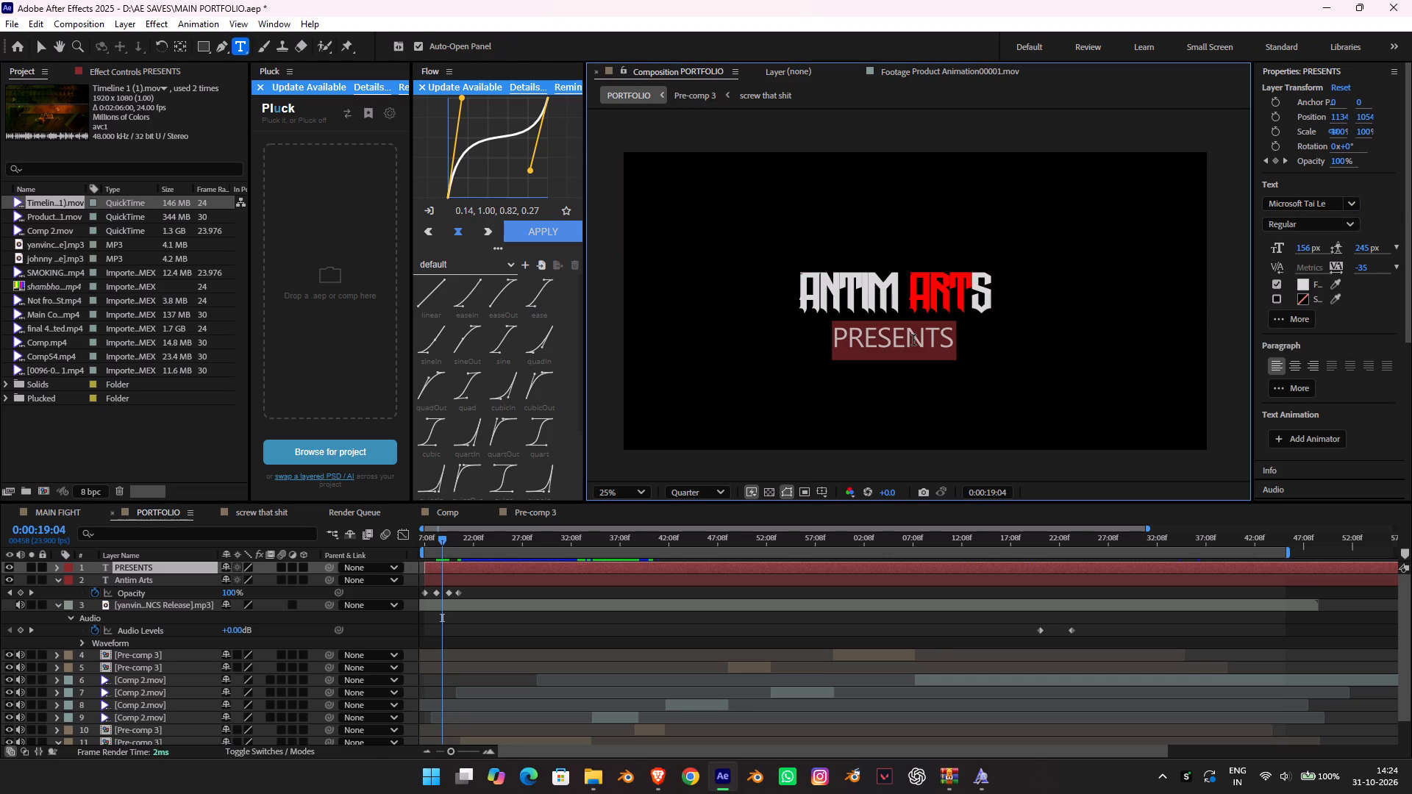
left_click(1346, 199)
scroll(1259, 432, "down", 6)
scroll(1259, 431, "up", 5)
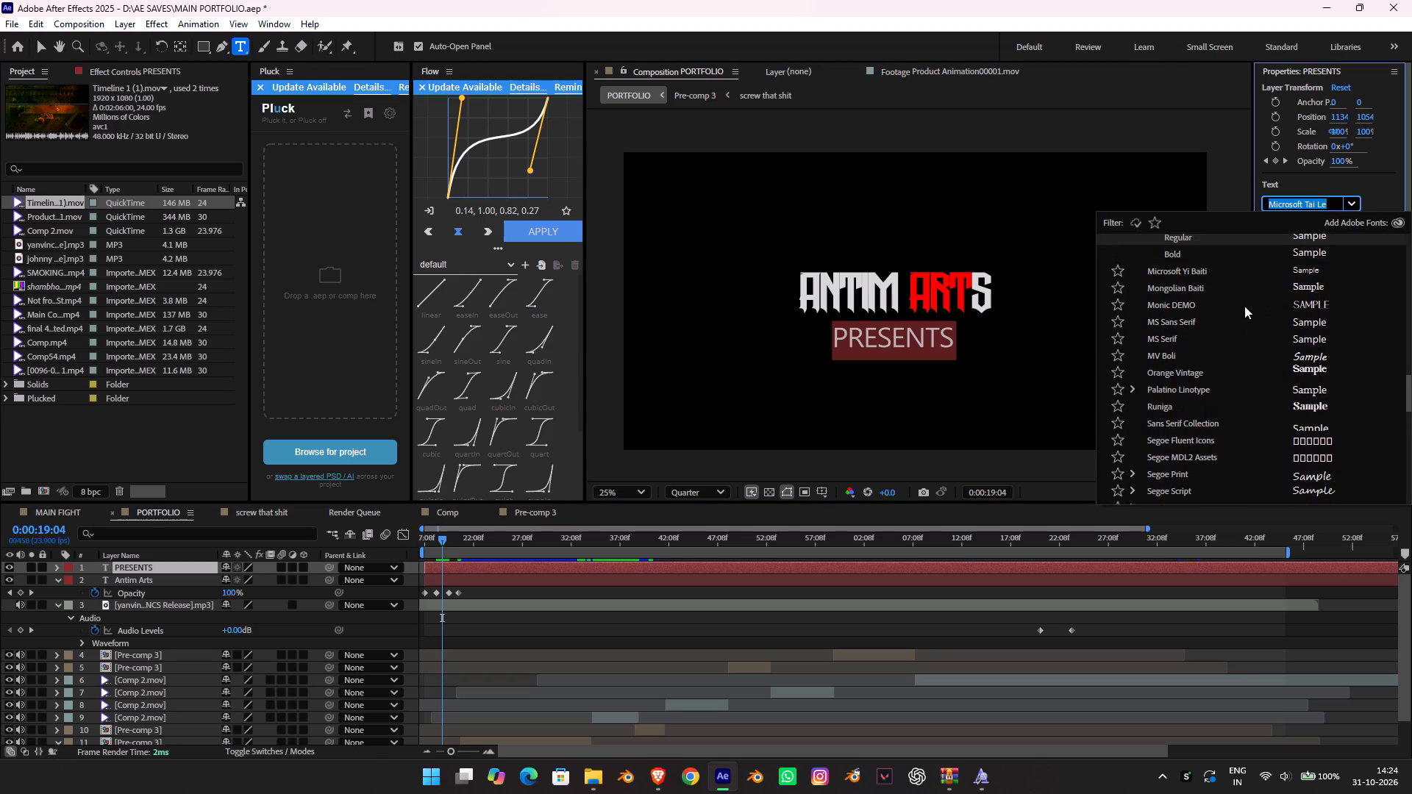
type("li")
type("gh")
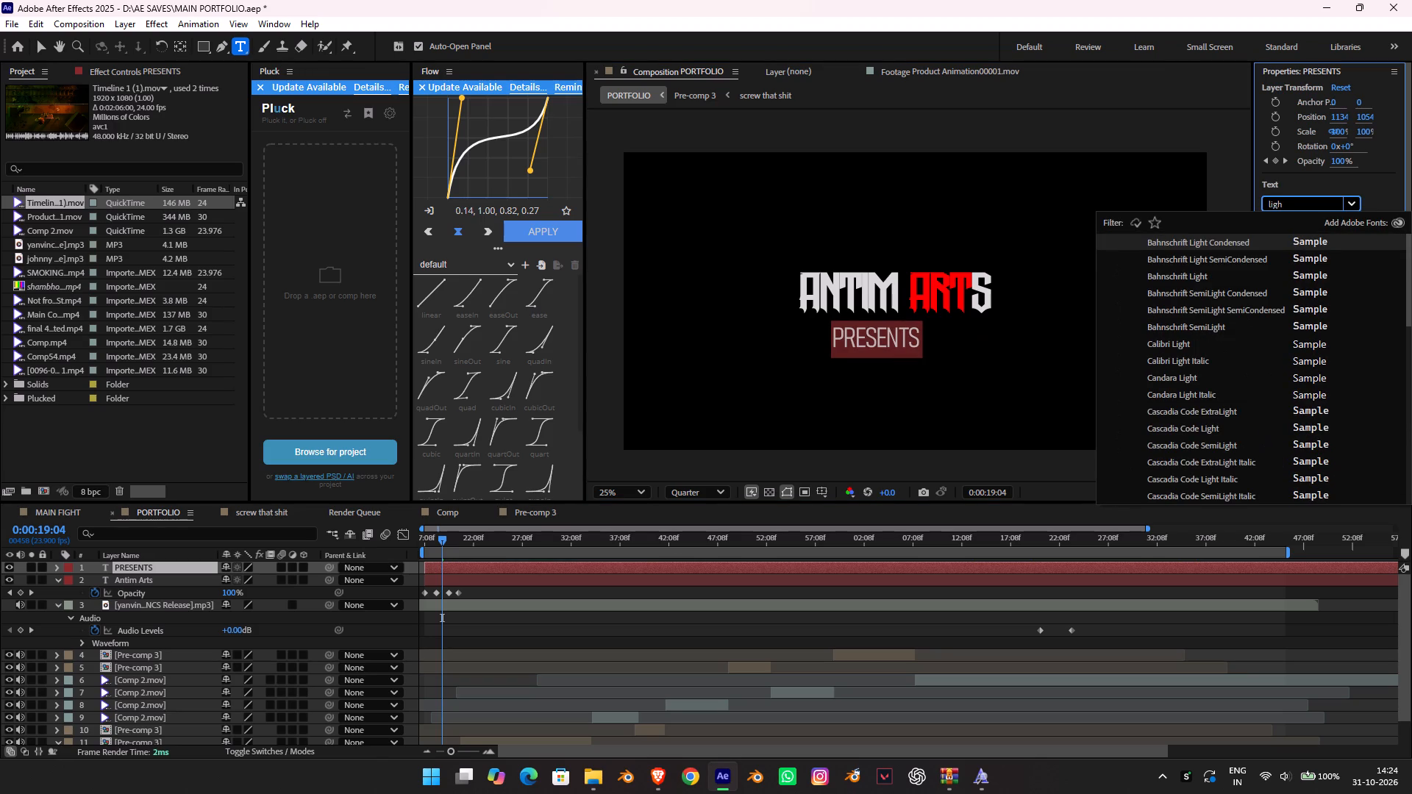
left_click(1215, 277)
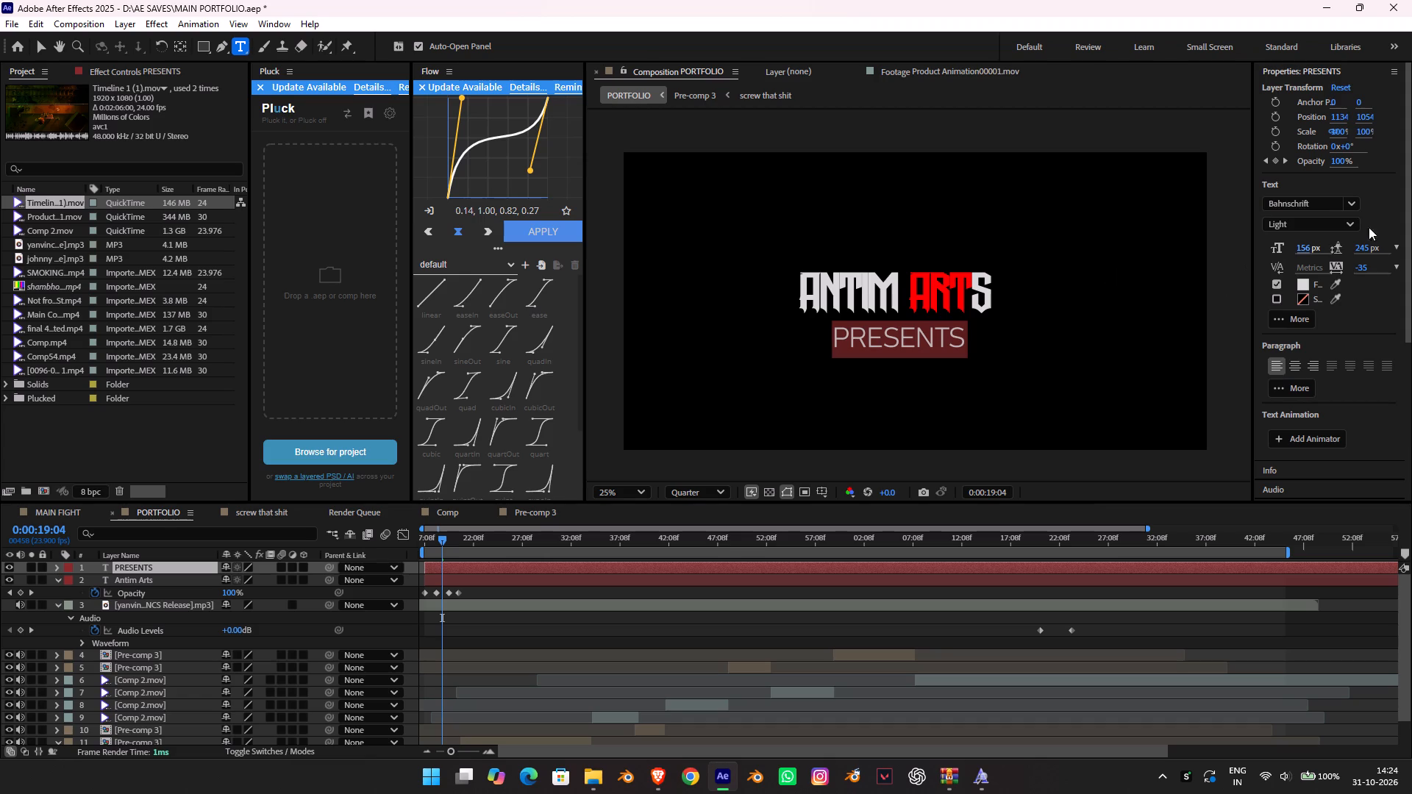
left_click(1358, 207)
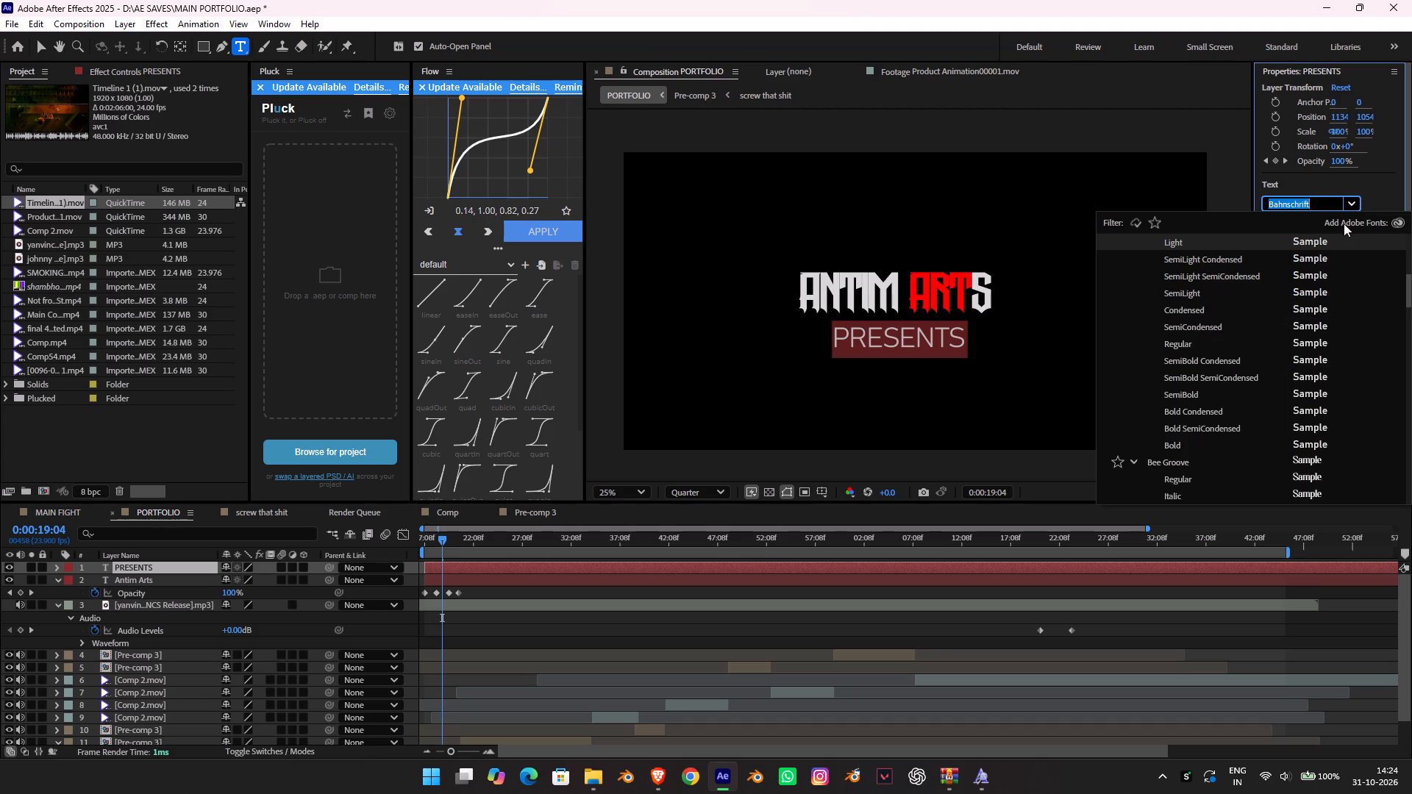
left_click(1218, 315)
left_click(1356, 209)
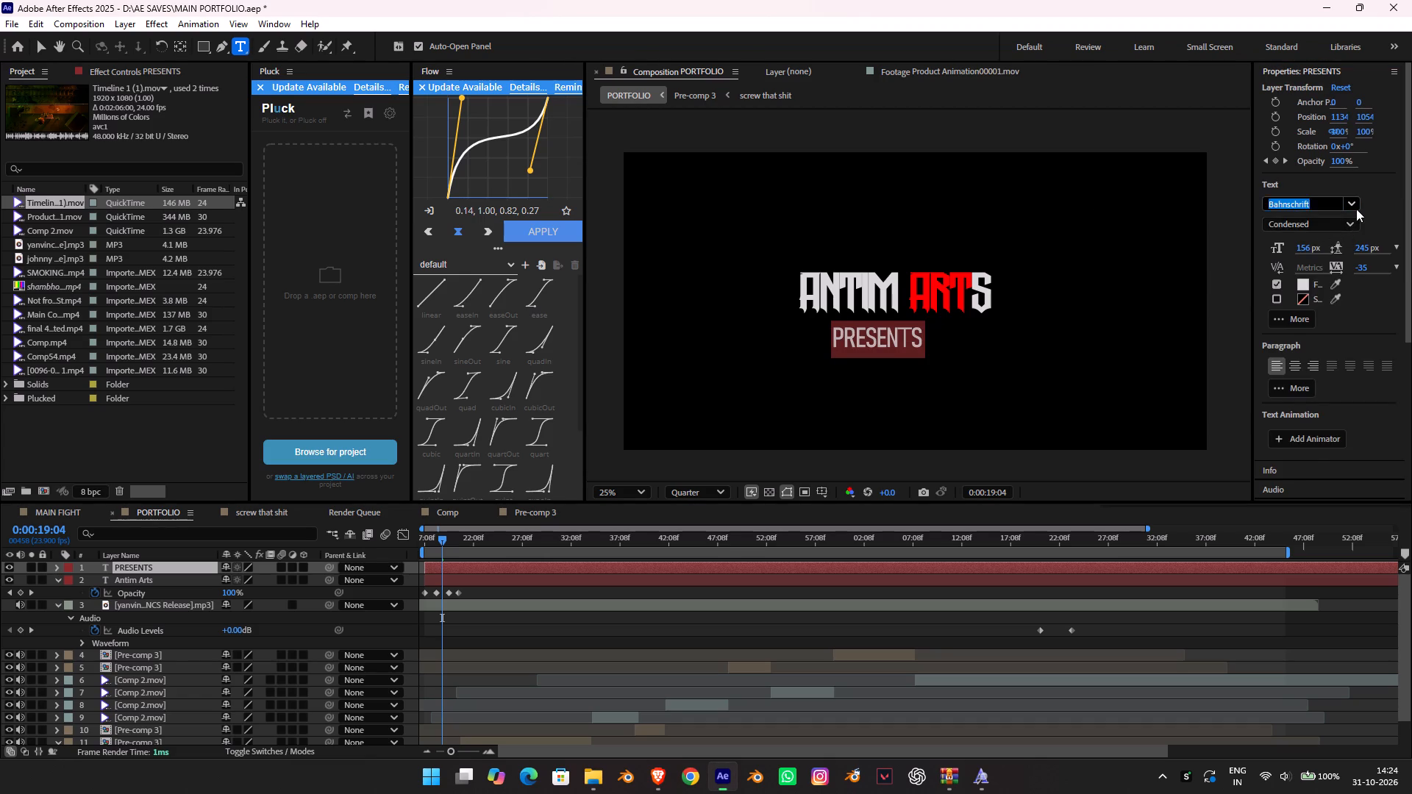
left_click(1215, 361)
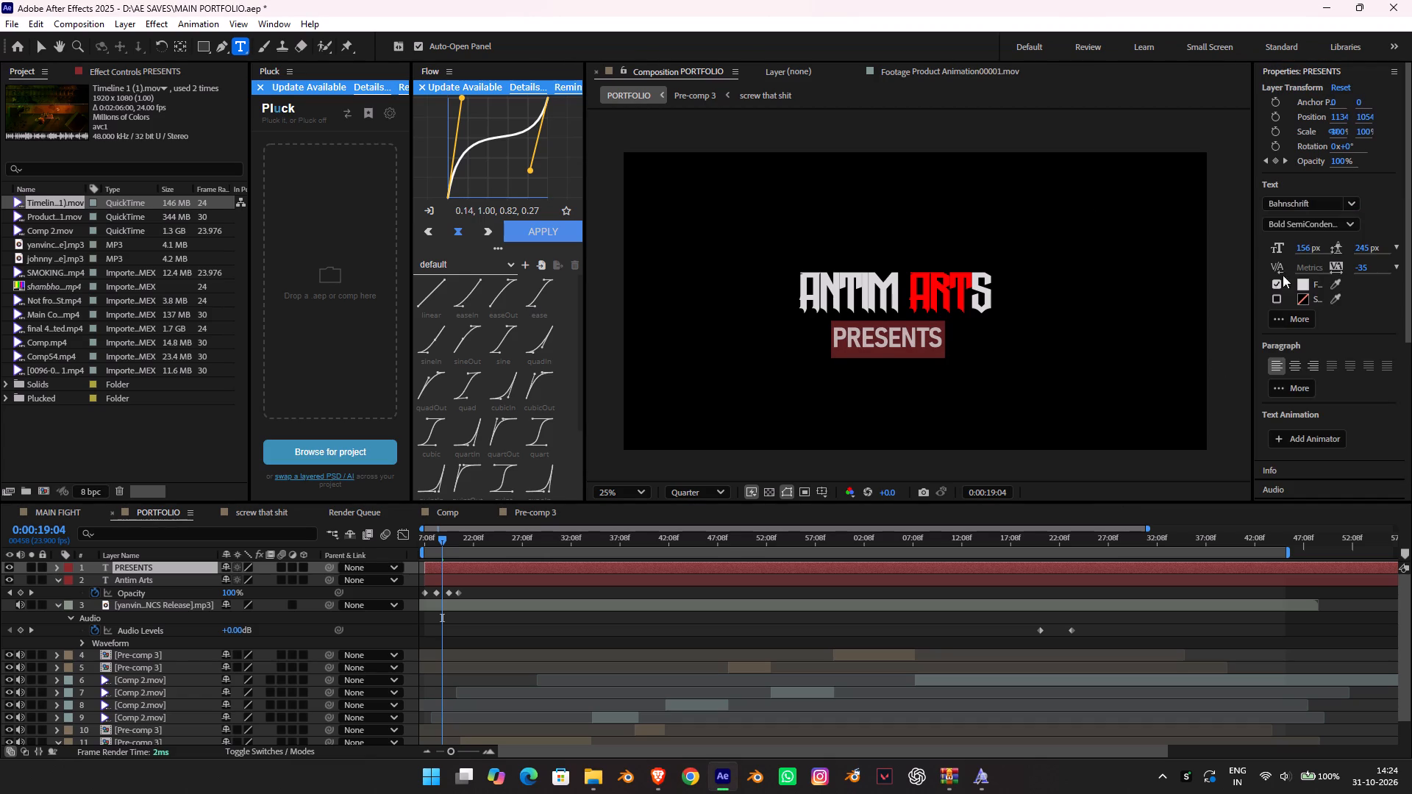
Set the PRESENTS text to the Comfortaa font in the Light style.
left_click(1352, 206)
left_click(1184, 446)
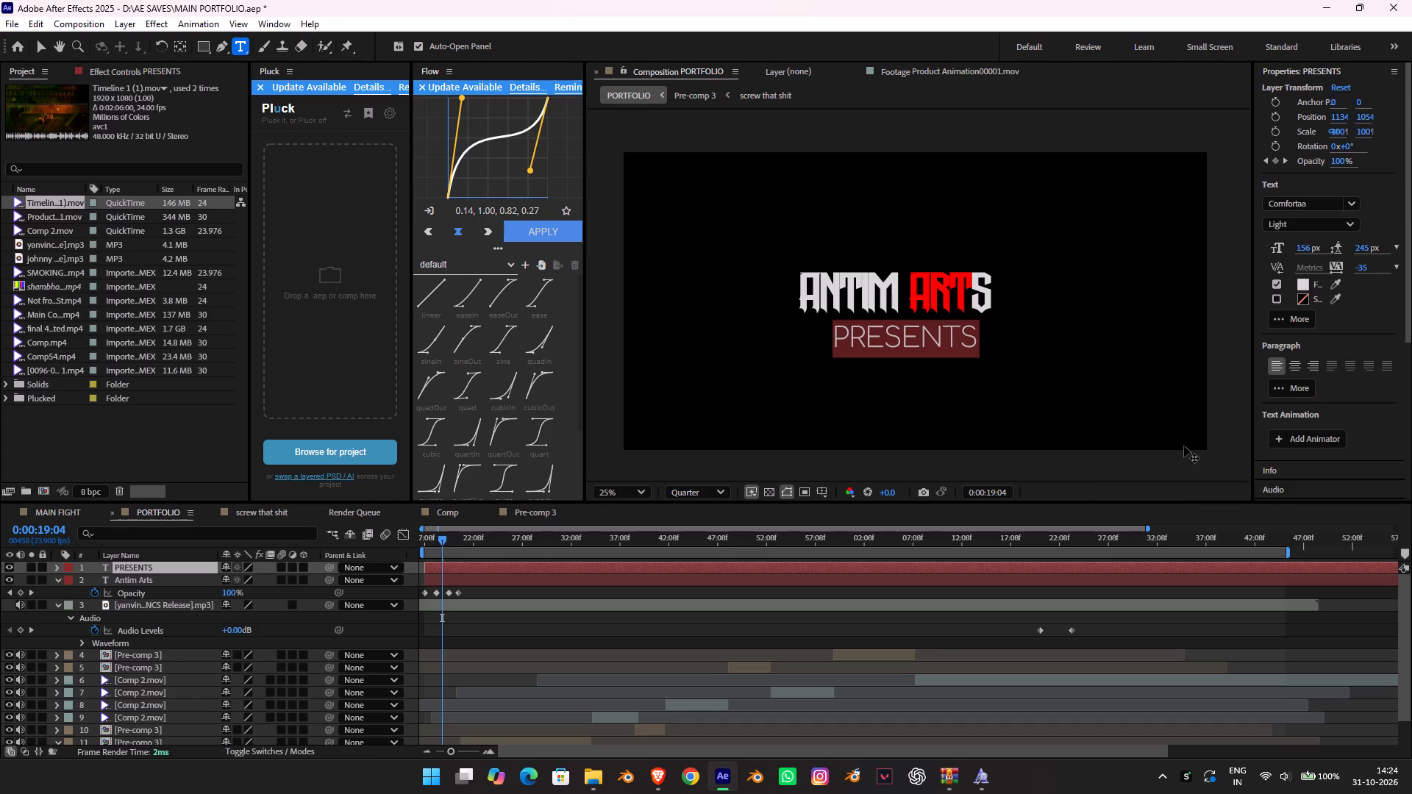
left_click(719, 637)
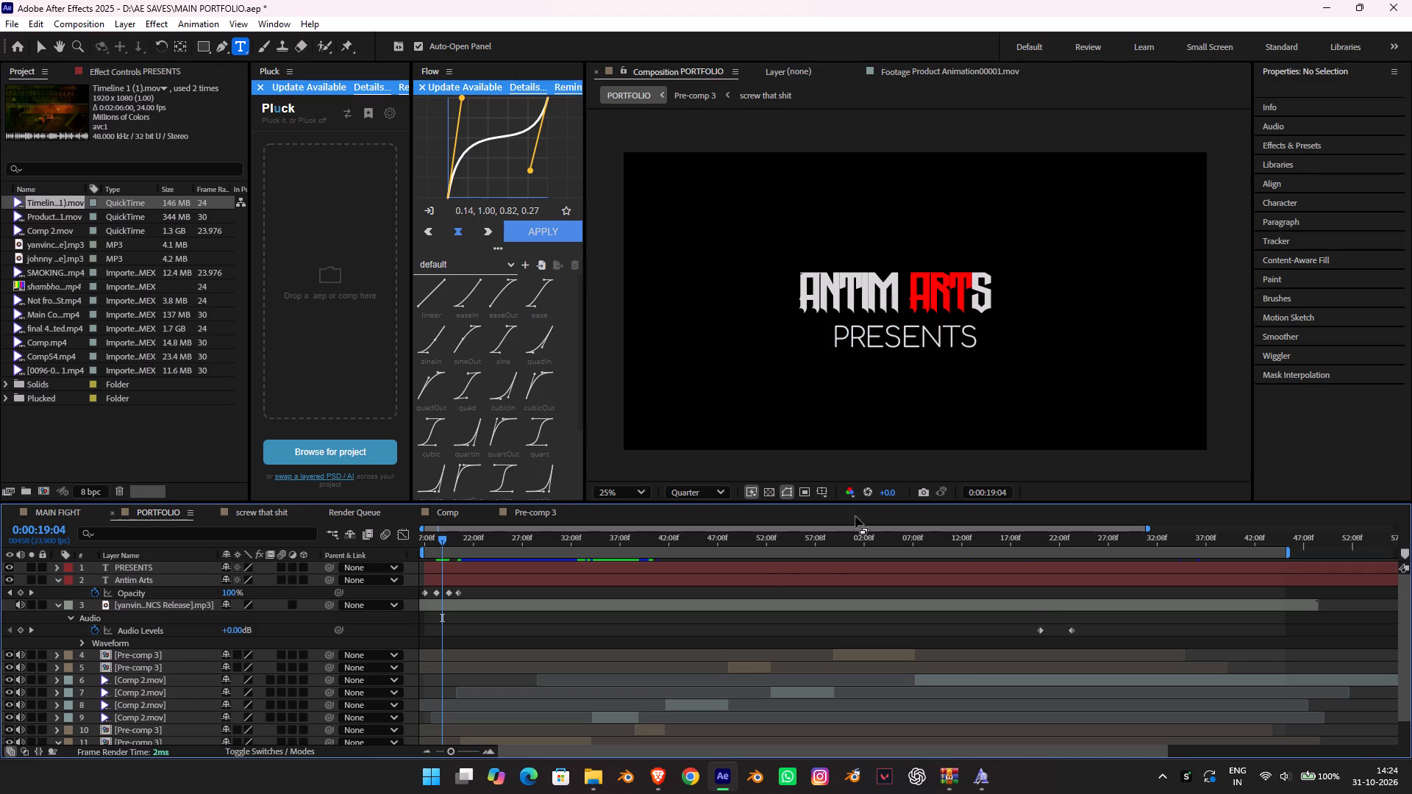
Move the PRESENTS text left so it sits centred beneath the Antim Arts title, at a vertical position of about 1042.
left_click(767, 567)
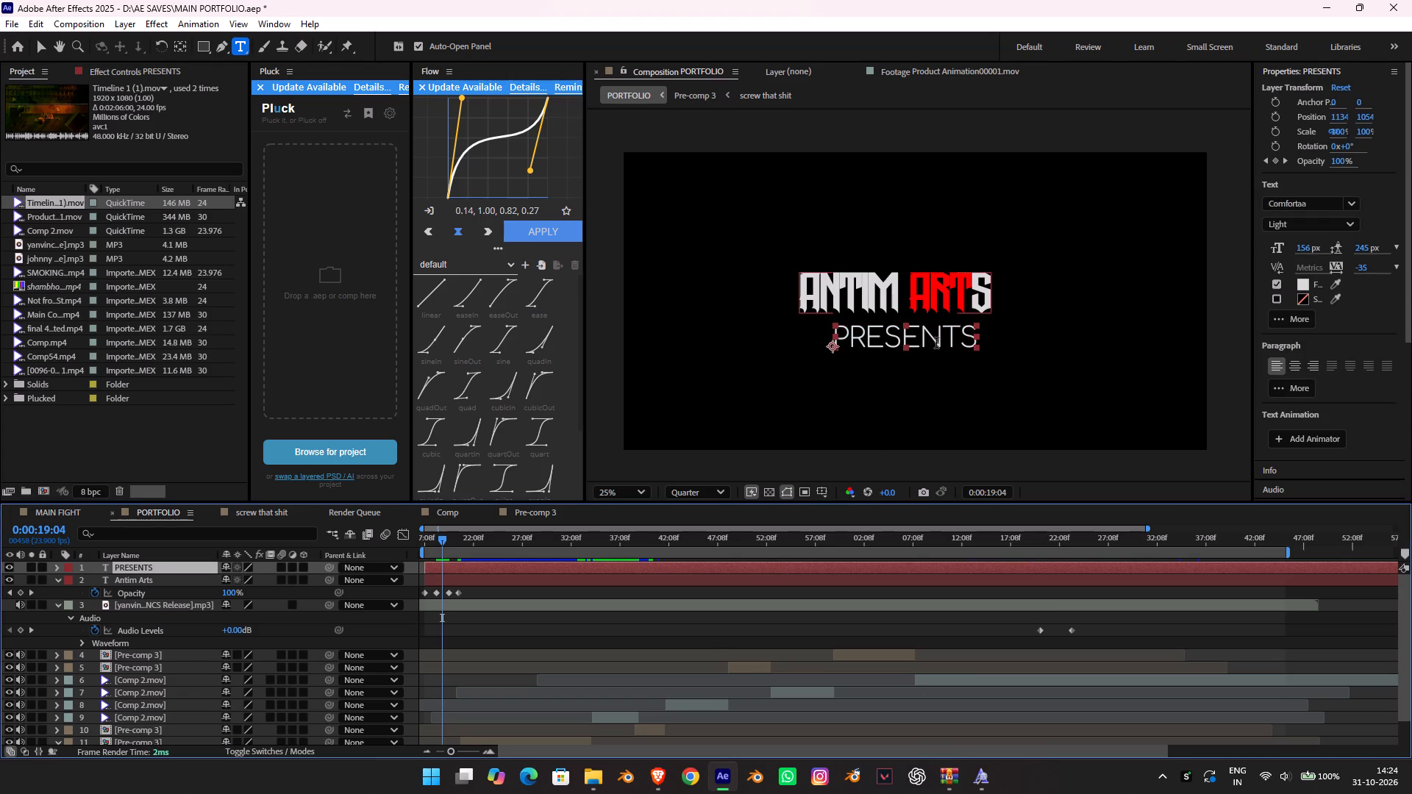
key("v")
left_click_drag(931, 337, 916, 330)
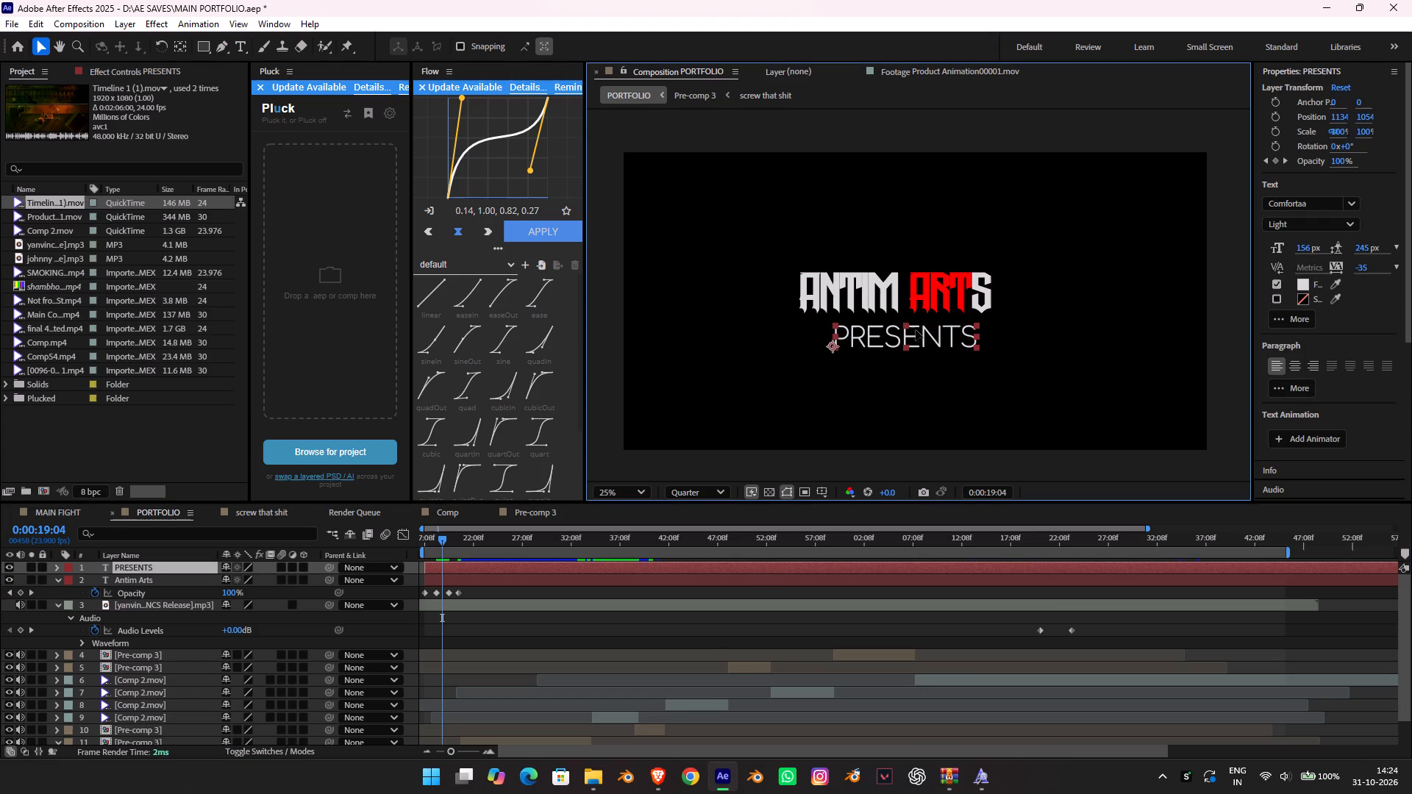
left_click_drag(916, 330, 919, 335)
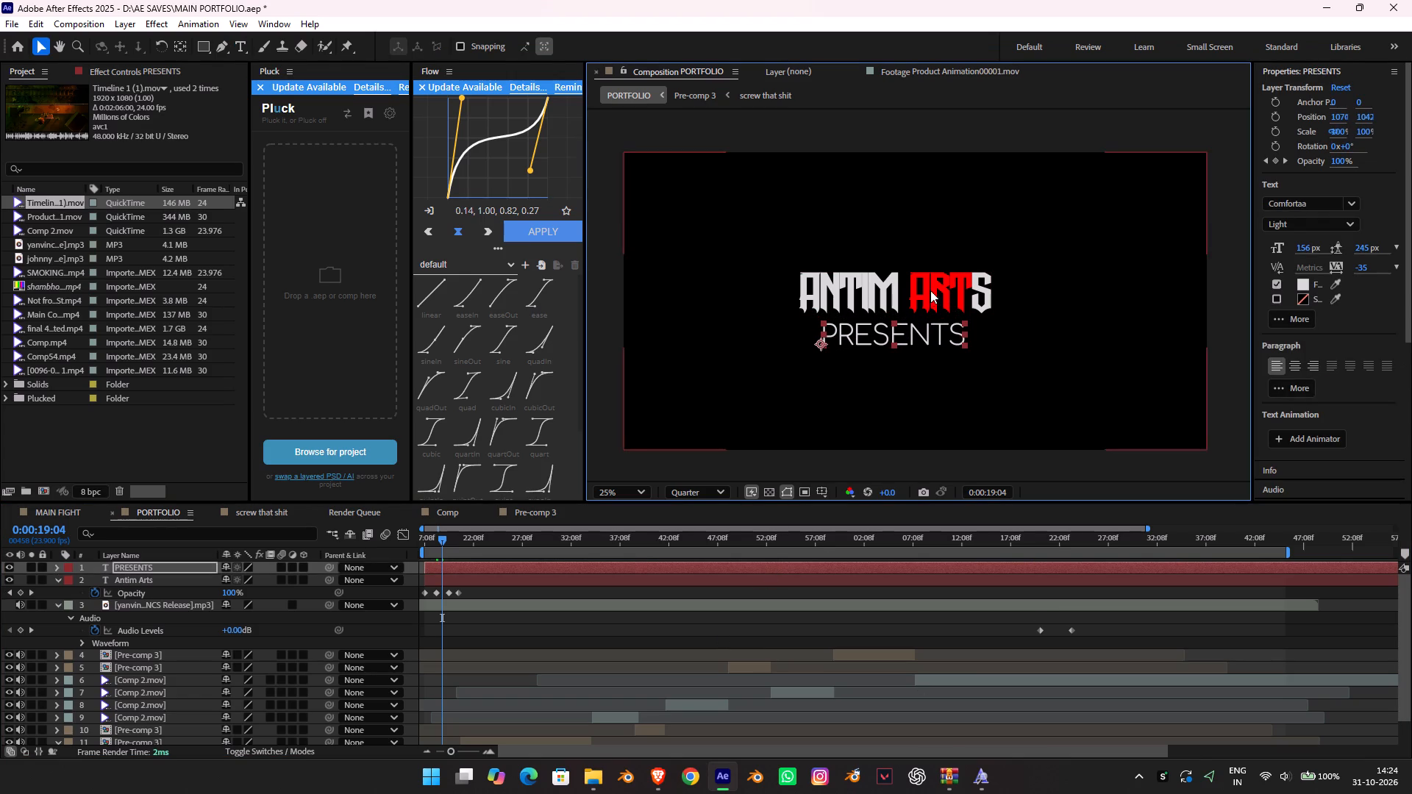
Scale the Antim Arts title up to about 117%.
left_click(930, 290)
left_click_drag(994, 273, 1016, 254)
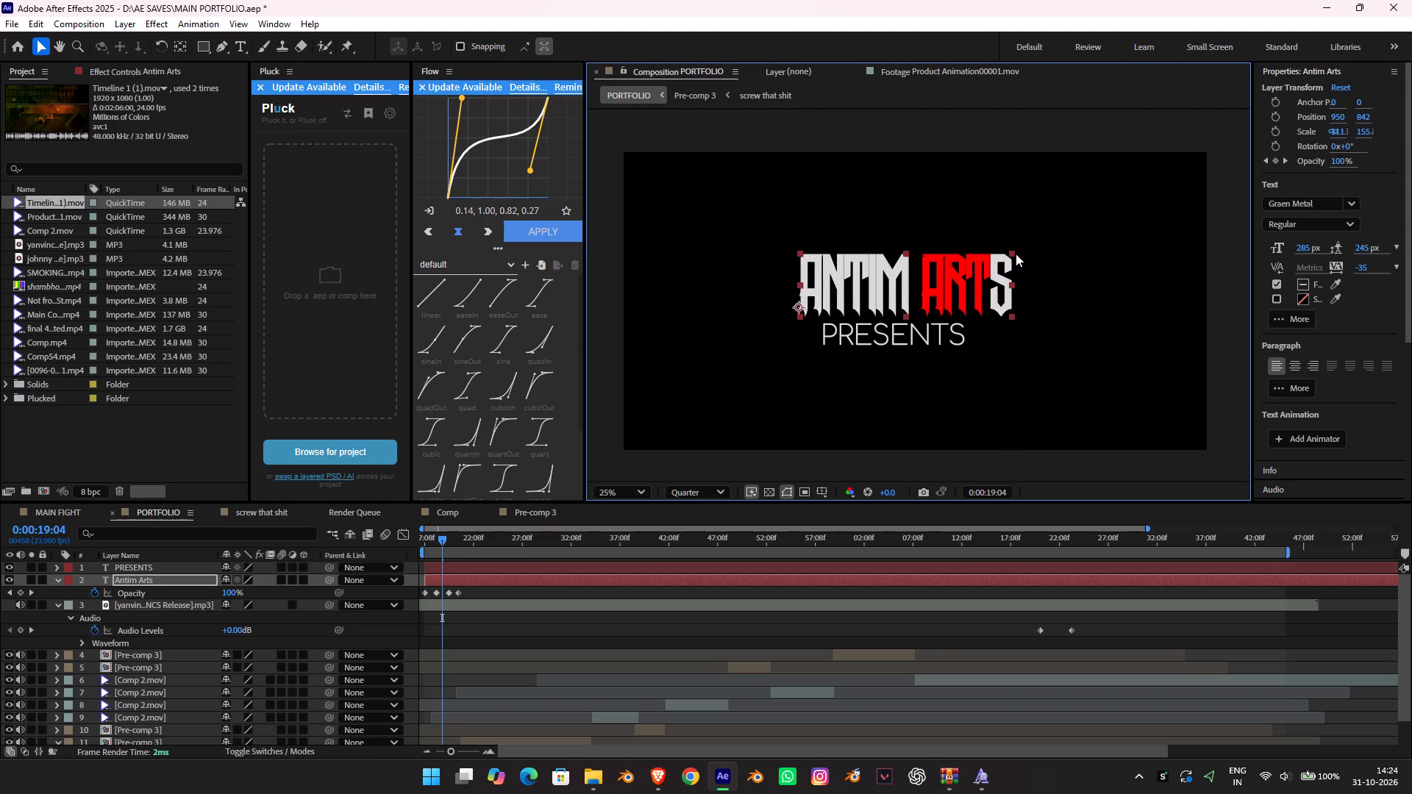
left_click_drag(1016, 254, 1004, 267)
Move the enlarged Antim Arts title left and slightly up so it is centred above PRESENTS.
left_click_drag(958, 284, 938, 281)
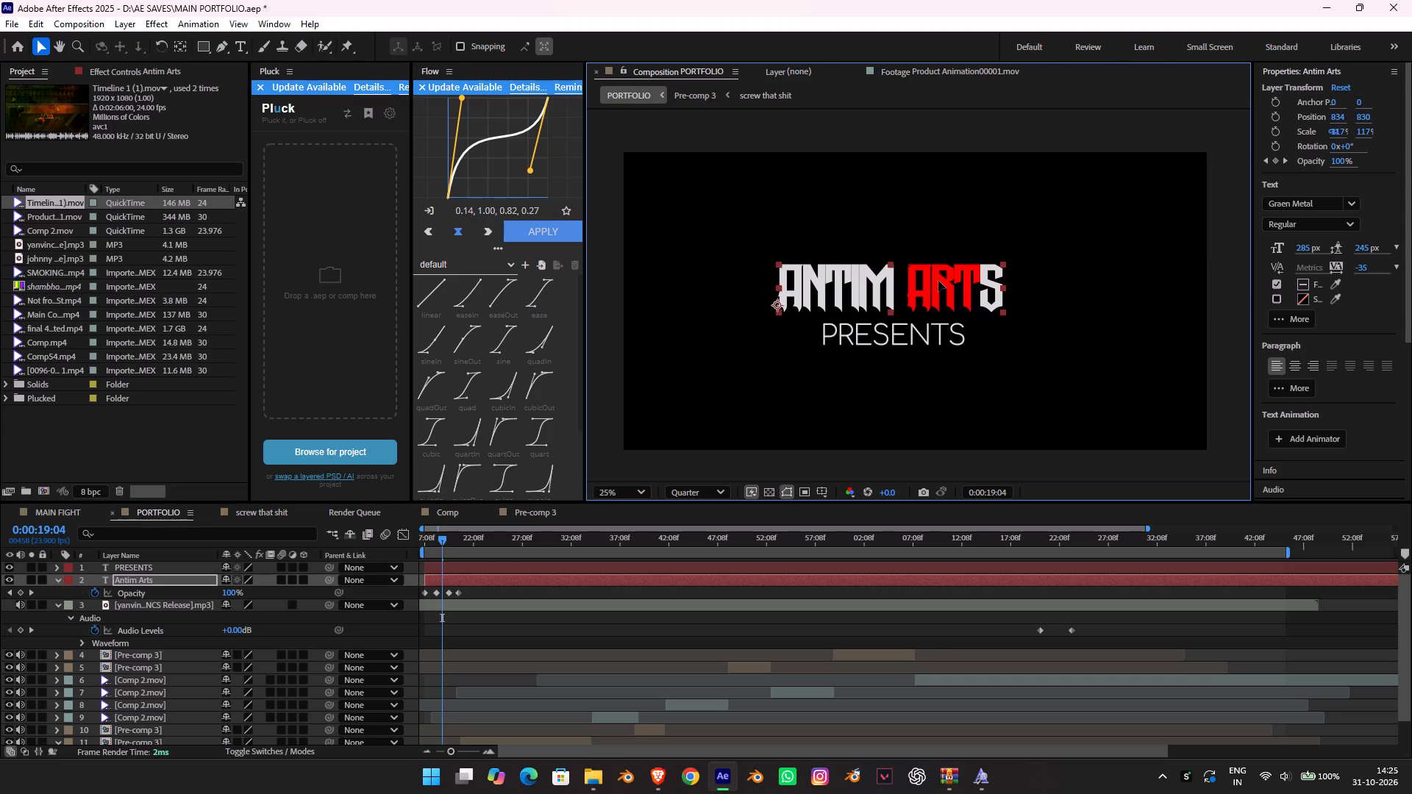
left_click_drag(938, 281, 939, 282)
Nudge the PRESENTS text horizontally to fine-tune its centring beneath the enlarged title.
left_click(918, 335)
left_click_drag(919, 335, 921, 335)
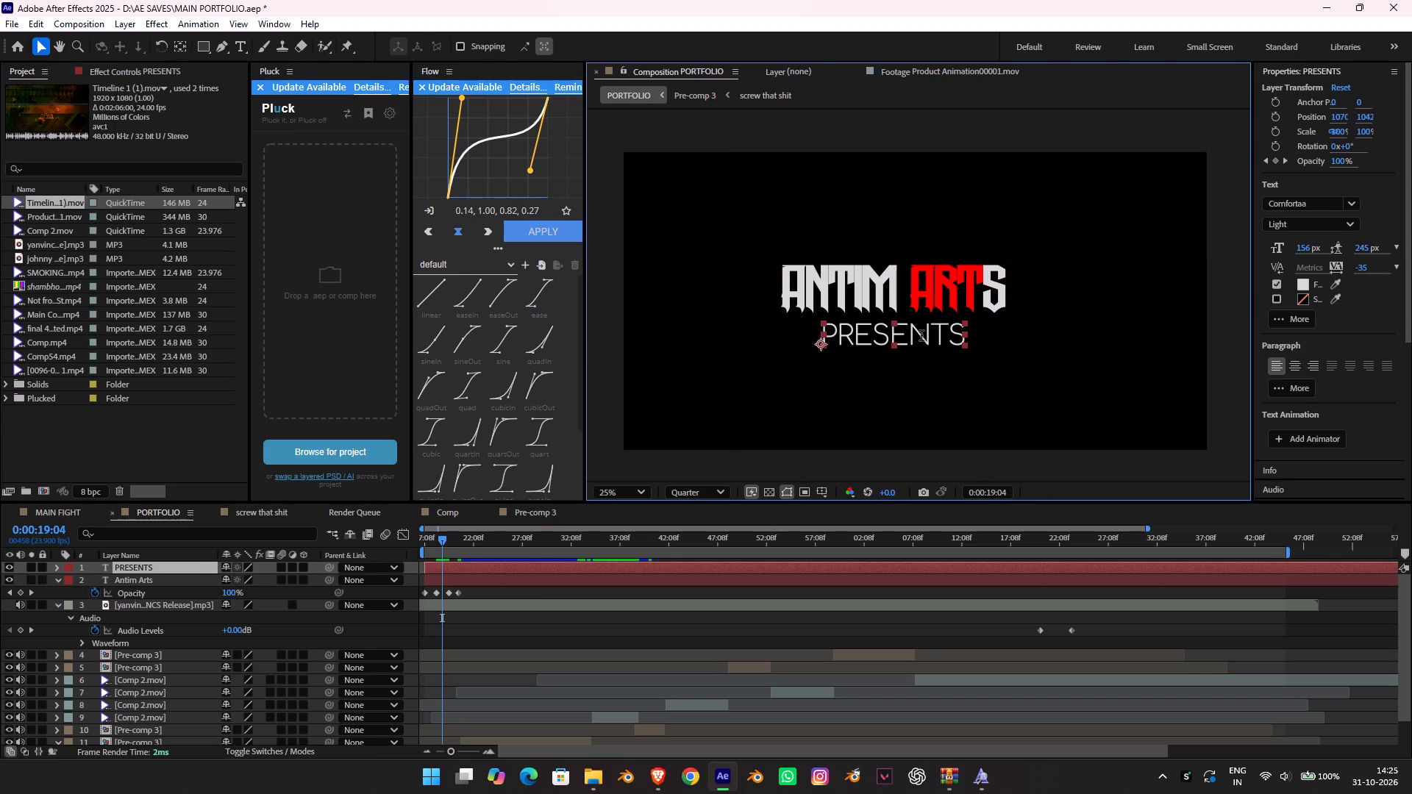
left_click_drag(921, 335, 925, 335)
left_click(1132, 690)
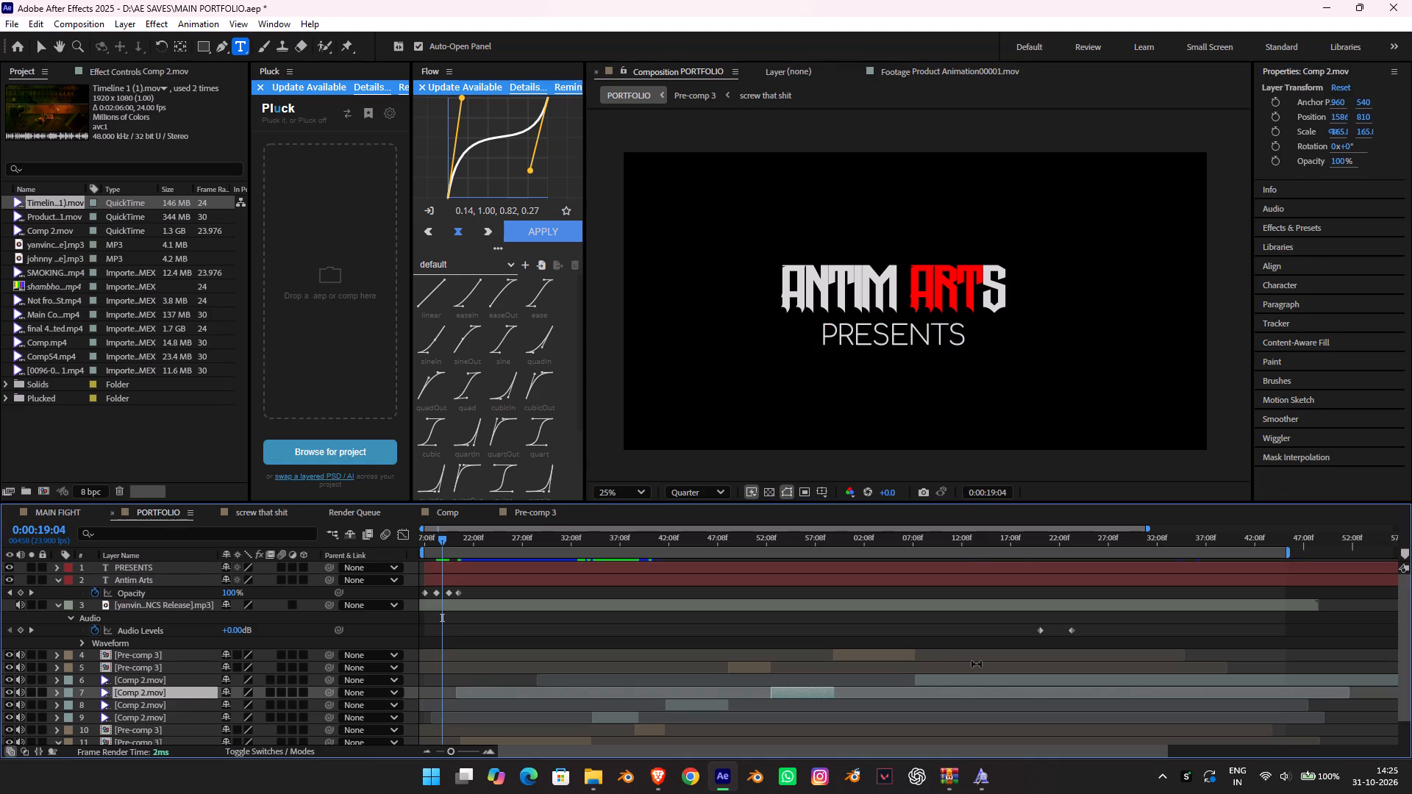
Play back the intro from about 0:00:17:08 to check the fade timing of the Antim Arts and PRESENTS texts.
key("space")
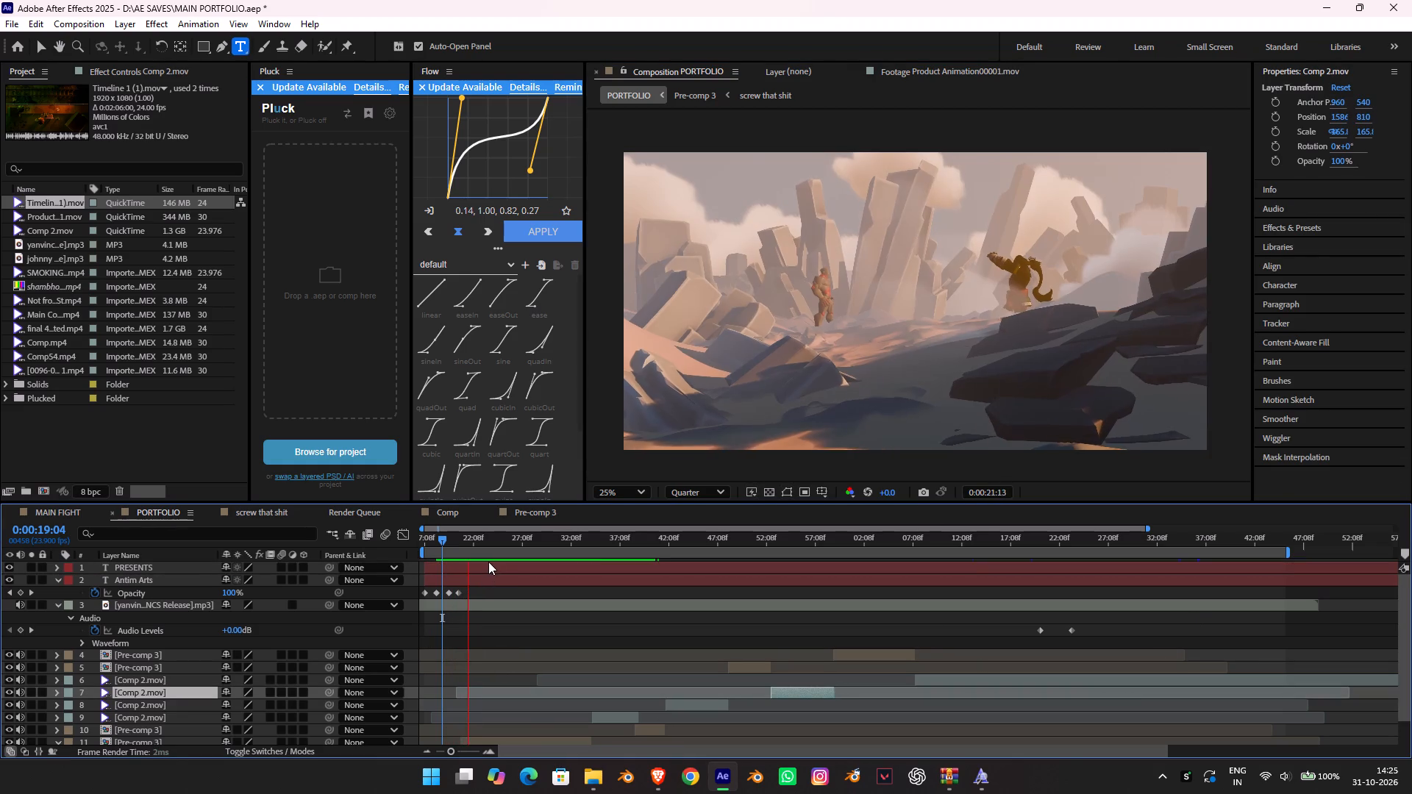
key("space")
left_click_drag(458, 548, 370, 567)
left_click(469, 534)
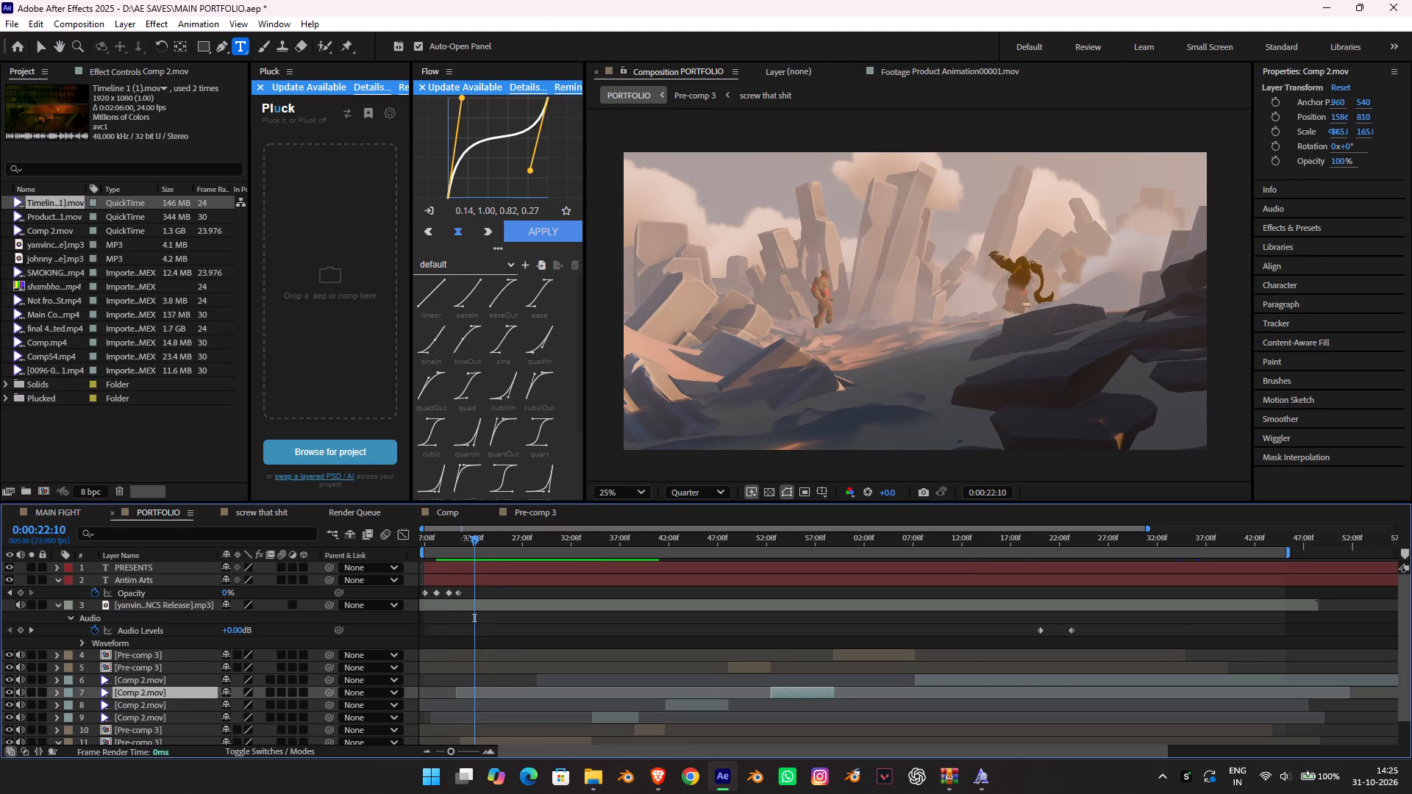
left_click_drag(474, 543, 367, 560)
key("space")
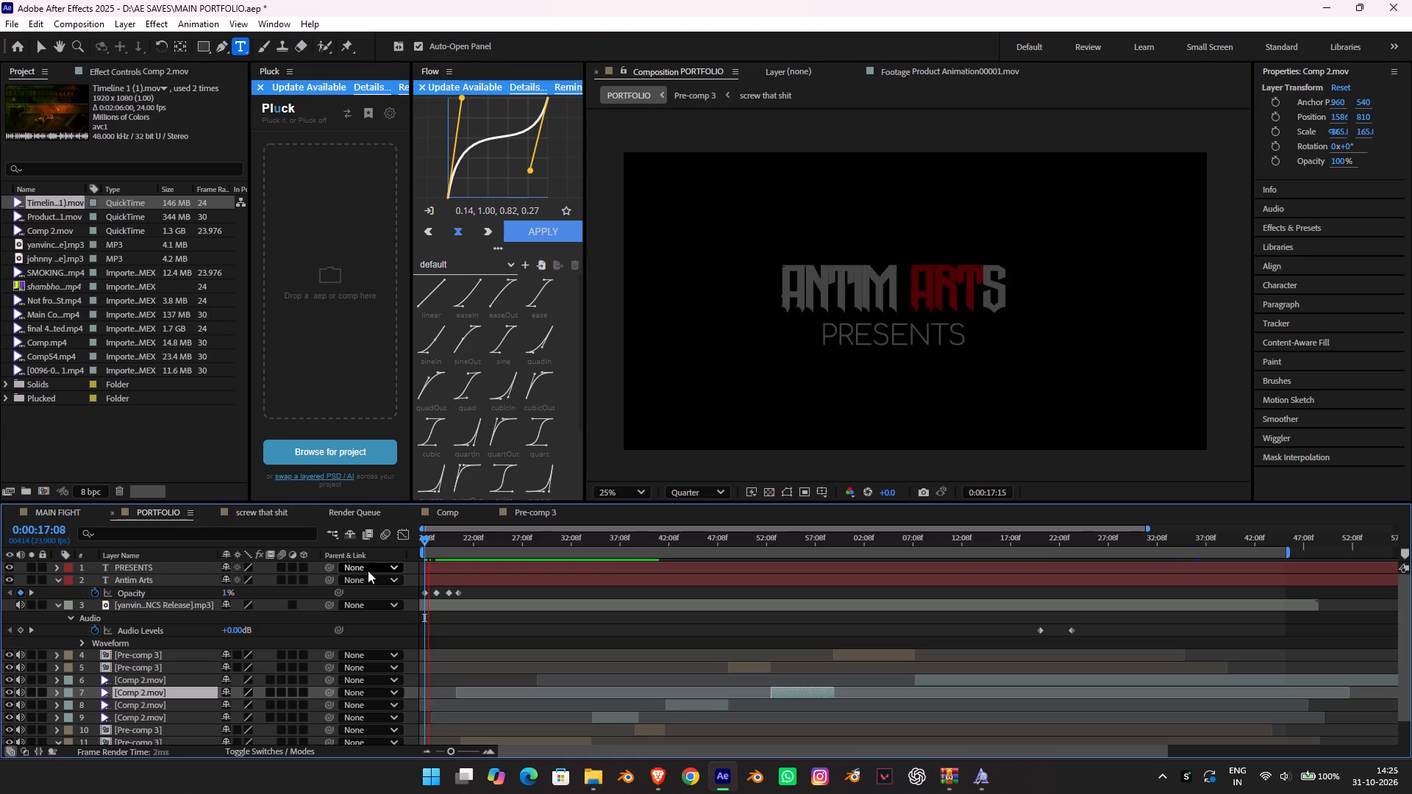
key("space")
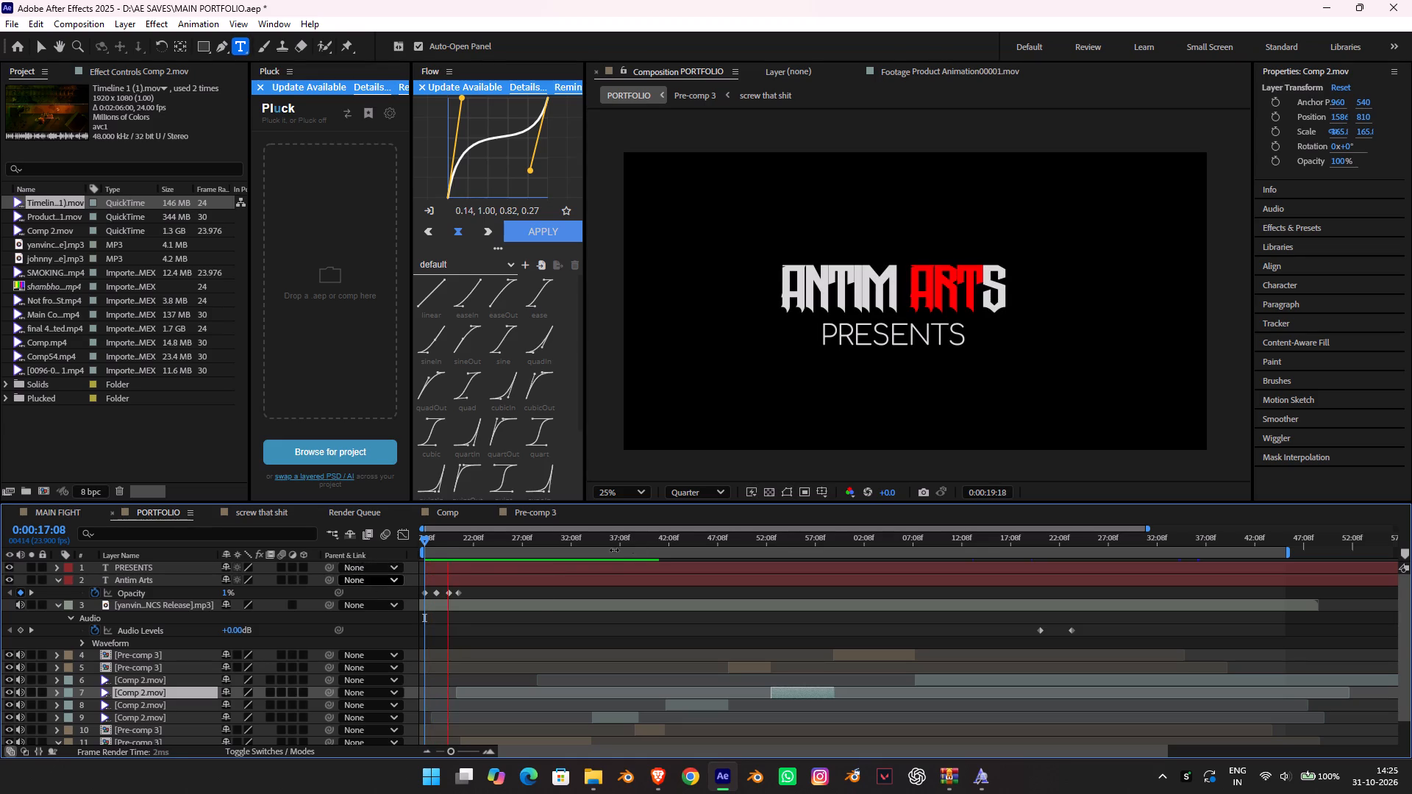
left_click(455, 575)
left_click(454, 568)
left_click(452, 564)
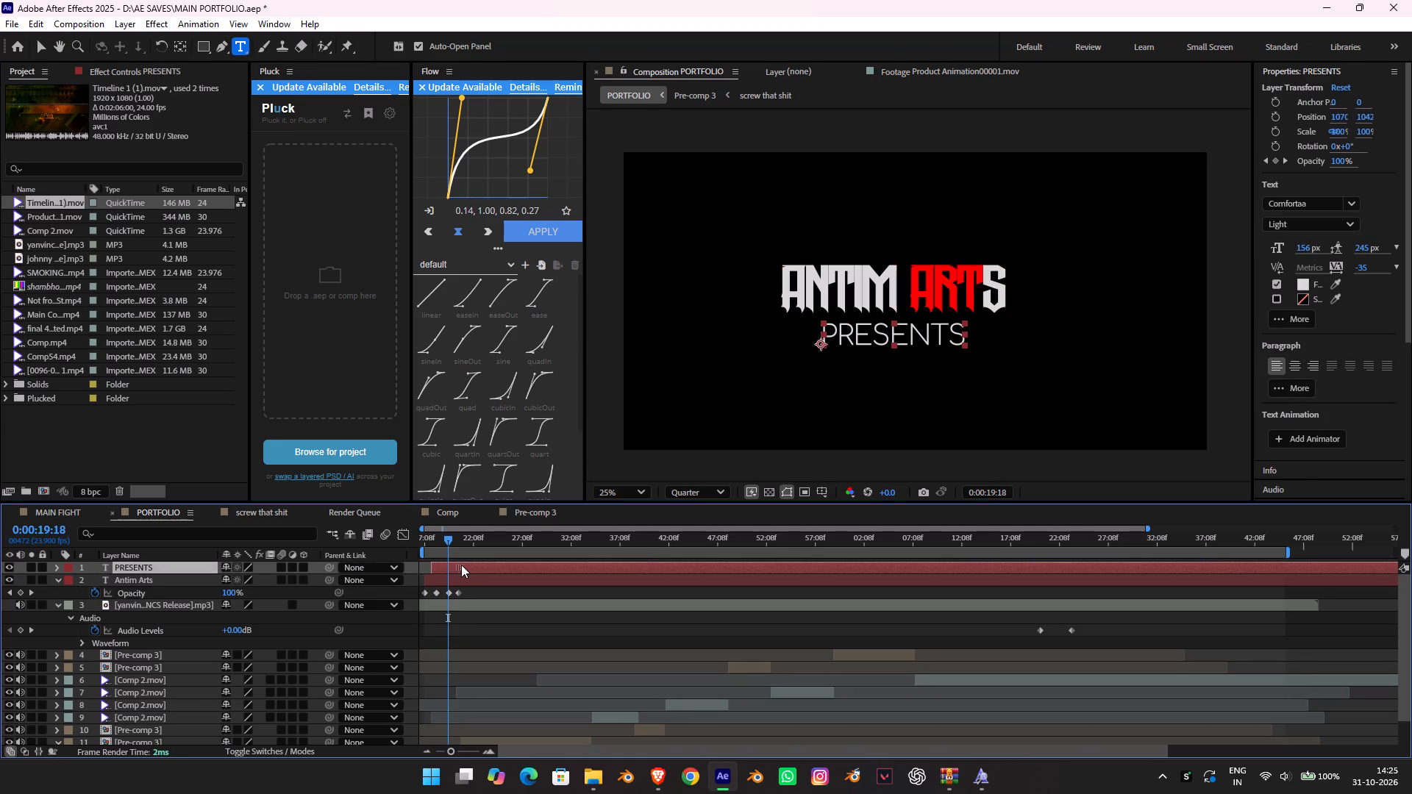
left_click(429, 541)
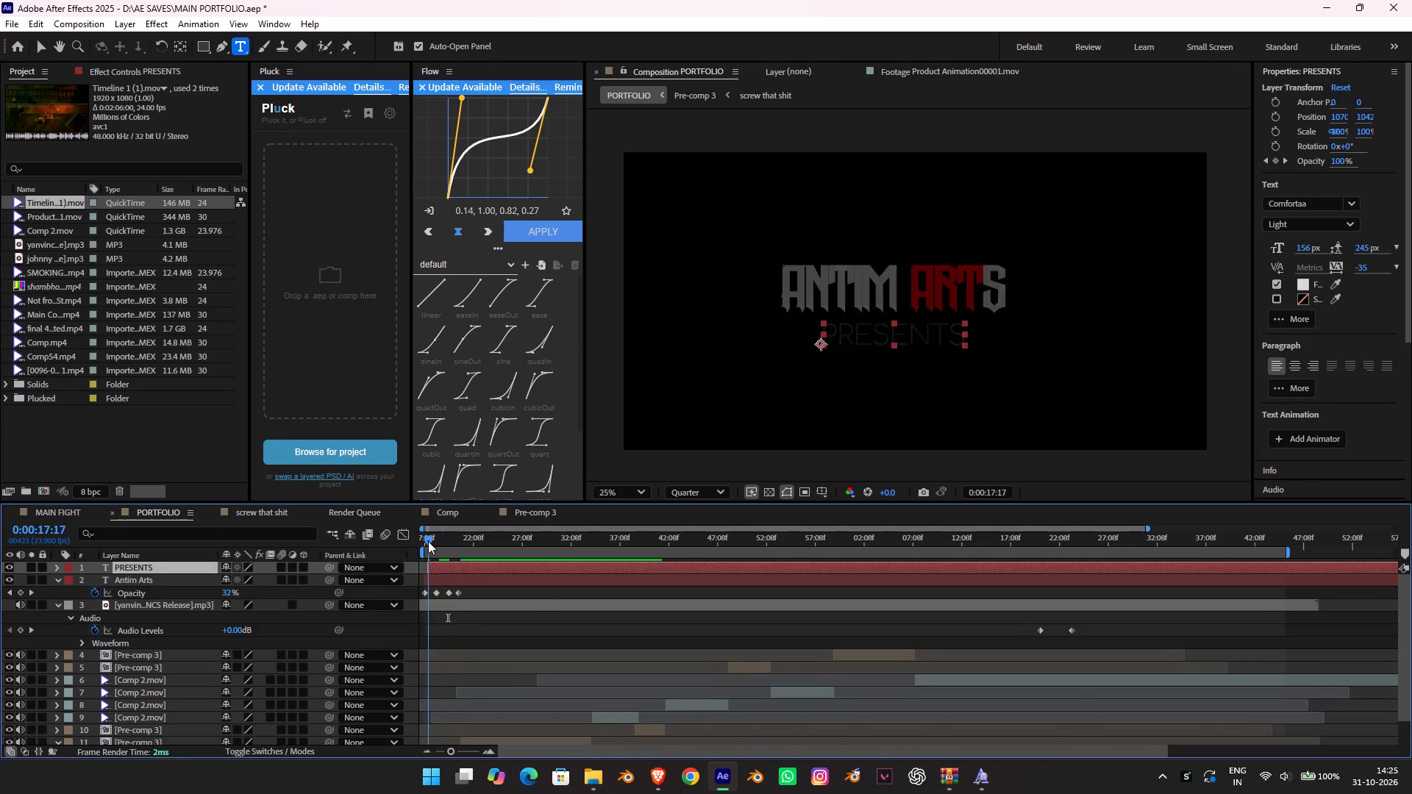
left_click_drag(428, 541, 408, 544)
key("space")
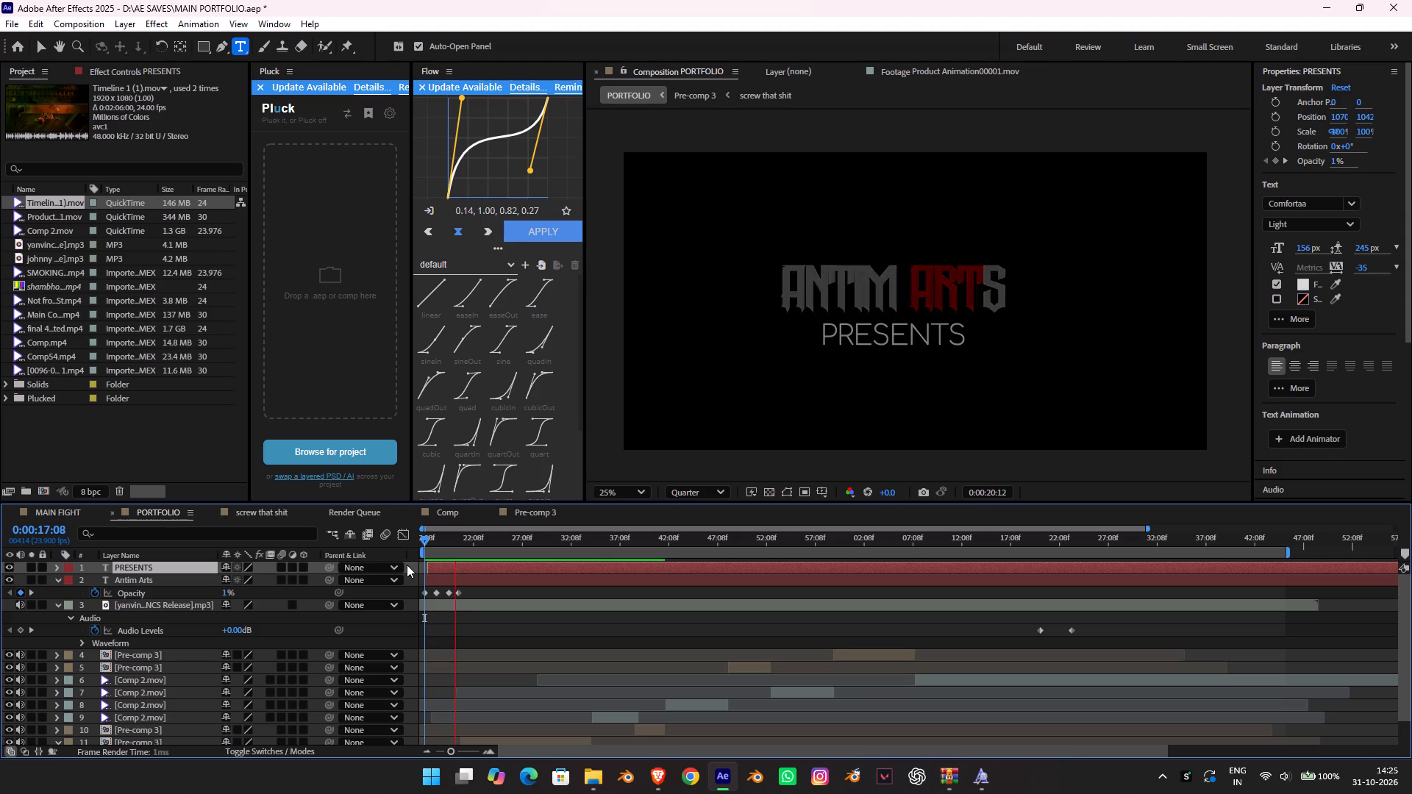
key("space")
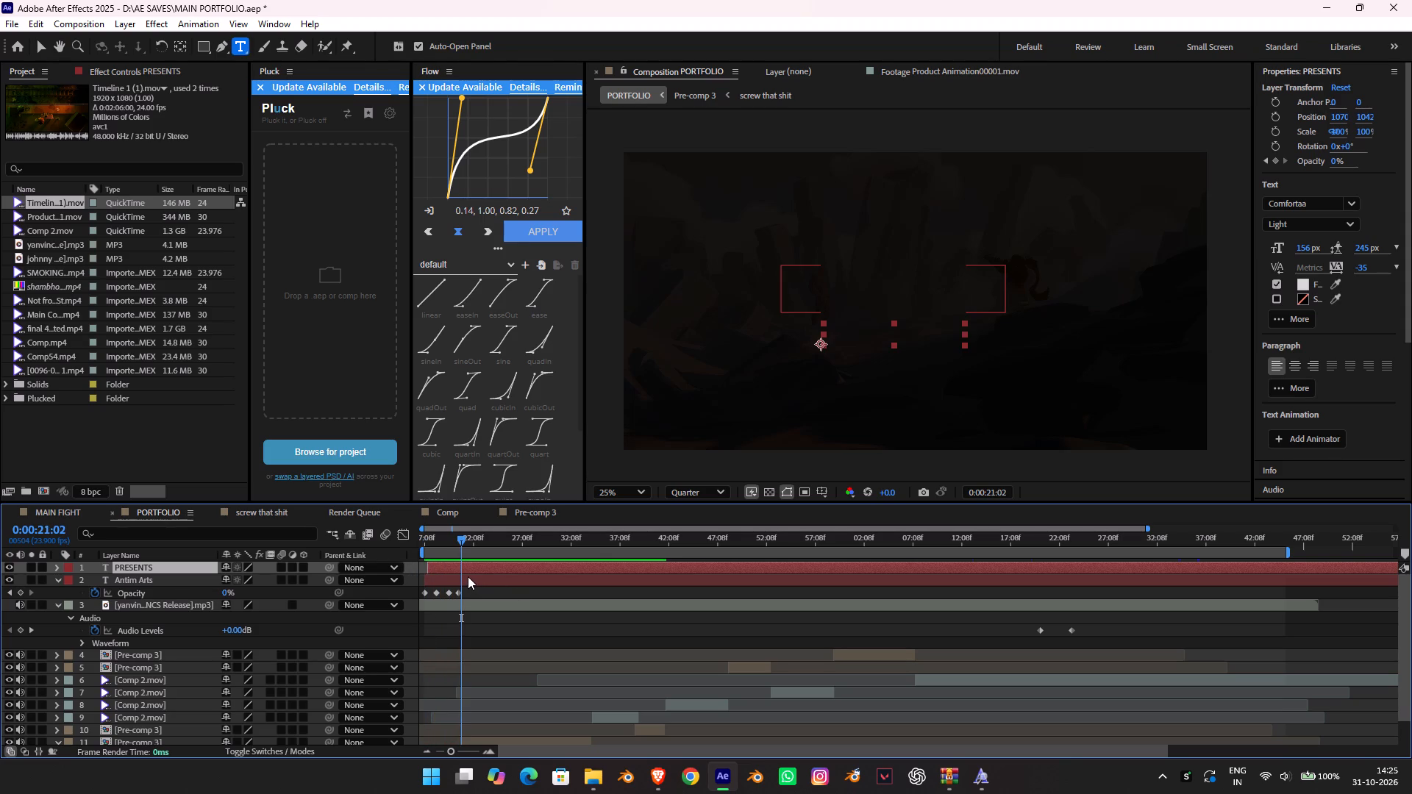
Shift the Antim Arts fade-out opacity keyframes to 0:00:20:02 and 0:00:21:01, in line with the PRESENTS fade-out keyframes.
key("u")
scroll(463, 609, "up", 2, "alt")
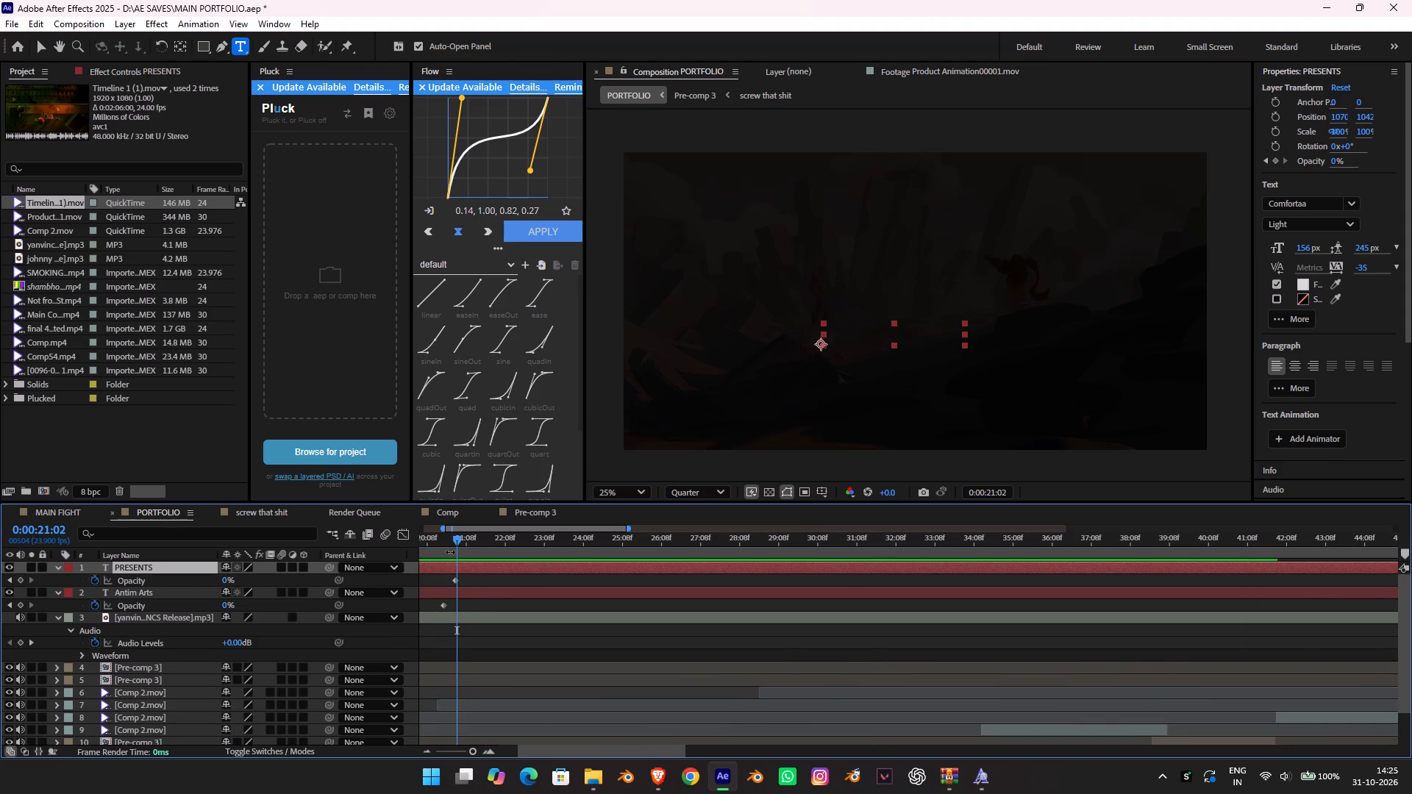
left_click(454, 537)
scroll(472, 603, "up", 1)
middle_click_drag(493, 615, 527, 616)
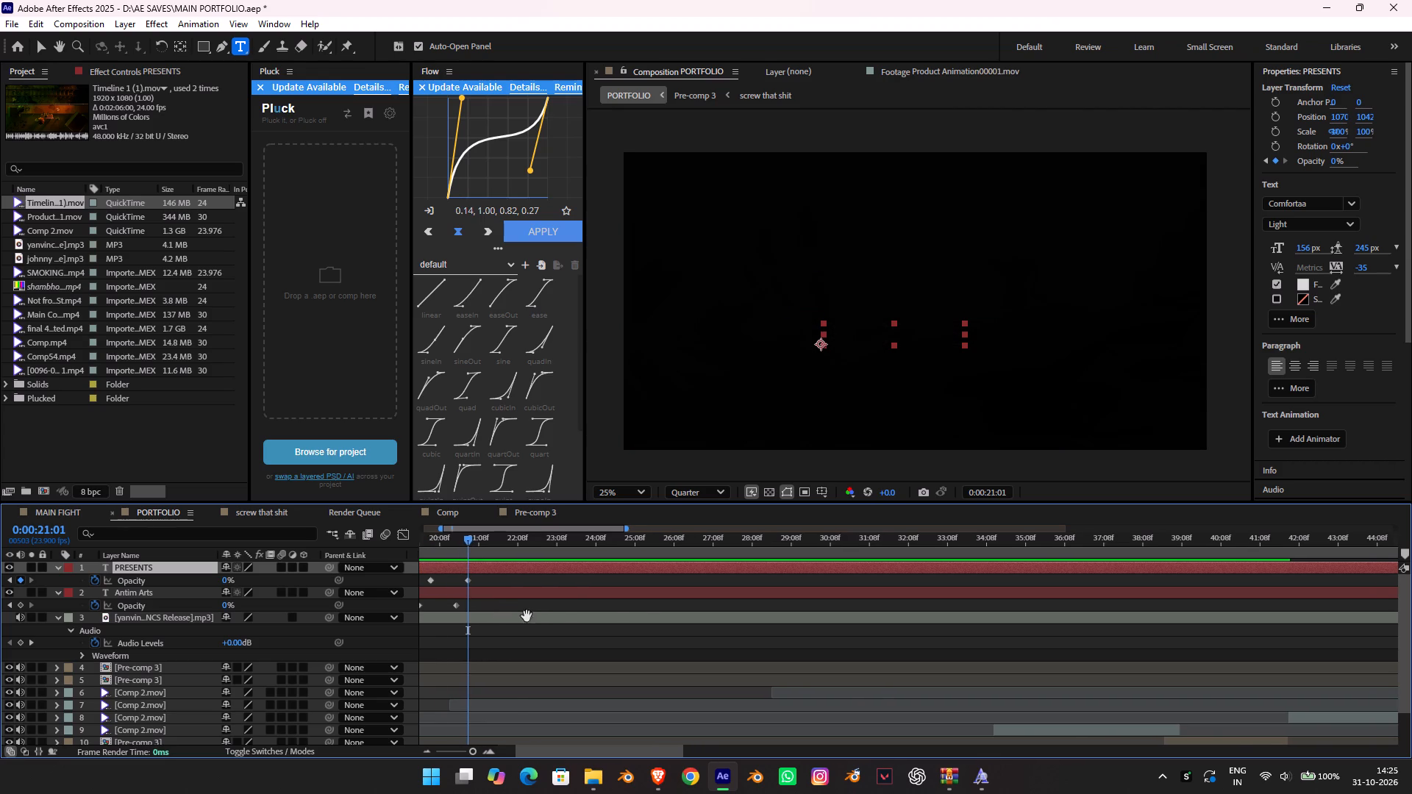
middle_click_drag(527, 616, 633, 618)
left_click_drag(584, 602, 517, 607)
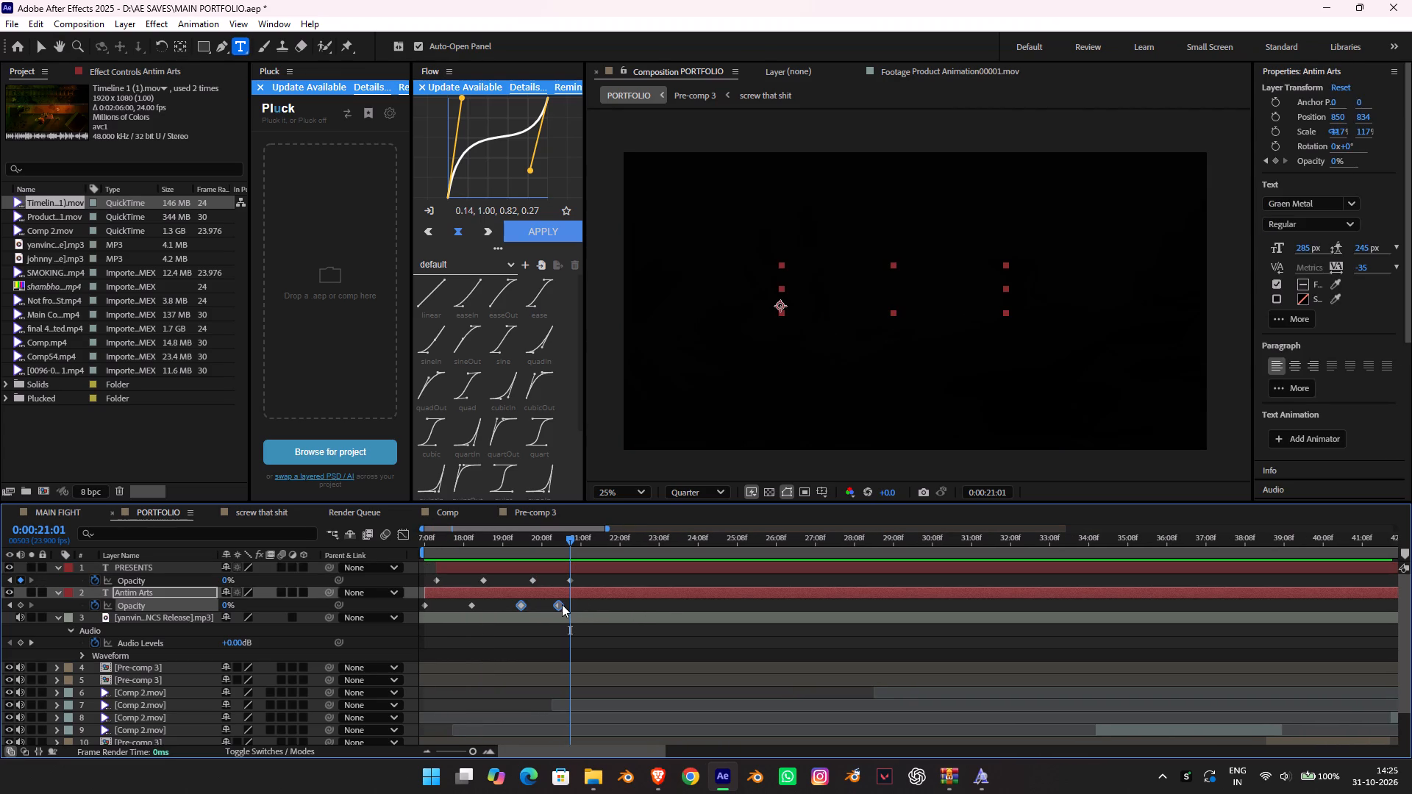
left_click_drag(562, 604, 568, 604)
left_click_drag(574, 602, 517, 610)
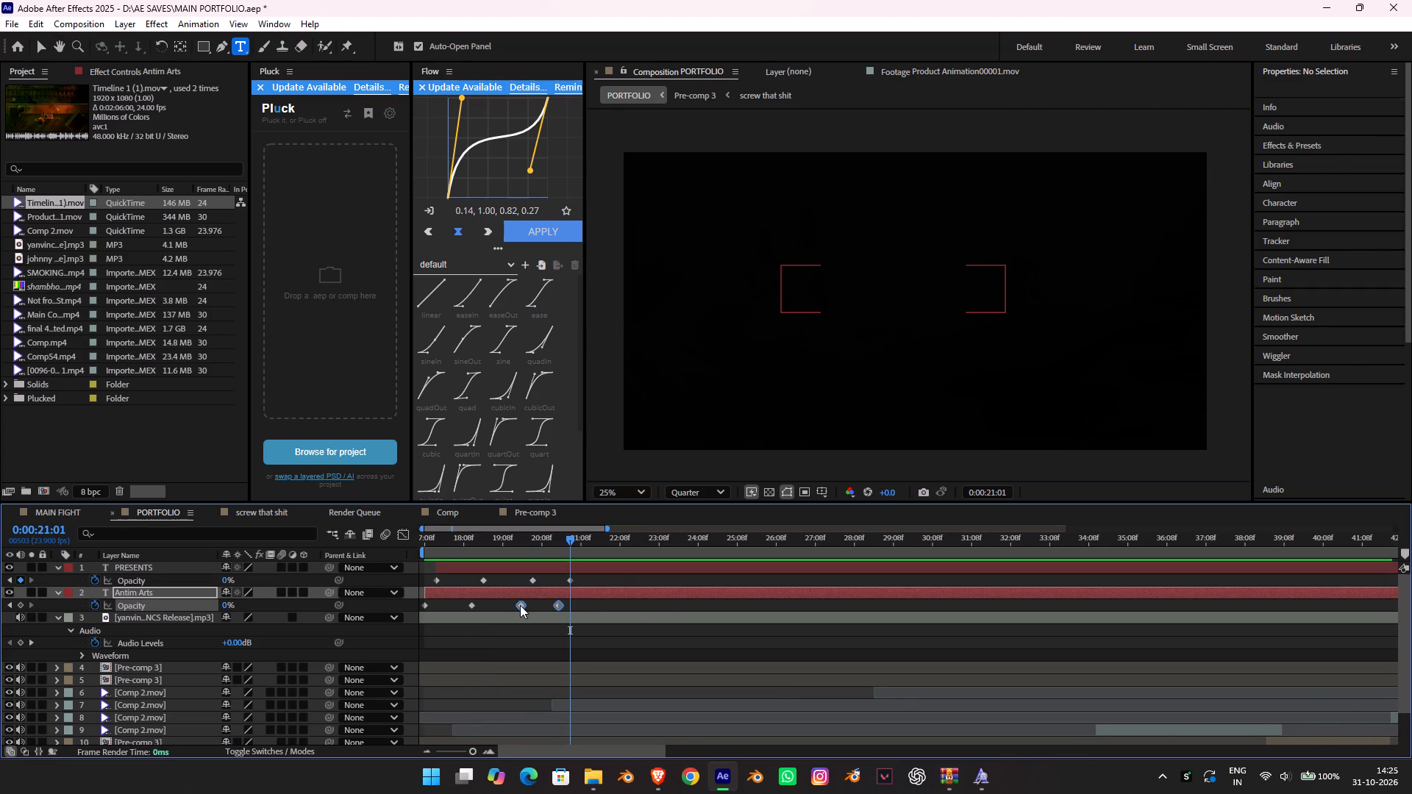
left_click_drag(521, 603, 532, 600)
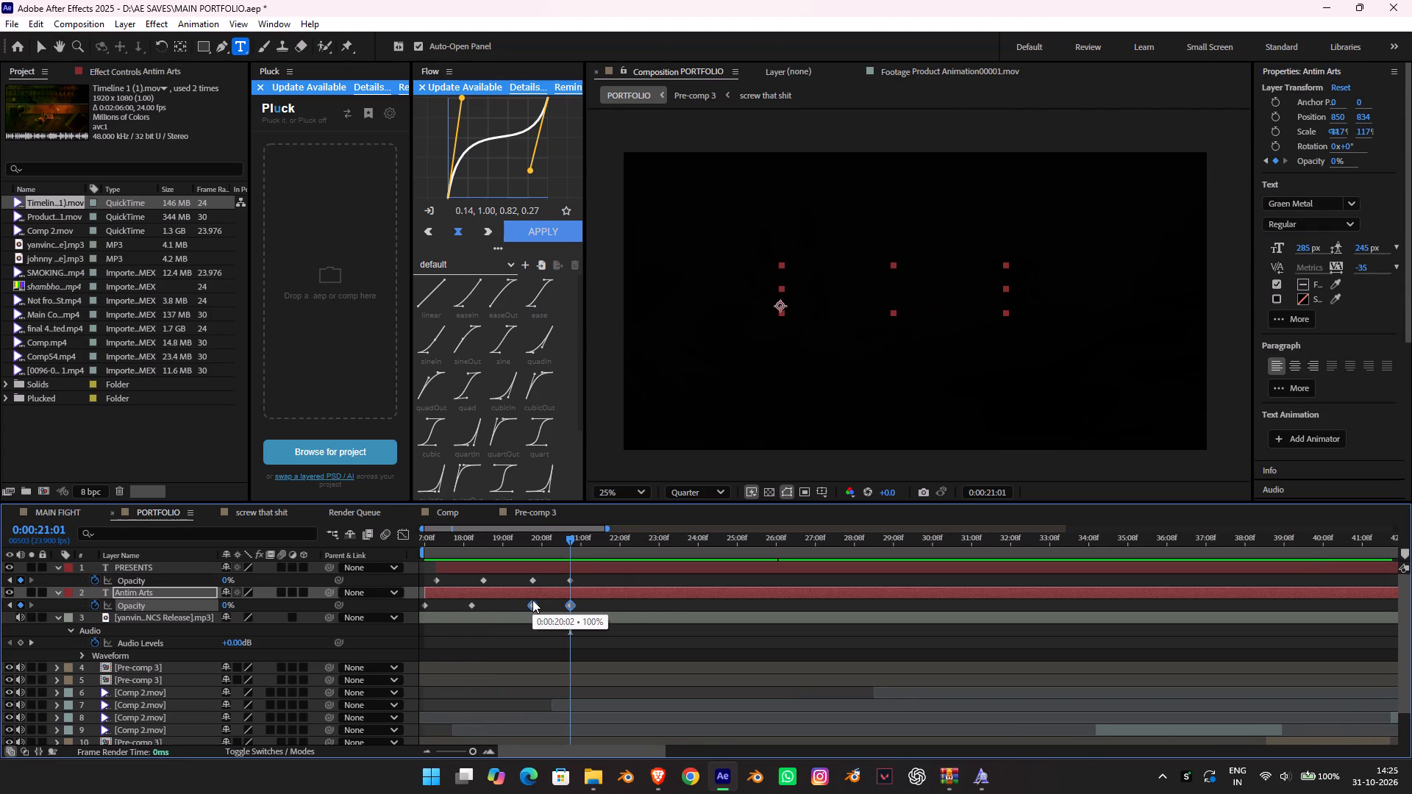
Play back the intro from 0:00:17:15 to check how the two texts fade in and out together.
key("space")
left_click_drag(527, 549, 473, 554)
left_click_drag(493, 545, 436, 550)
key("space")
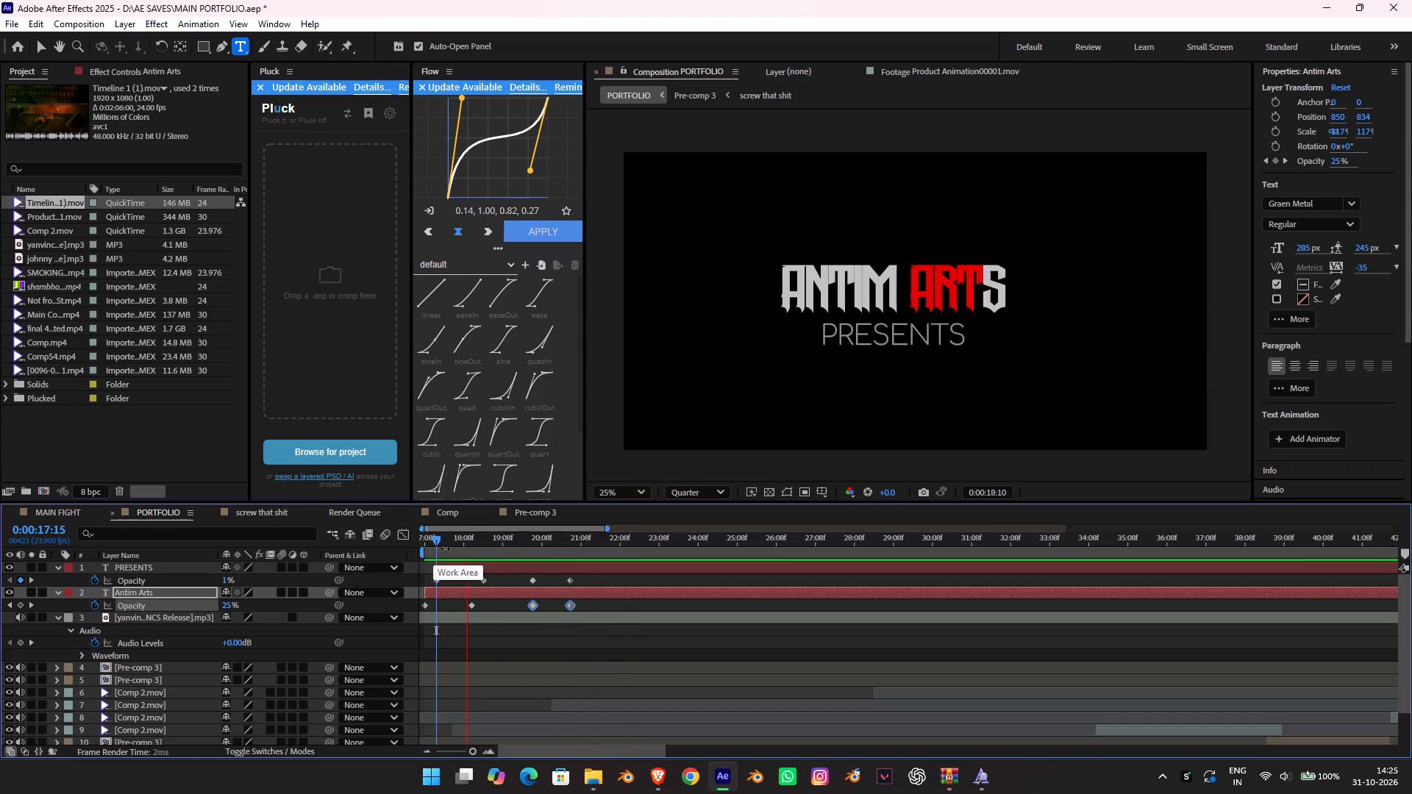
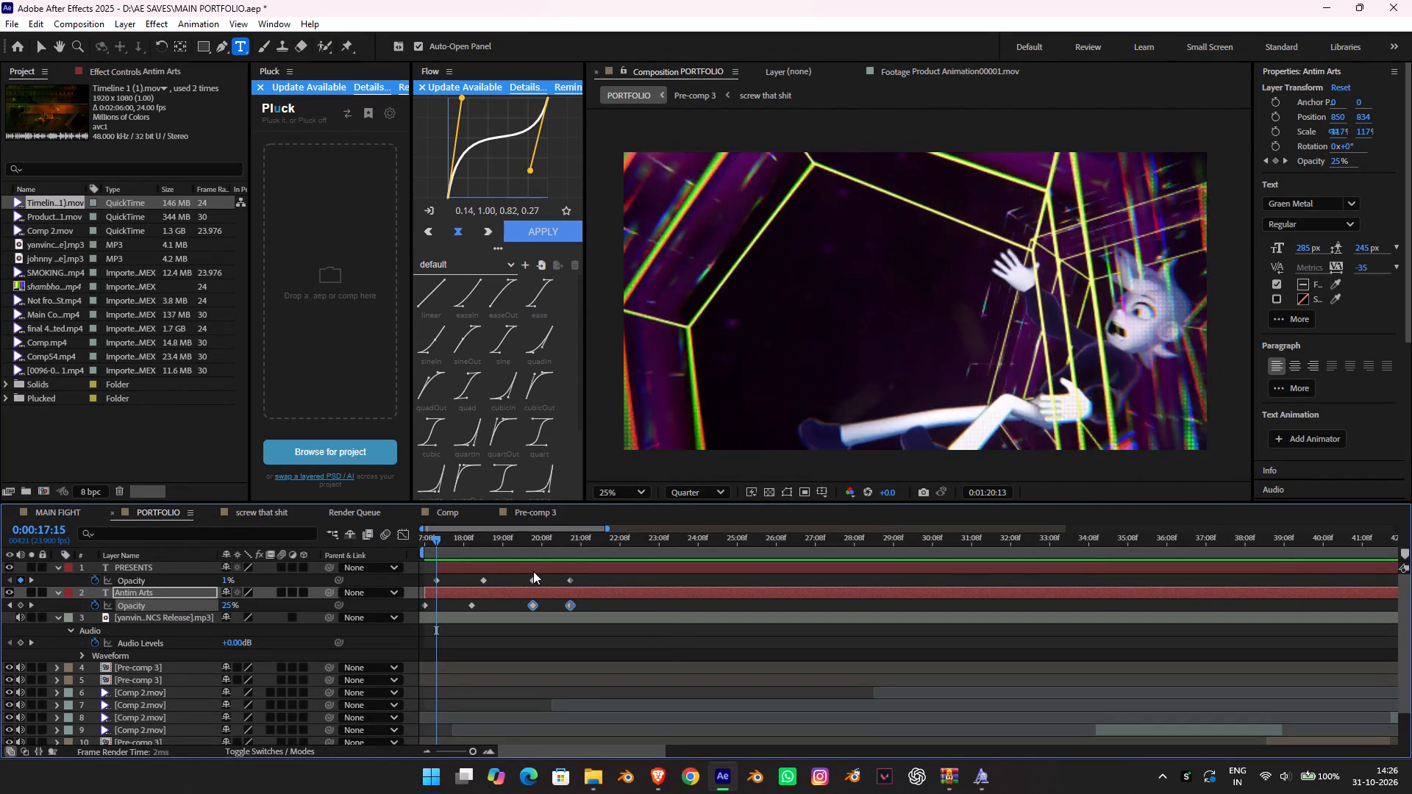
Replay the PORTFOLIO intro from 0:00:17:08 to check the fade-in of the Antim Arts and PRESENTS texts.
key("space")
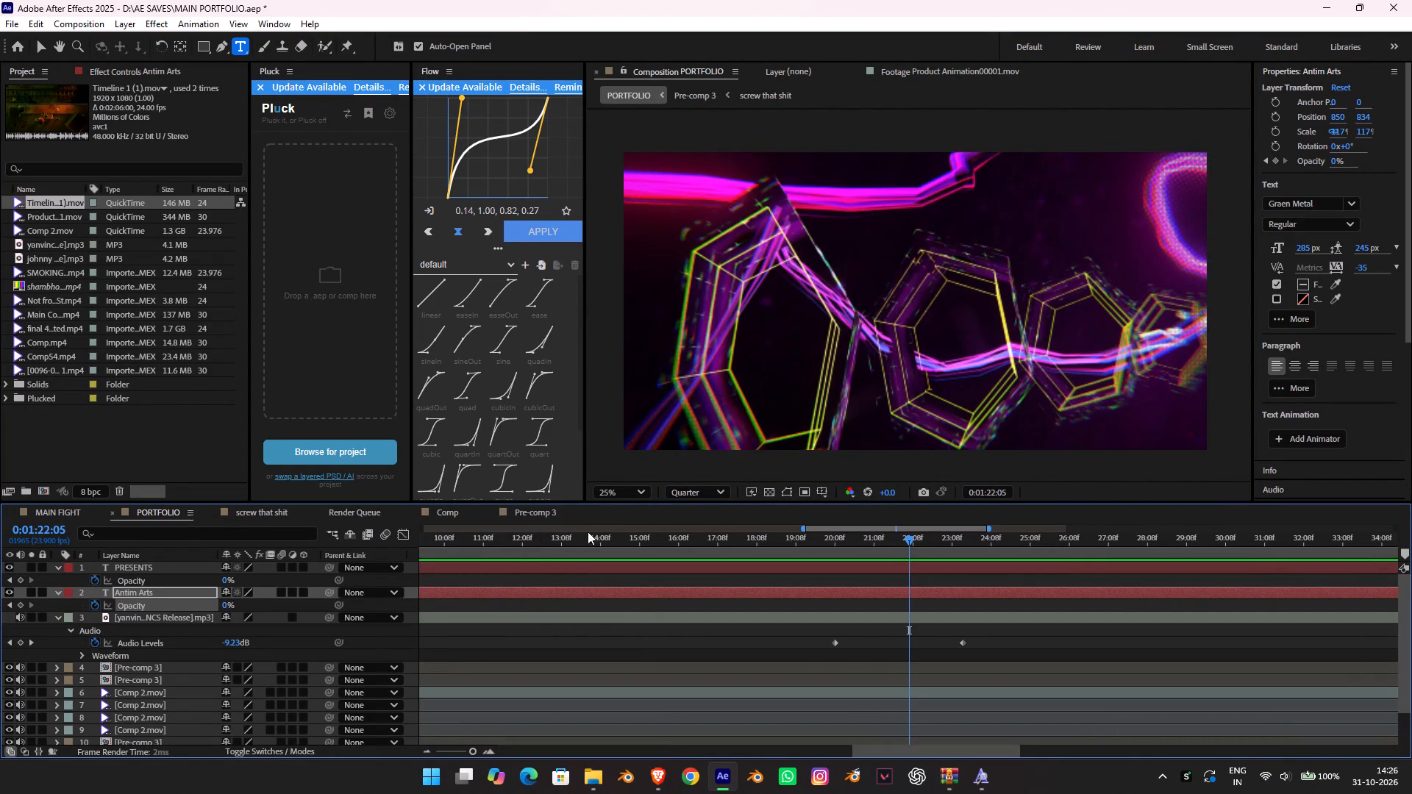
scroll(713, 656, "down", 5, "alt")
left_click_drag(679, 536, 455, 556)
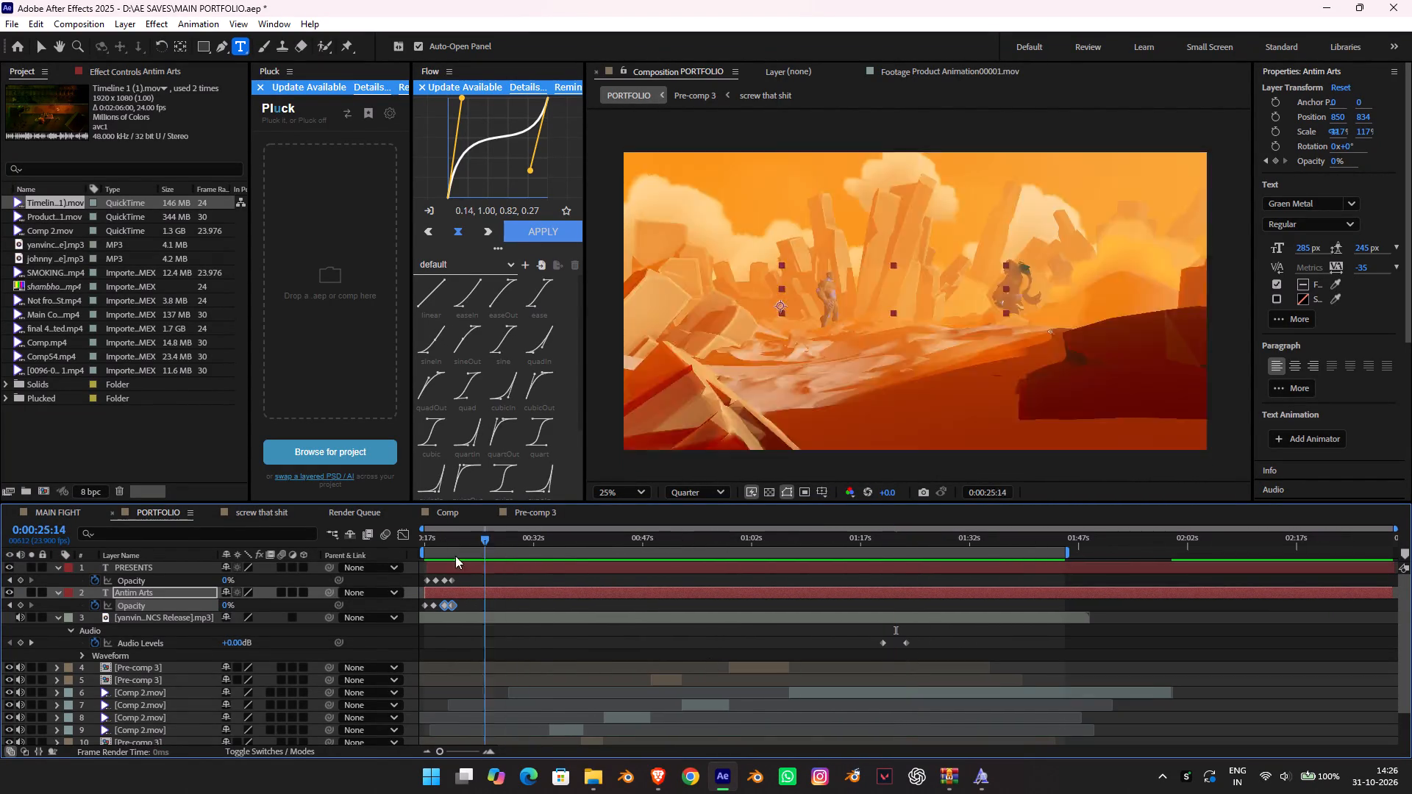
left_click_drag(455, 556, 352, 559)
key("space")
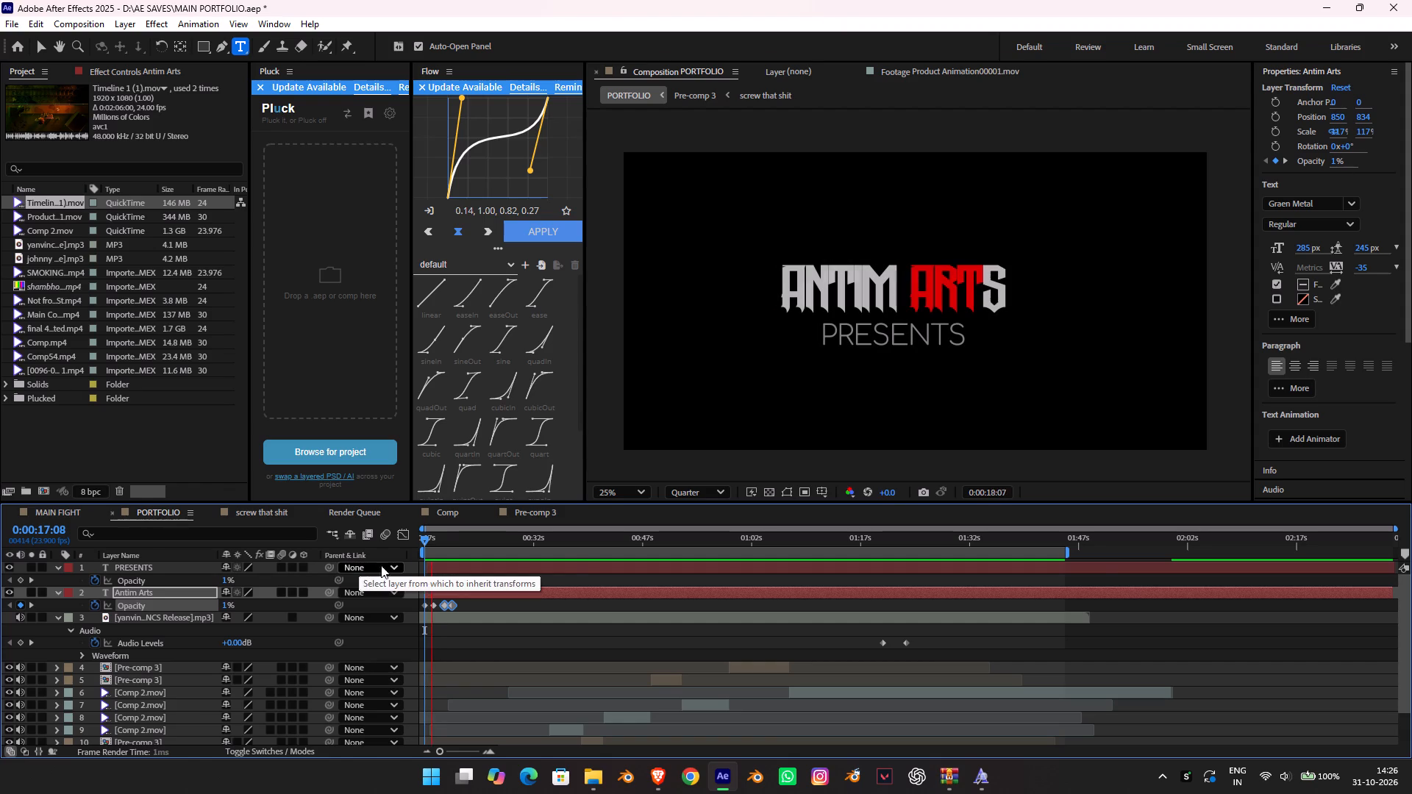
key("space")
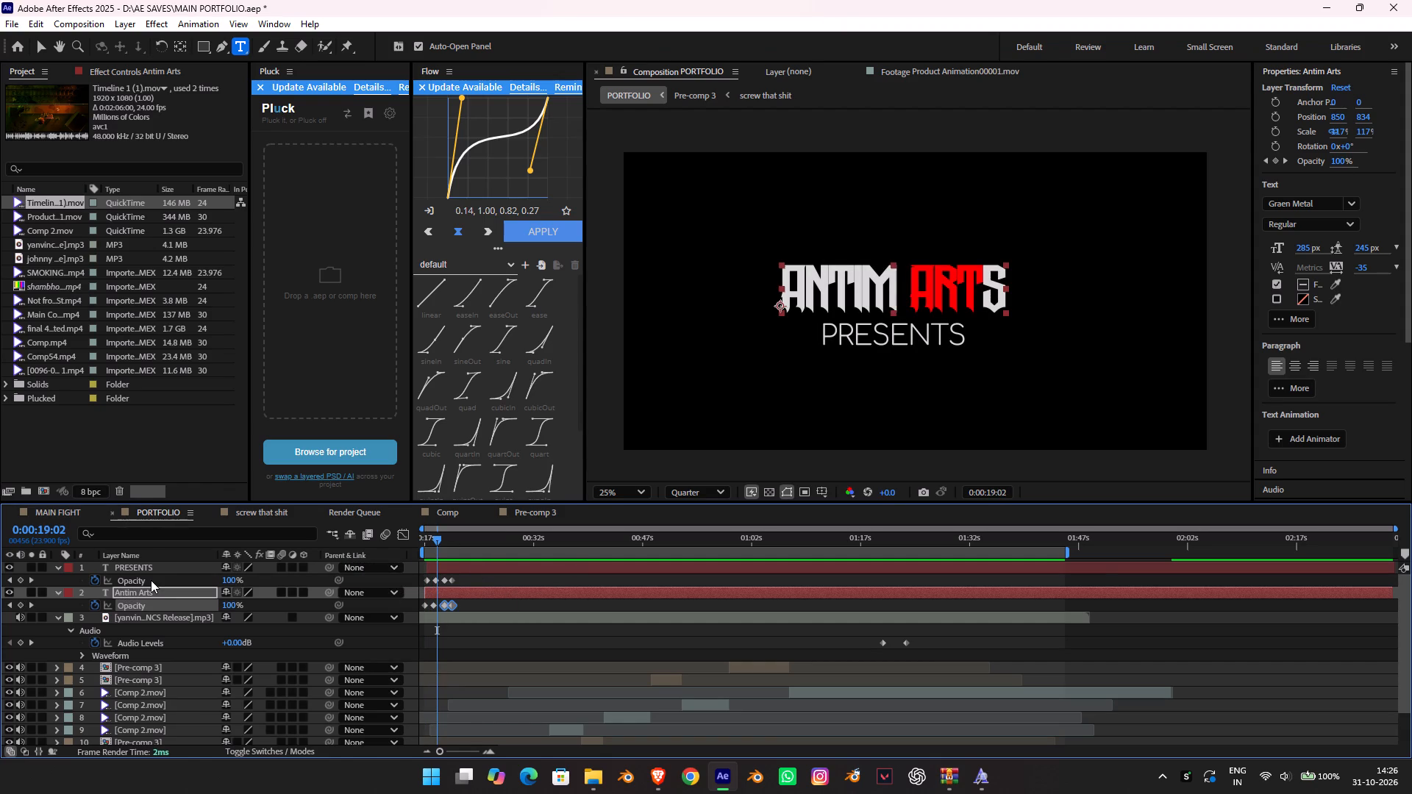
Save the MAIN PORTFOLIO project.
key("ctrl+s")
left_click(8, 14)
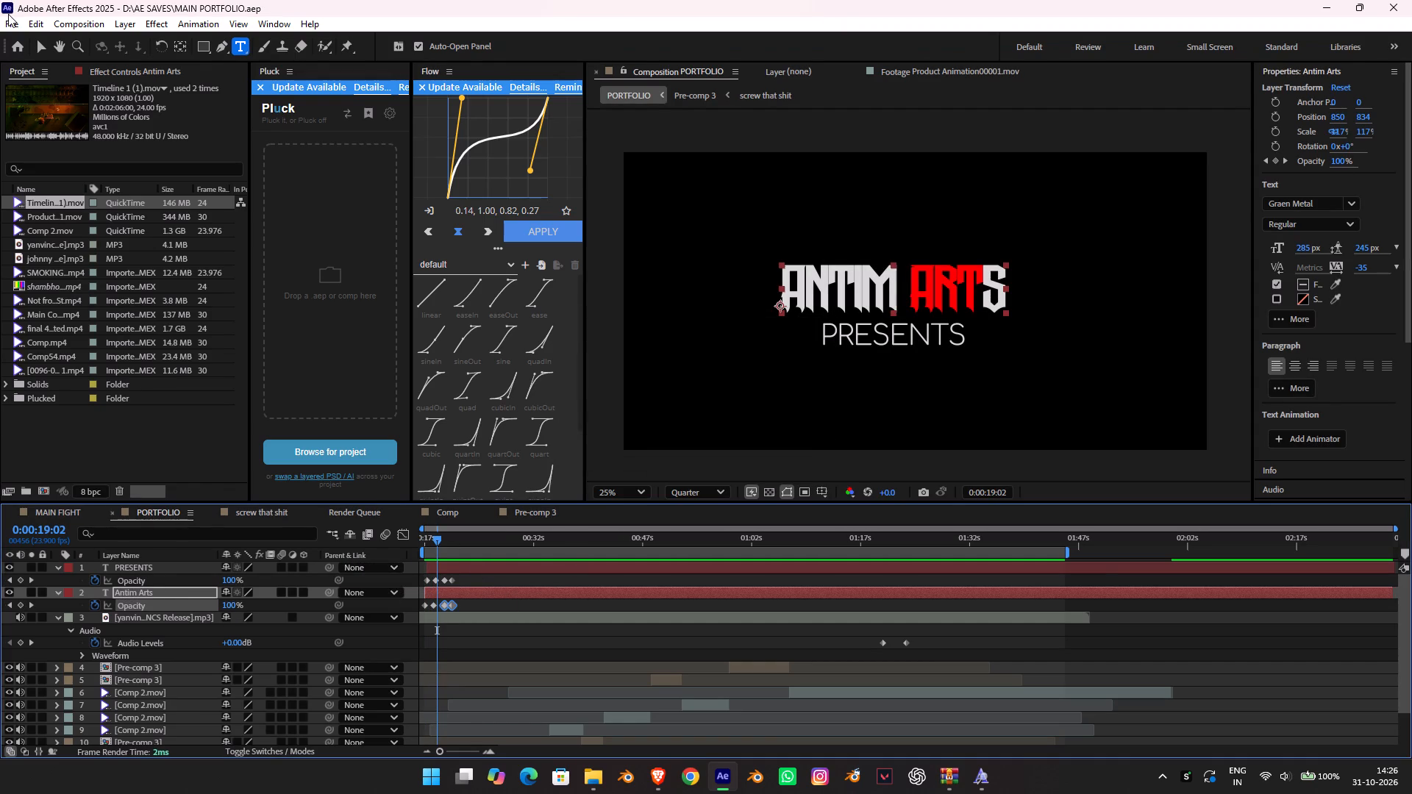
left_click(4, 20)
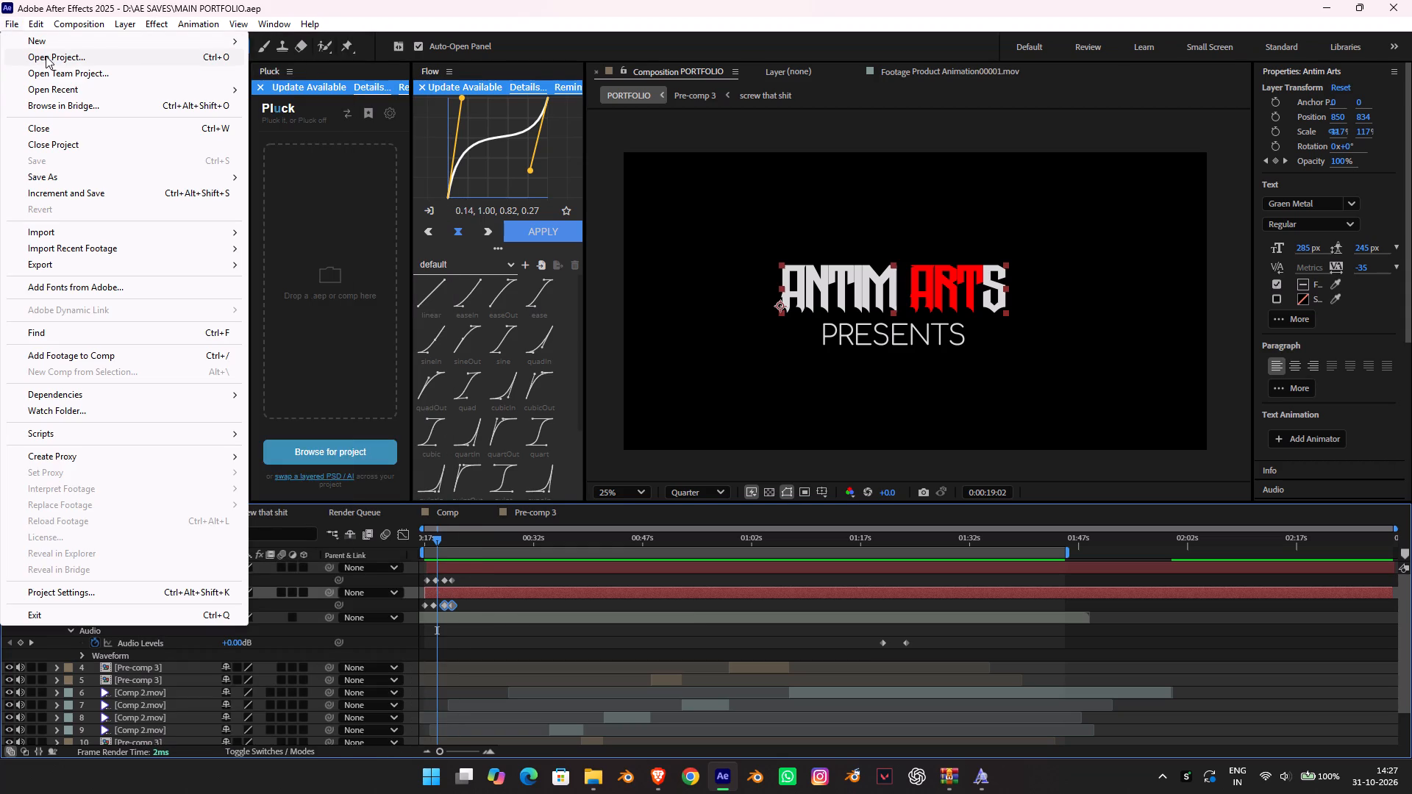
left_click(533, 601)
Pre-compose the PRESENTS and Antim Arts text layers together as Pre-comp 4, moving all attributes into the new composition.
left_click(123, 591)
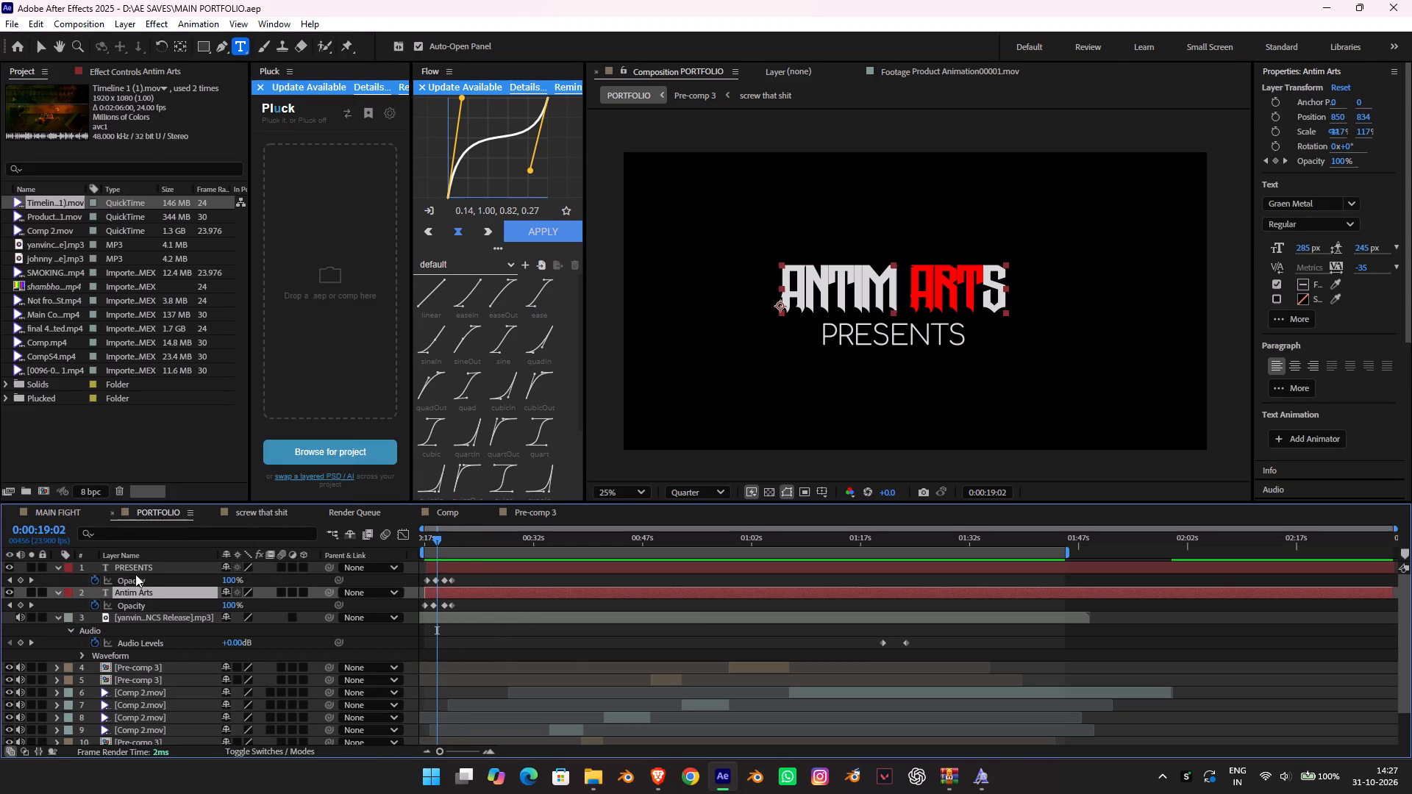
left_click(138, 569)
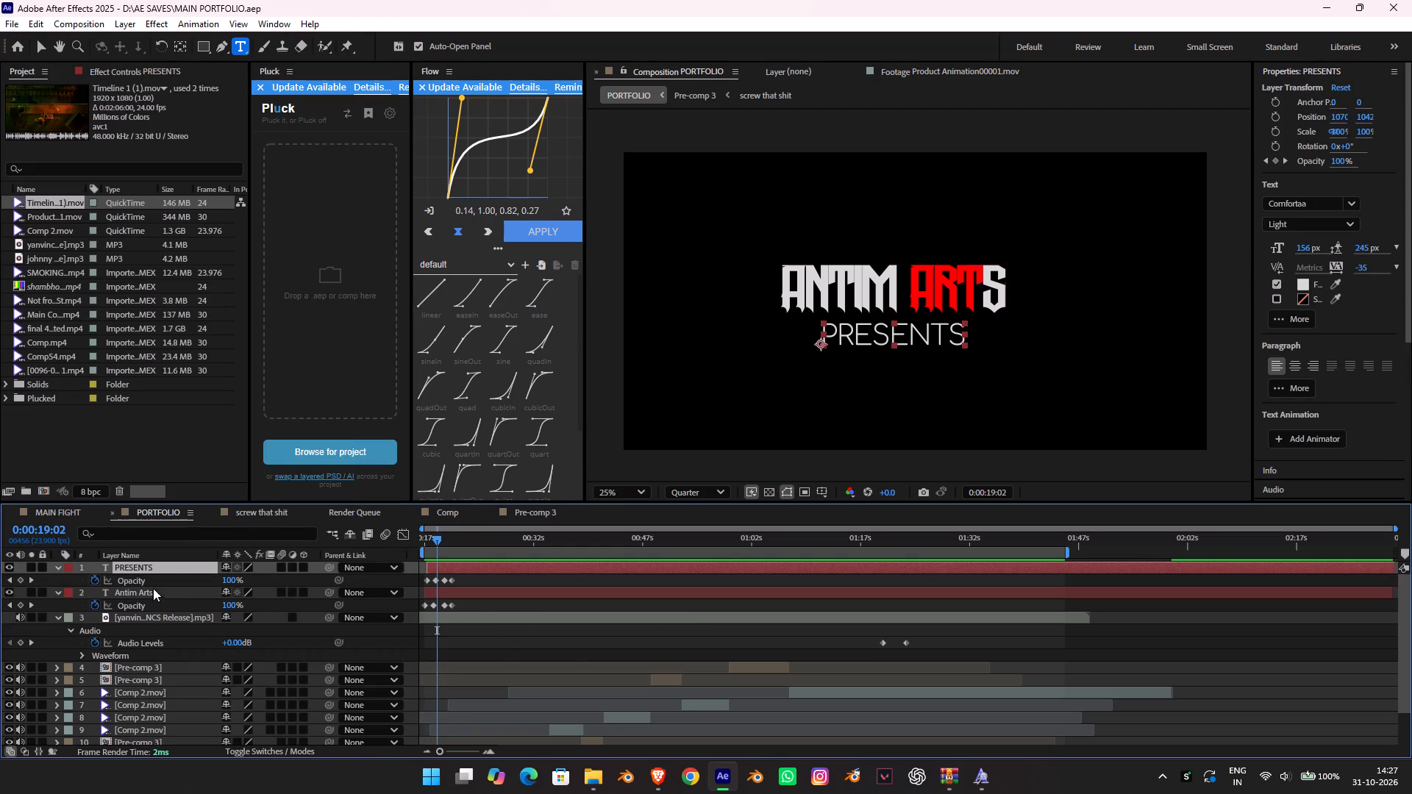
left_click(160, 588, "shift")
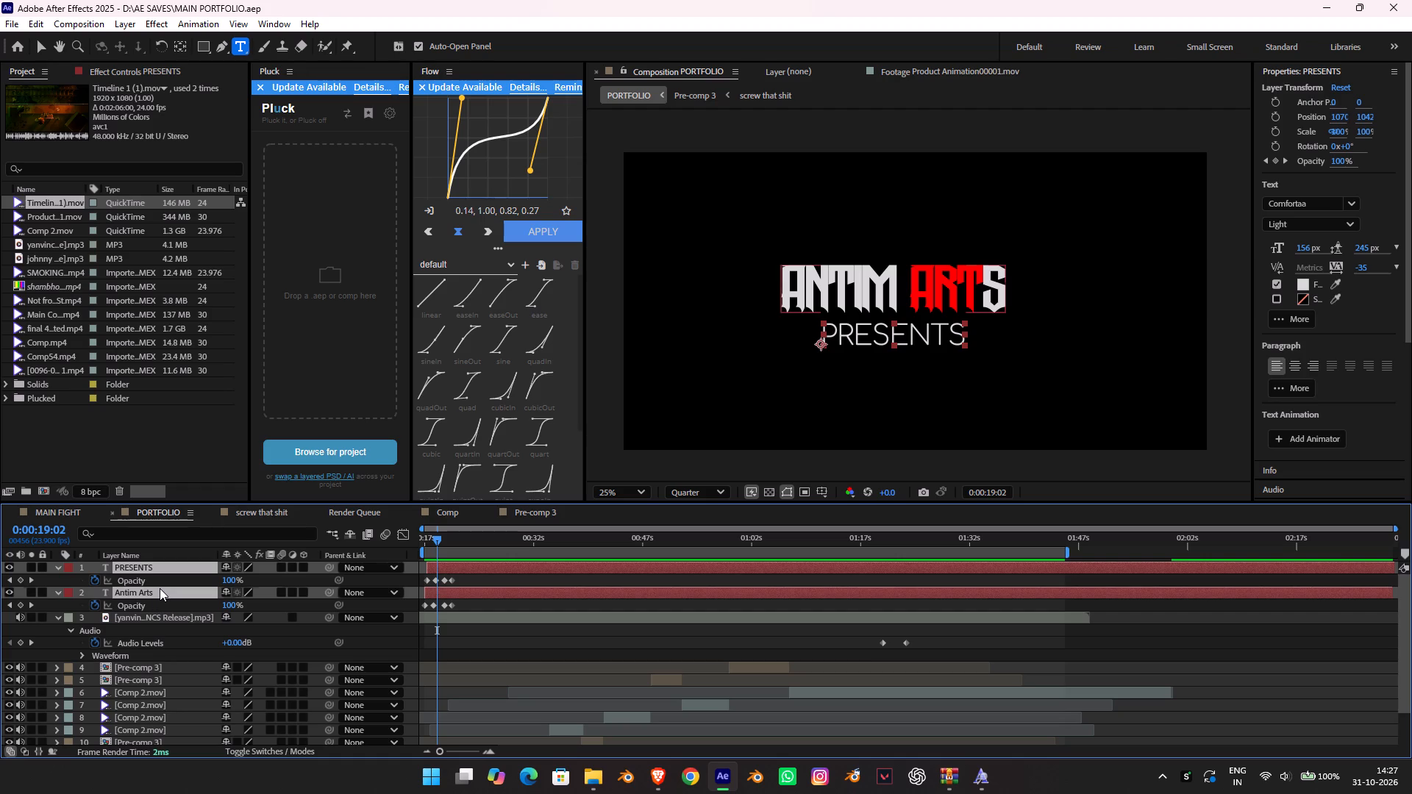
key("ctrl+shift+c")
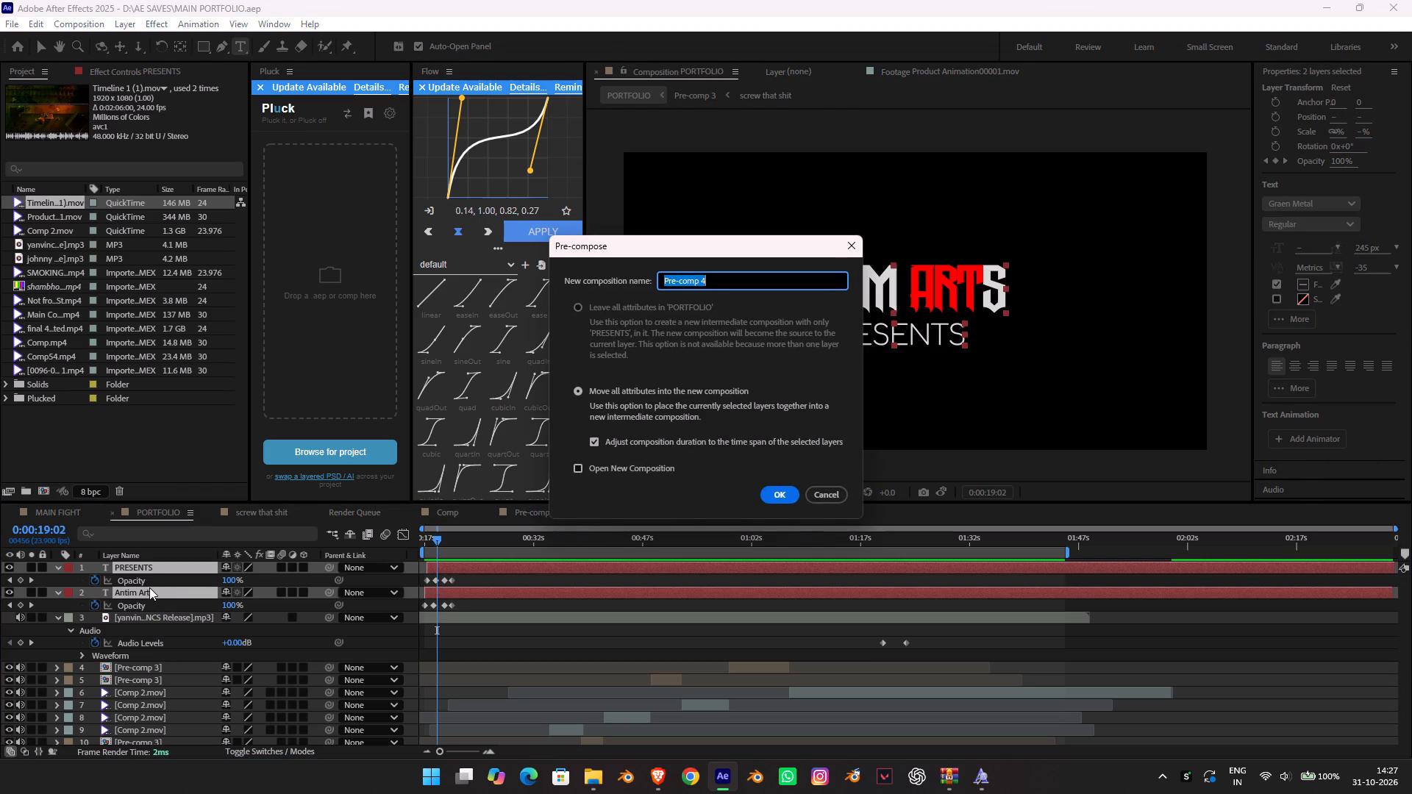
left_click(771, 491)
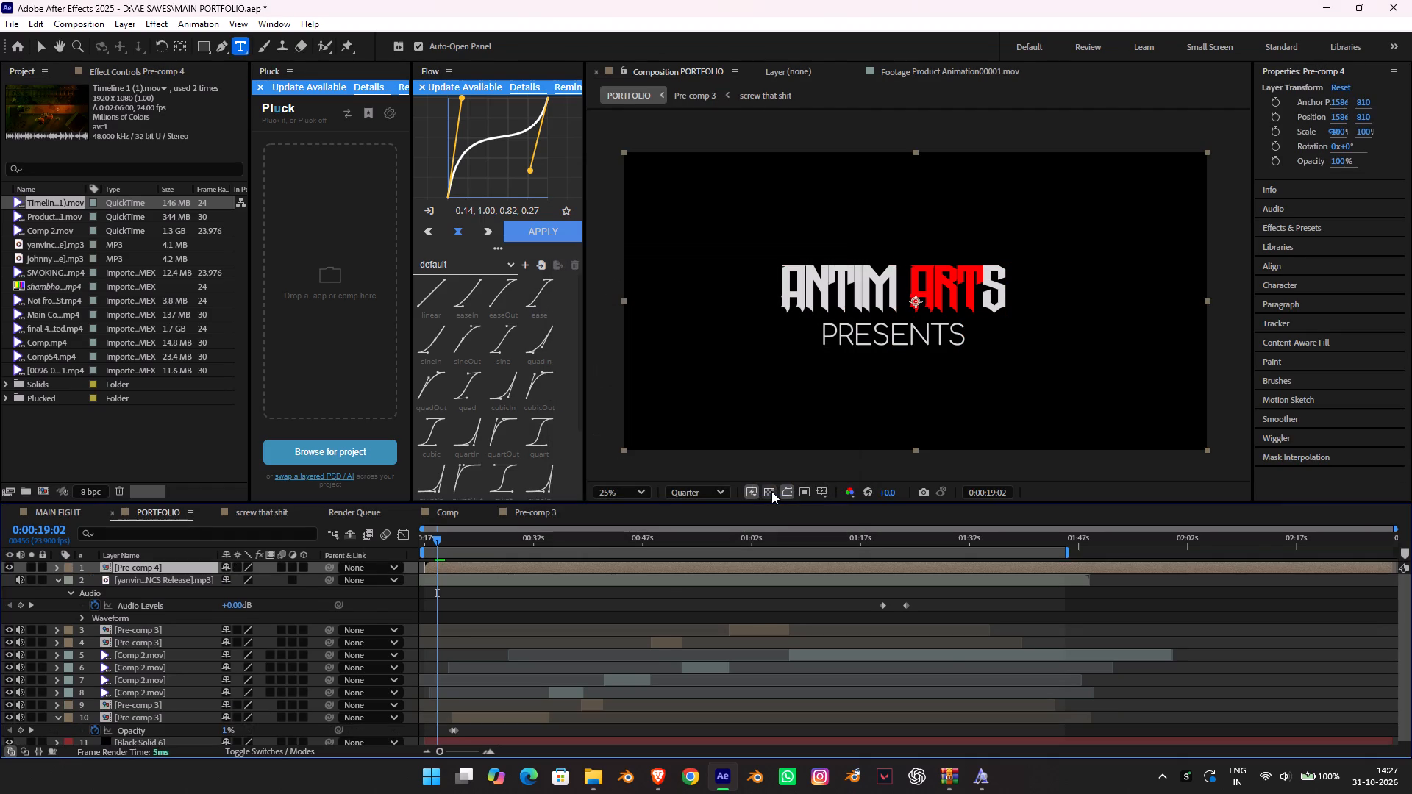
Play back the intro with the pre-composed texts from 0:00:19:02 and open Pre-comp 4 to inspect its layers.
key("space")
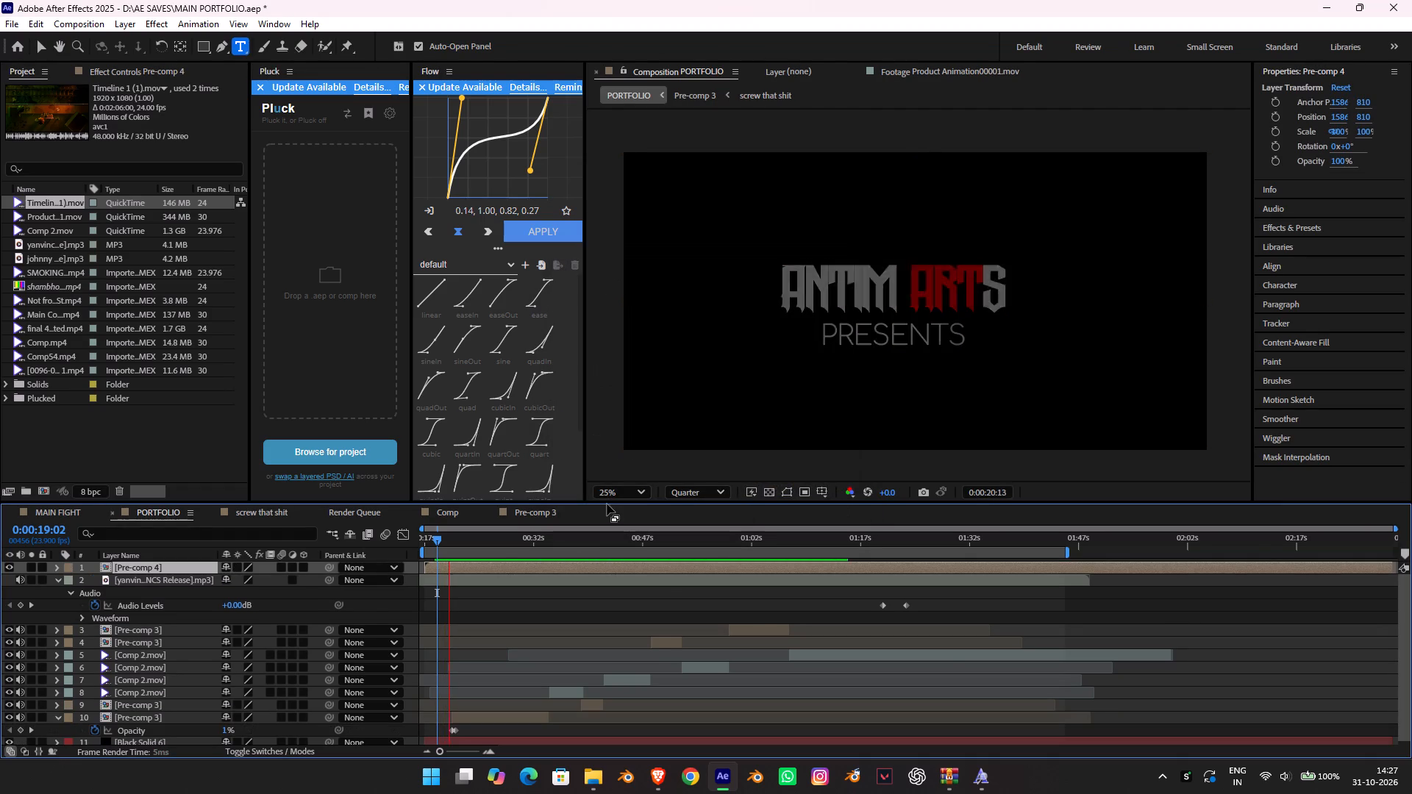
key("space")
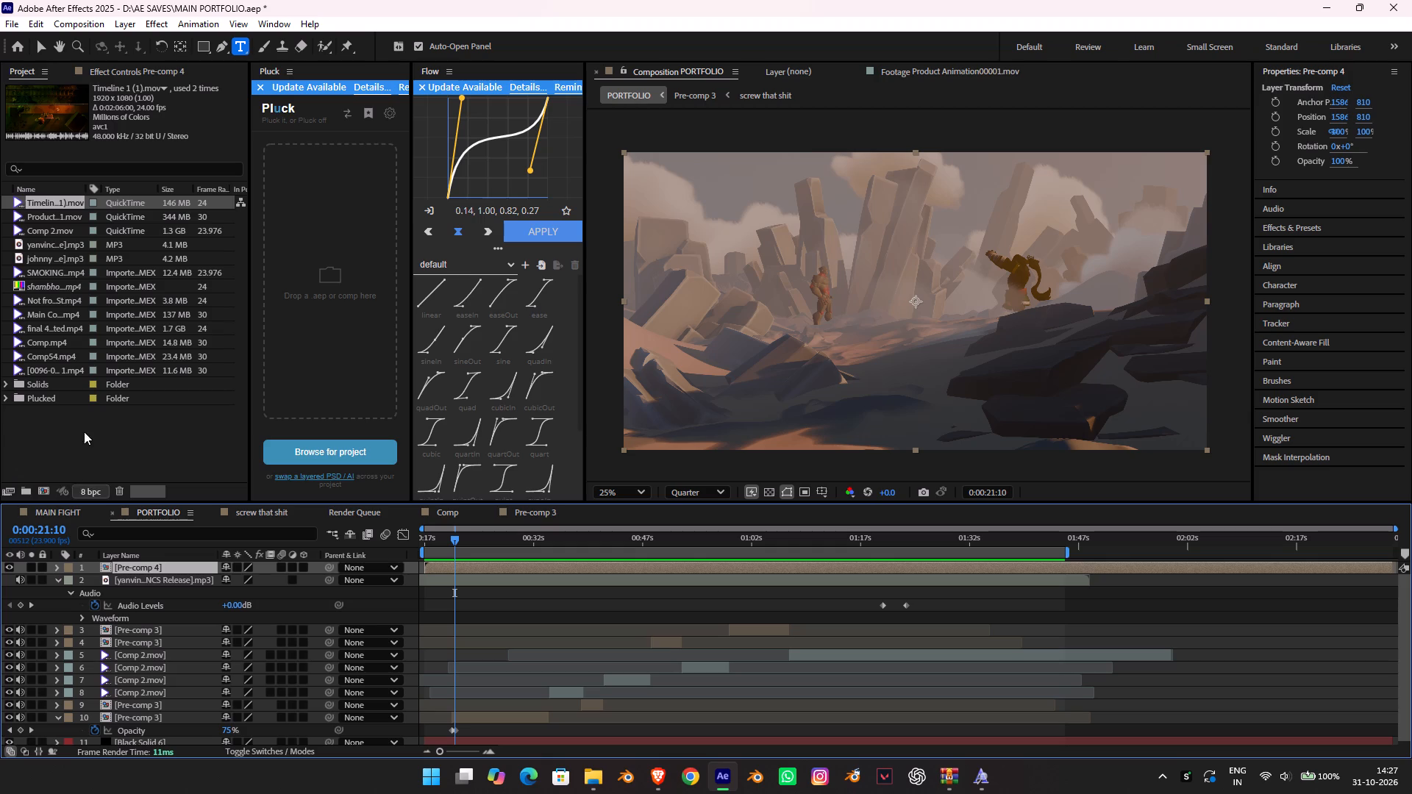
double_click(140, 565)
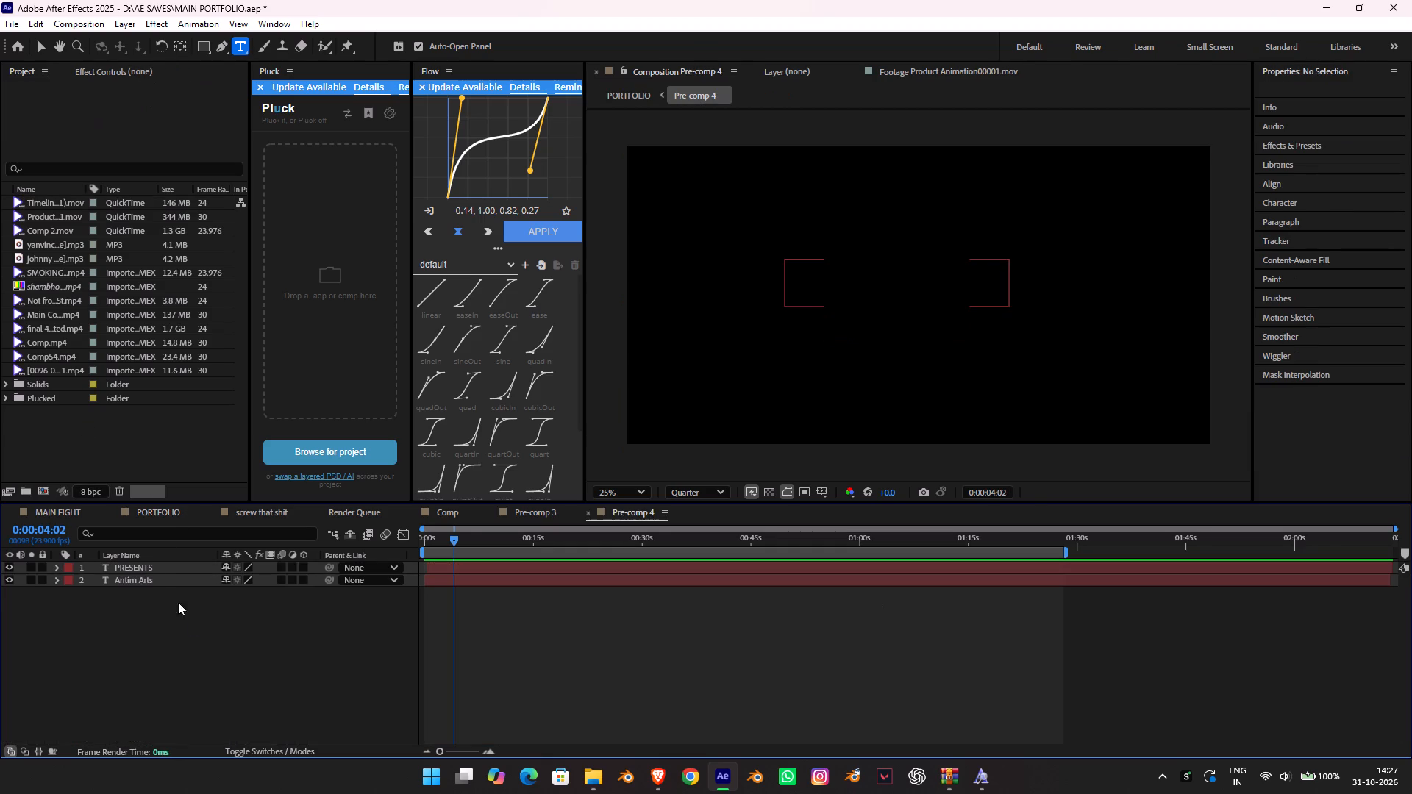
Open the recent project INSIDE 22 without saving the MAIN PORTFOLIO changes, and return Comp 2 to 0:00:00:00.
left_click(22, 46)
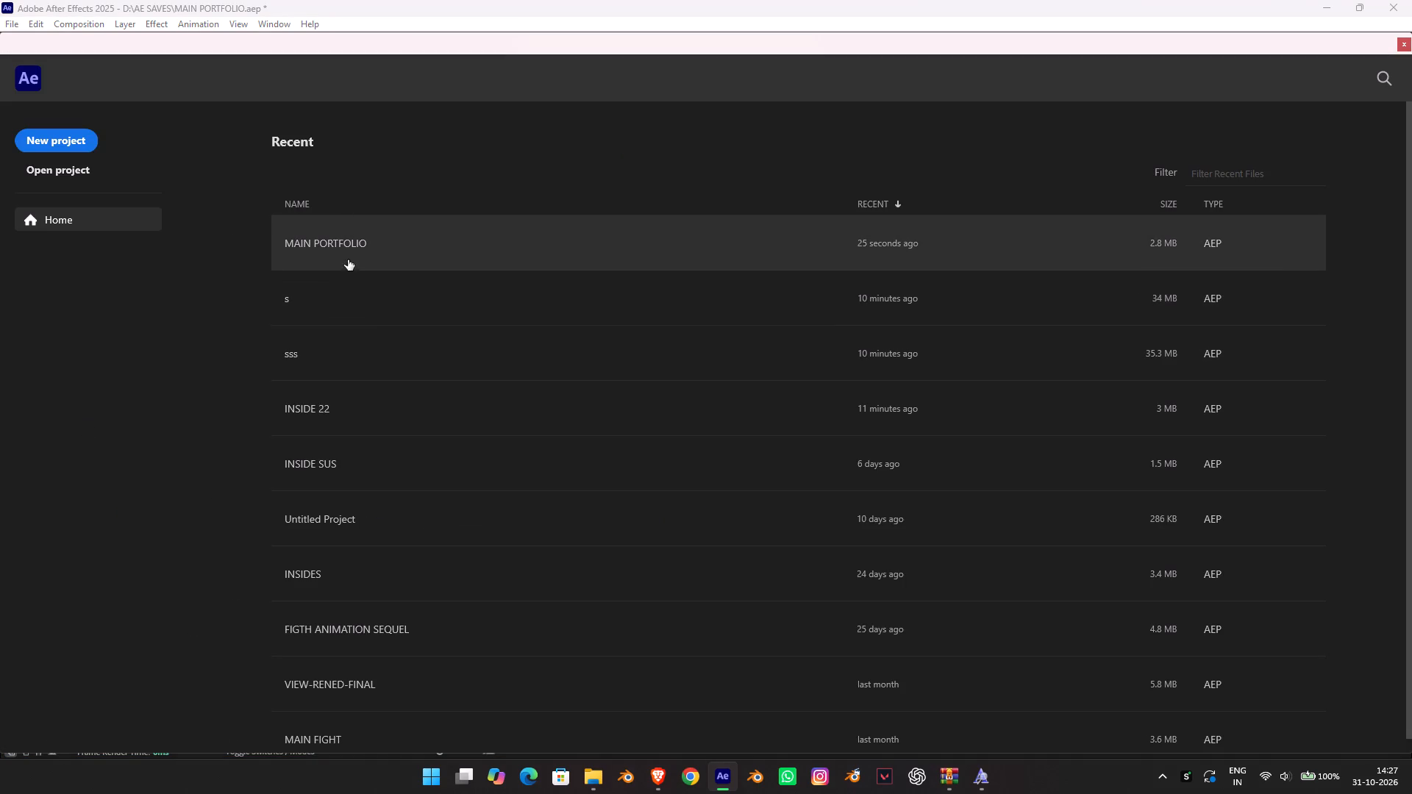
left_click(365, 410)
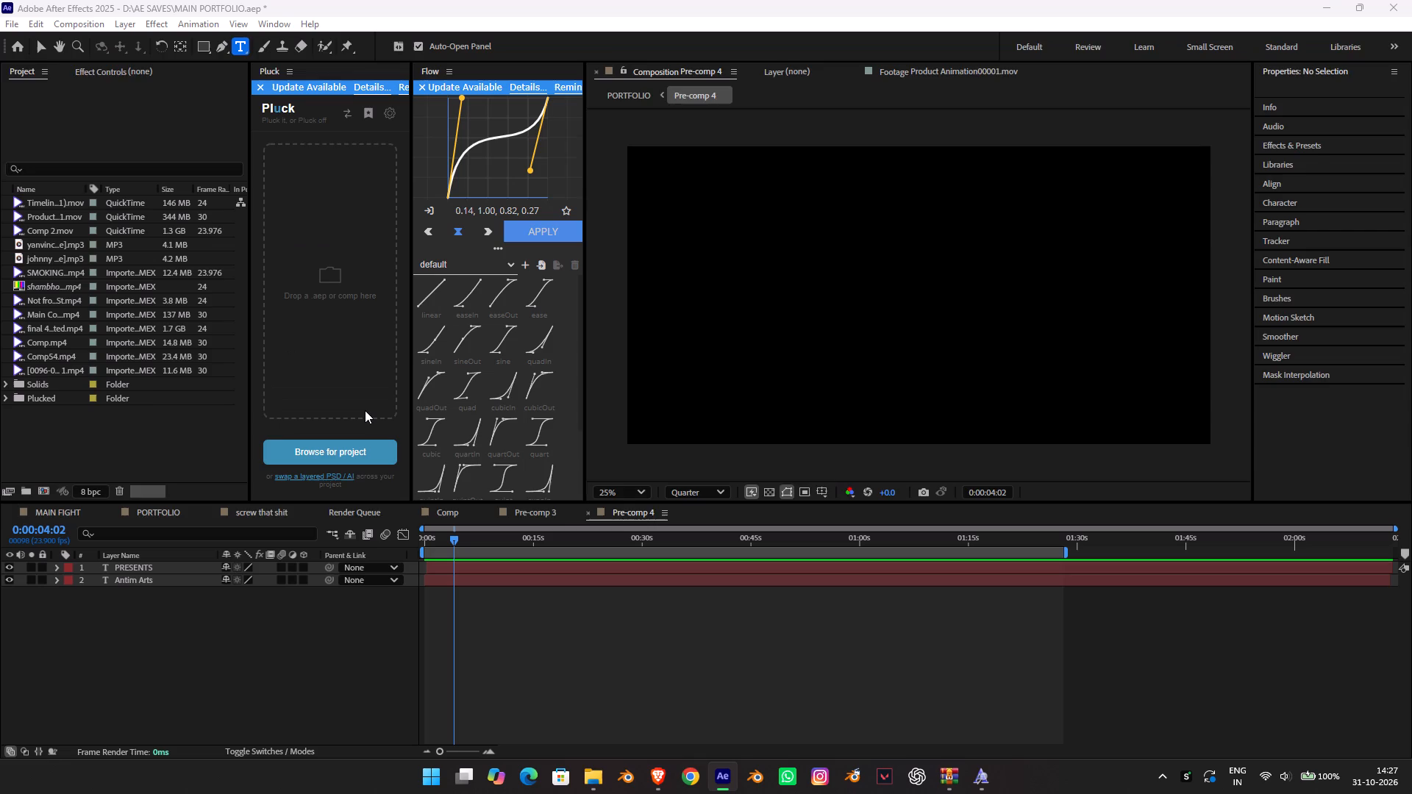
left_click(745, 421)
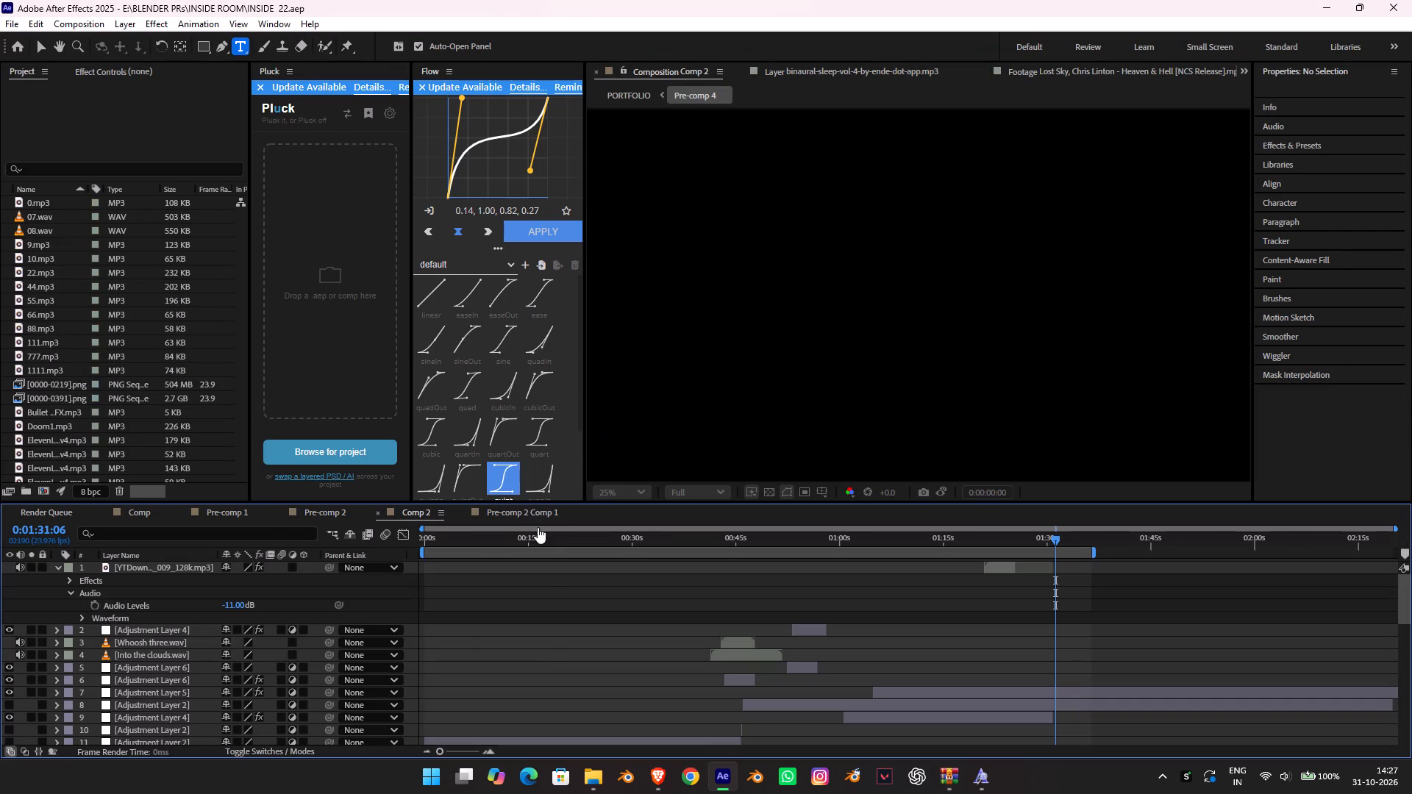
left_click_drag(538, 534, 323, 568)
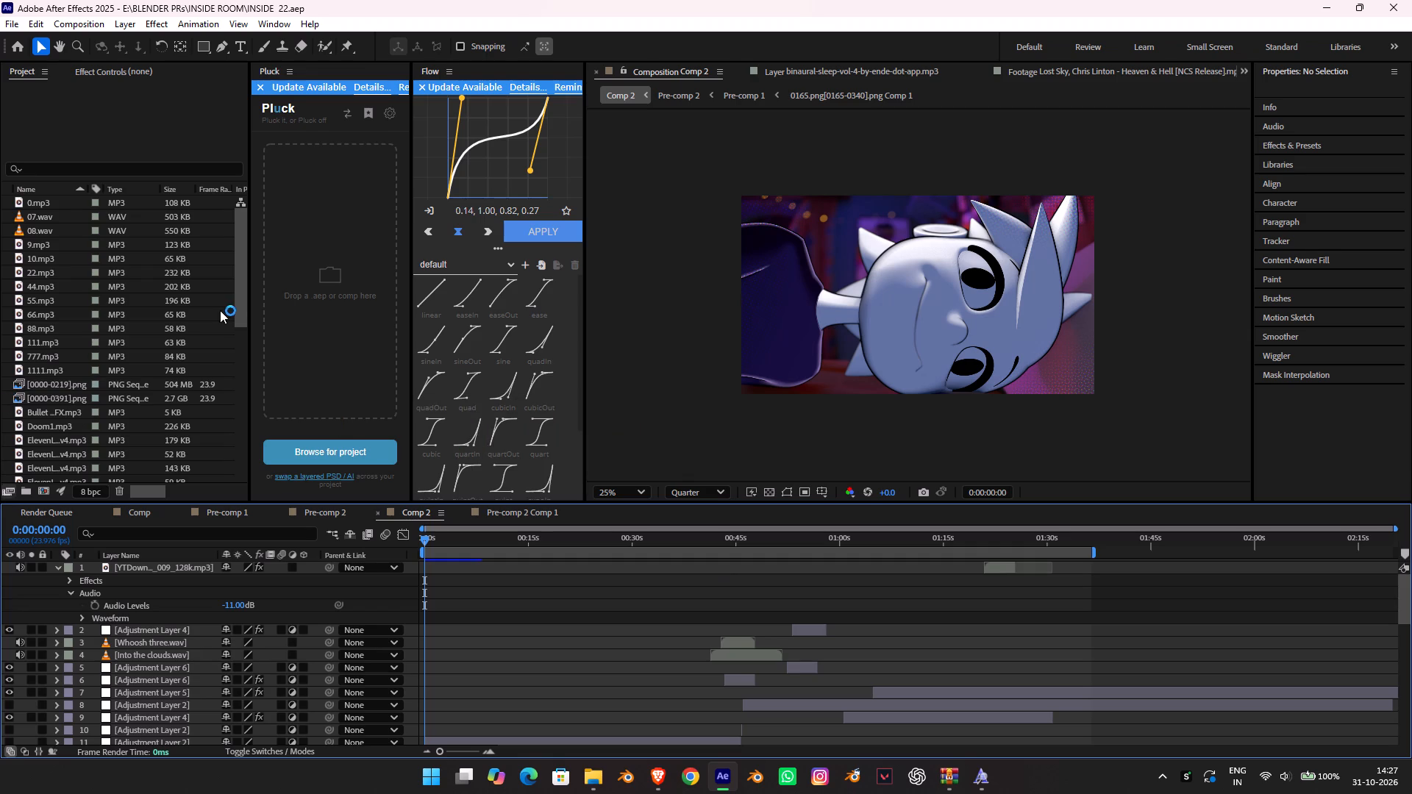
Load the MAIN PORTFOLIO project from the AE SAVES folder into Pluck as the import source.
left_click(299, 295)
left_click(346, 446)
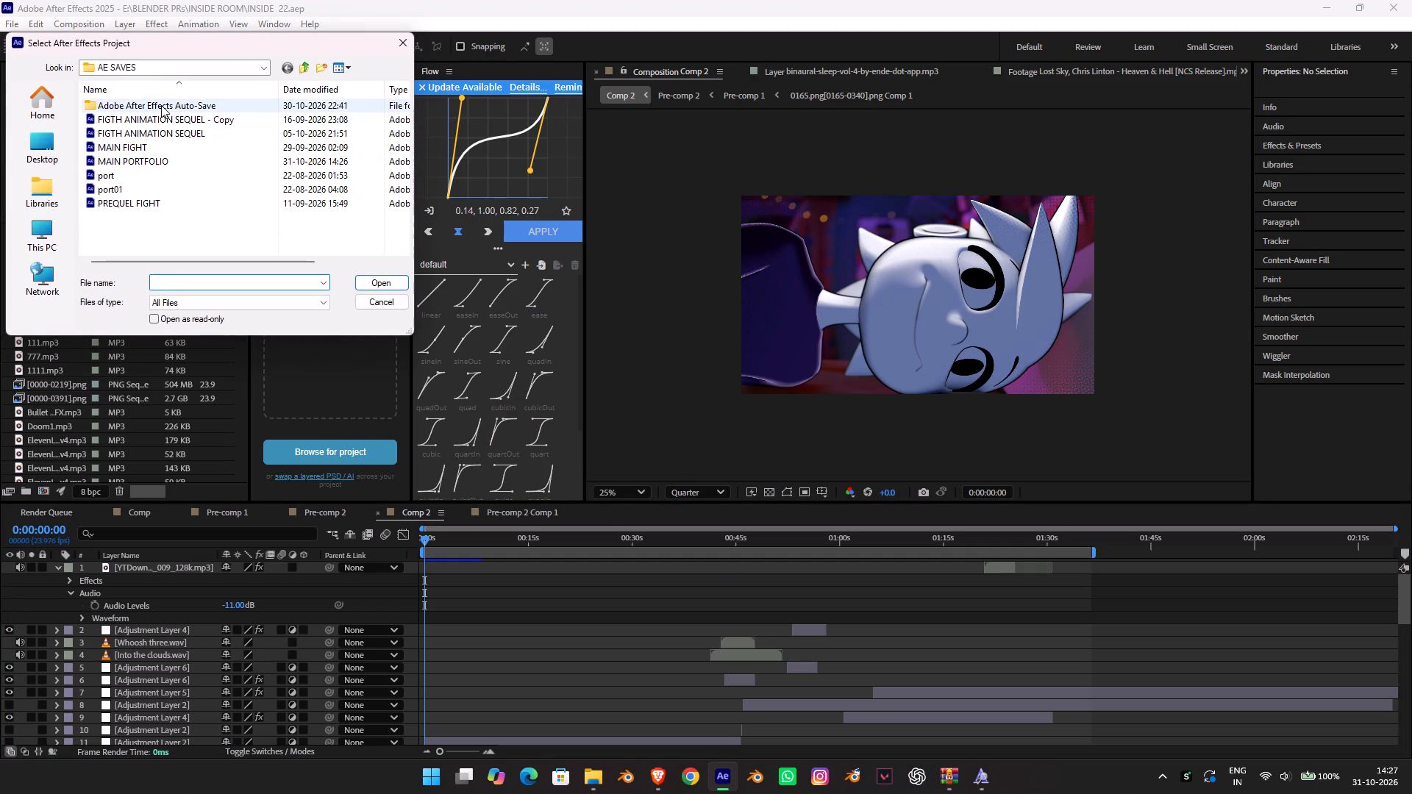
left_click(121, 162)
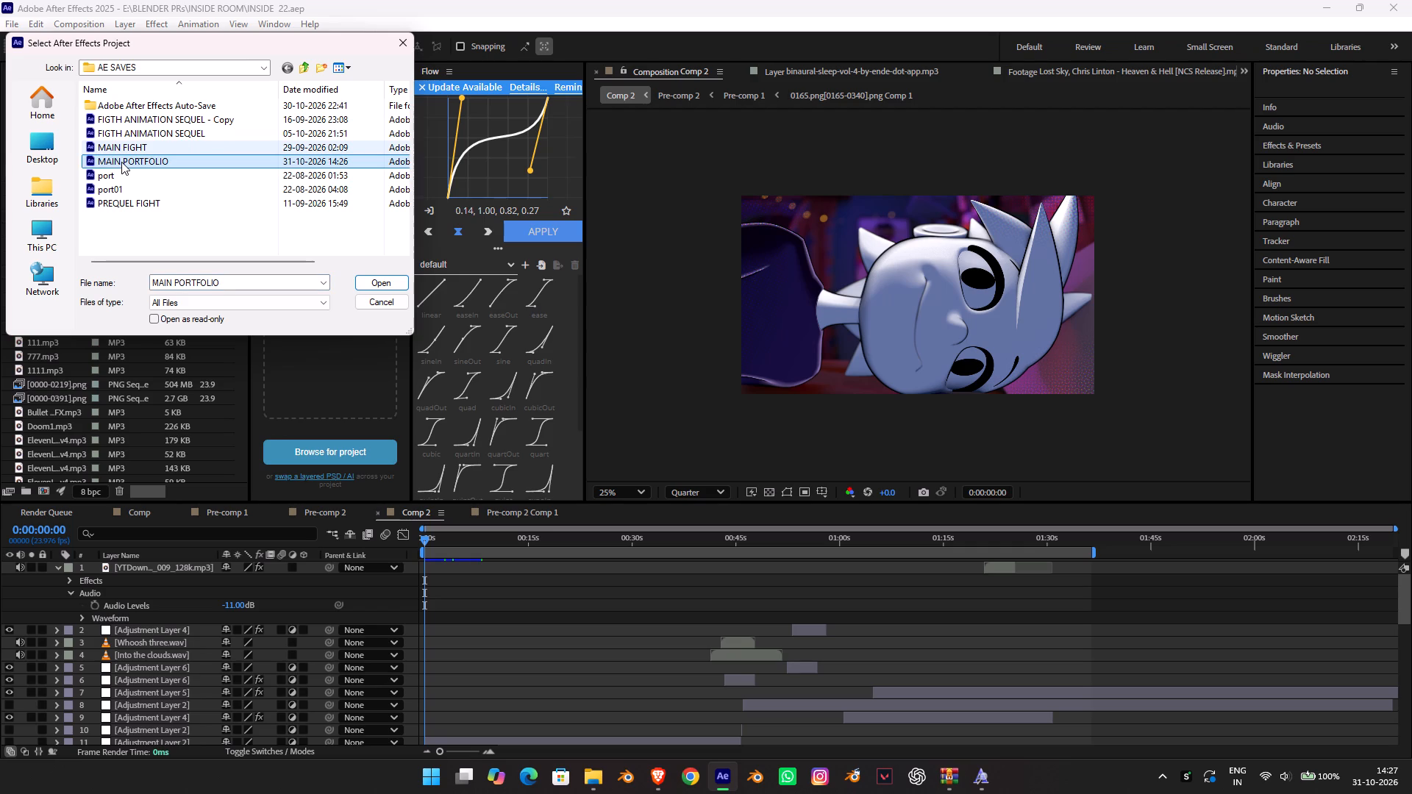
double_click(135, 163)
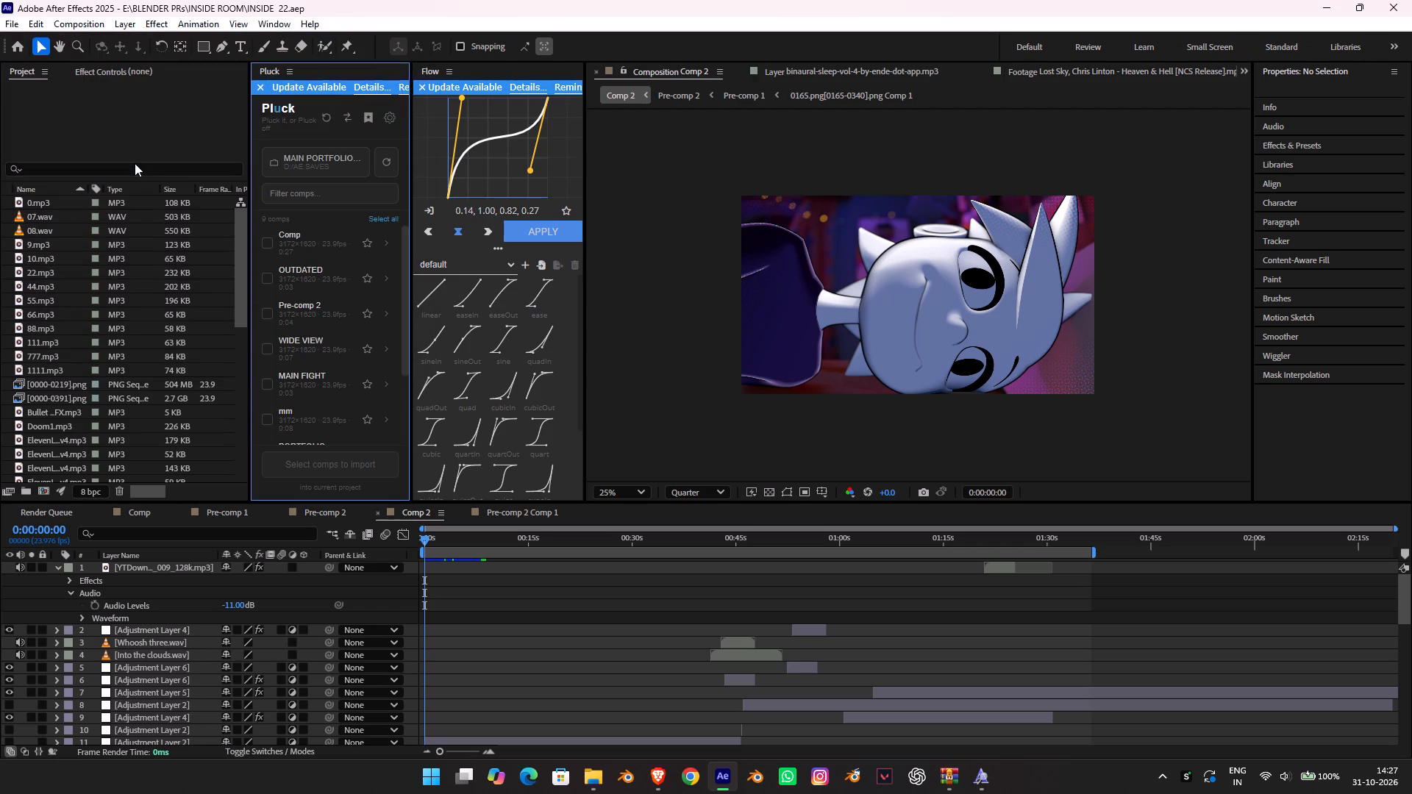
Look through the MAIN PORTFOLIO compositions available in Pluck to find one to import.
scroll(317, 329, "down", 3)
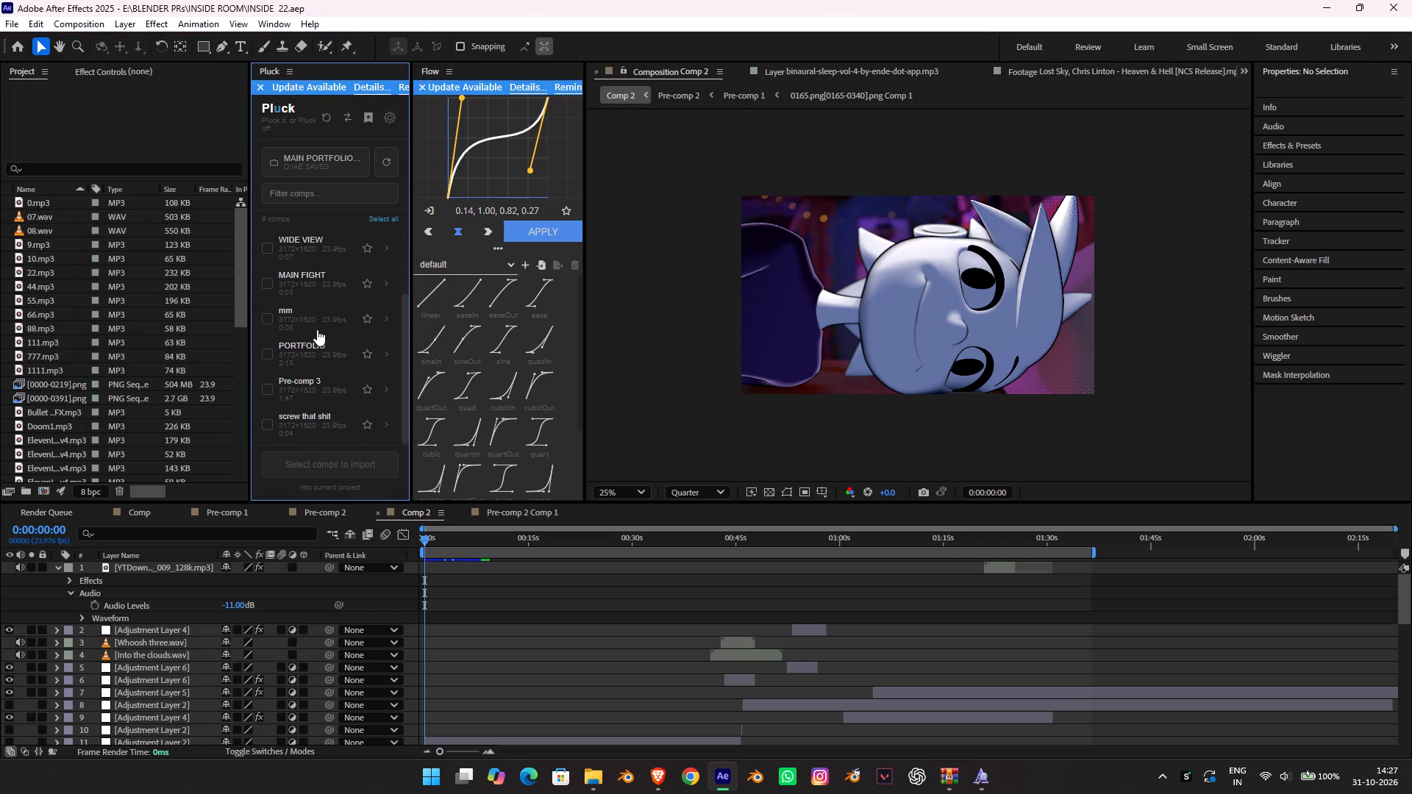
scroll(340, 367, "down", 4)
scroll(351, 397, "up", 5)
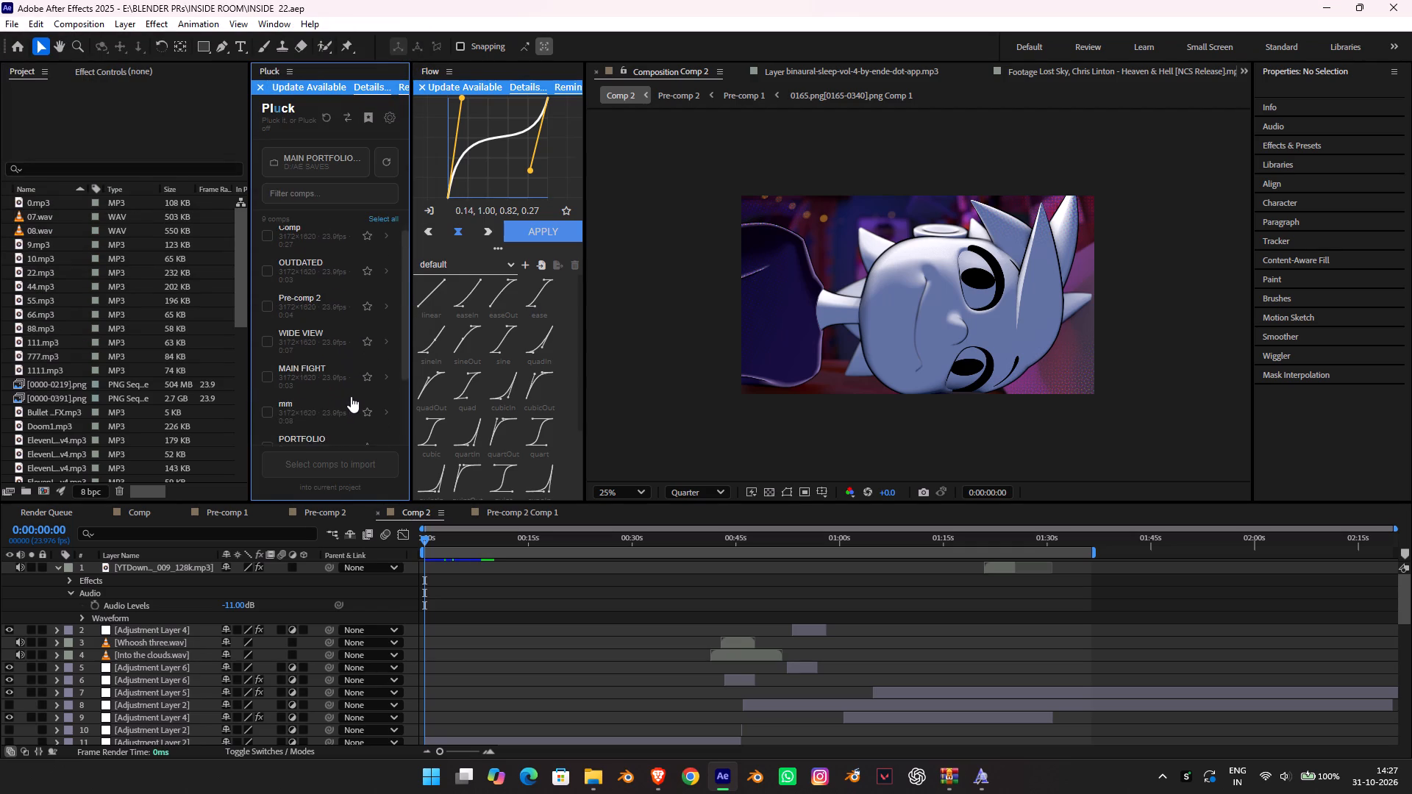
scroll(346, 387, "up", 3)
scroll(330, 359, "down", 11)
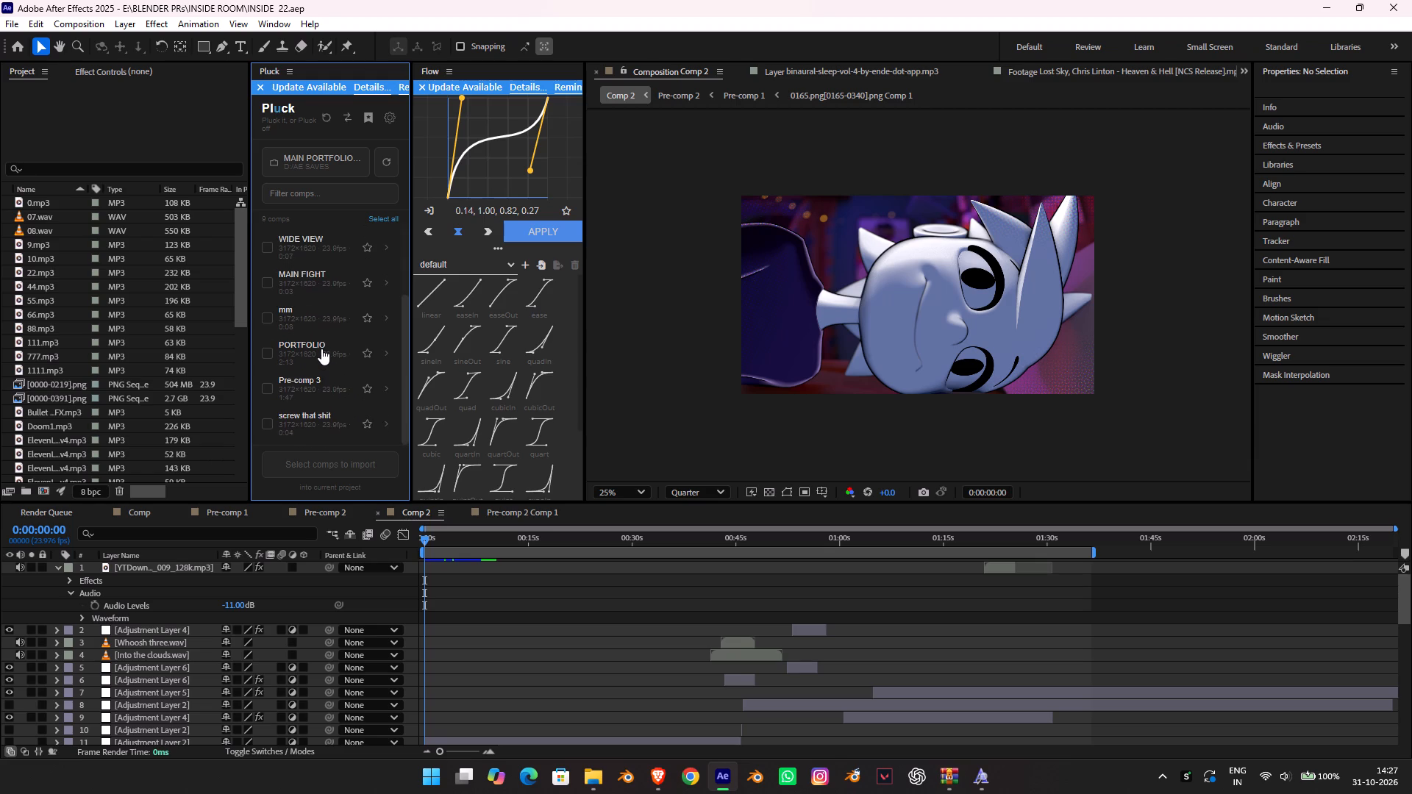
scroll(321, 348, "up", 6)
scroll(246, 307, "down", 4)
scroll(307, 286, "down", 6)
scroll(343, 300, "up", 11)
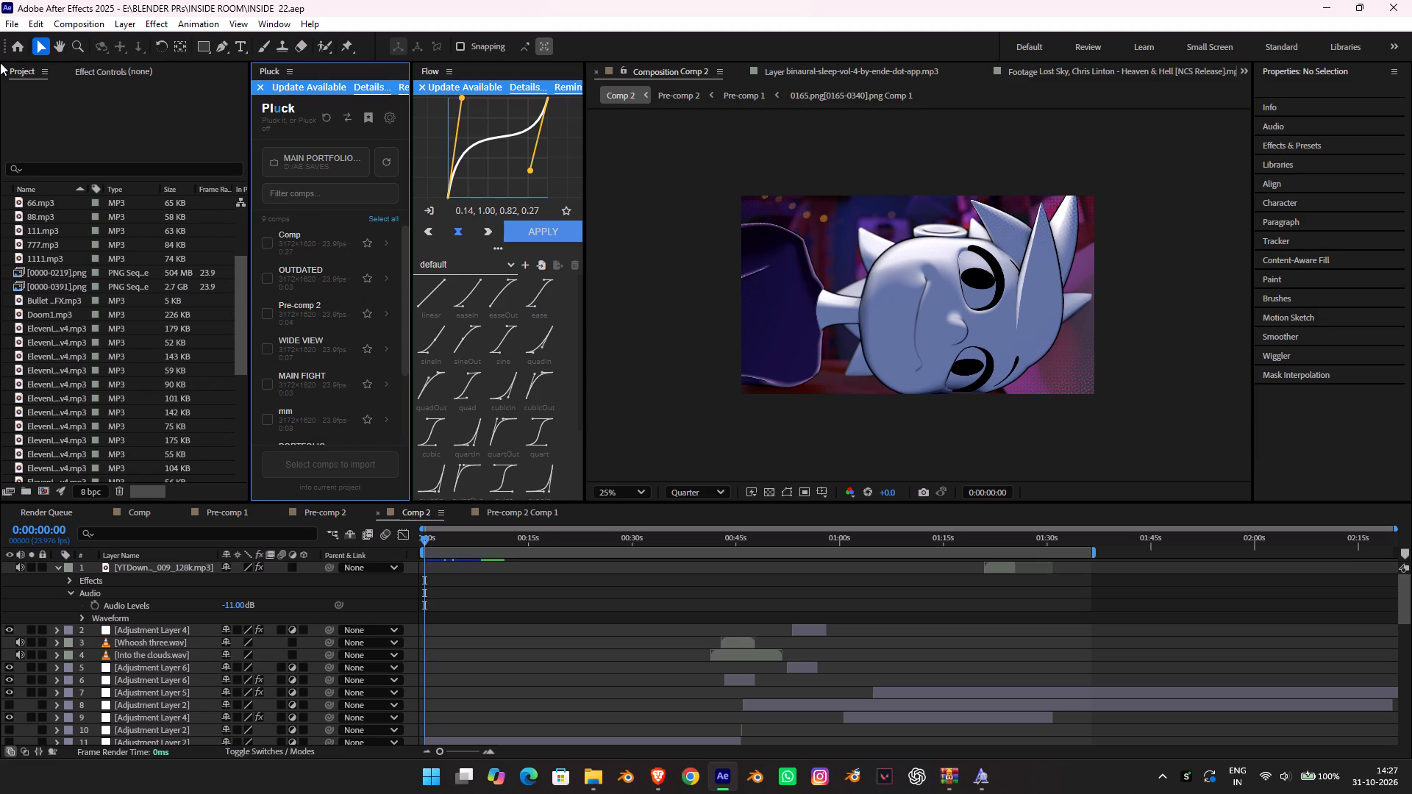
left_click(20, 46)
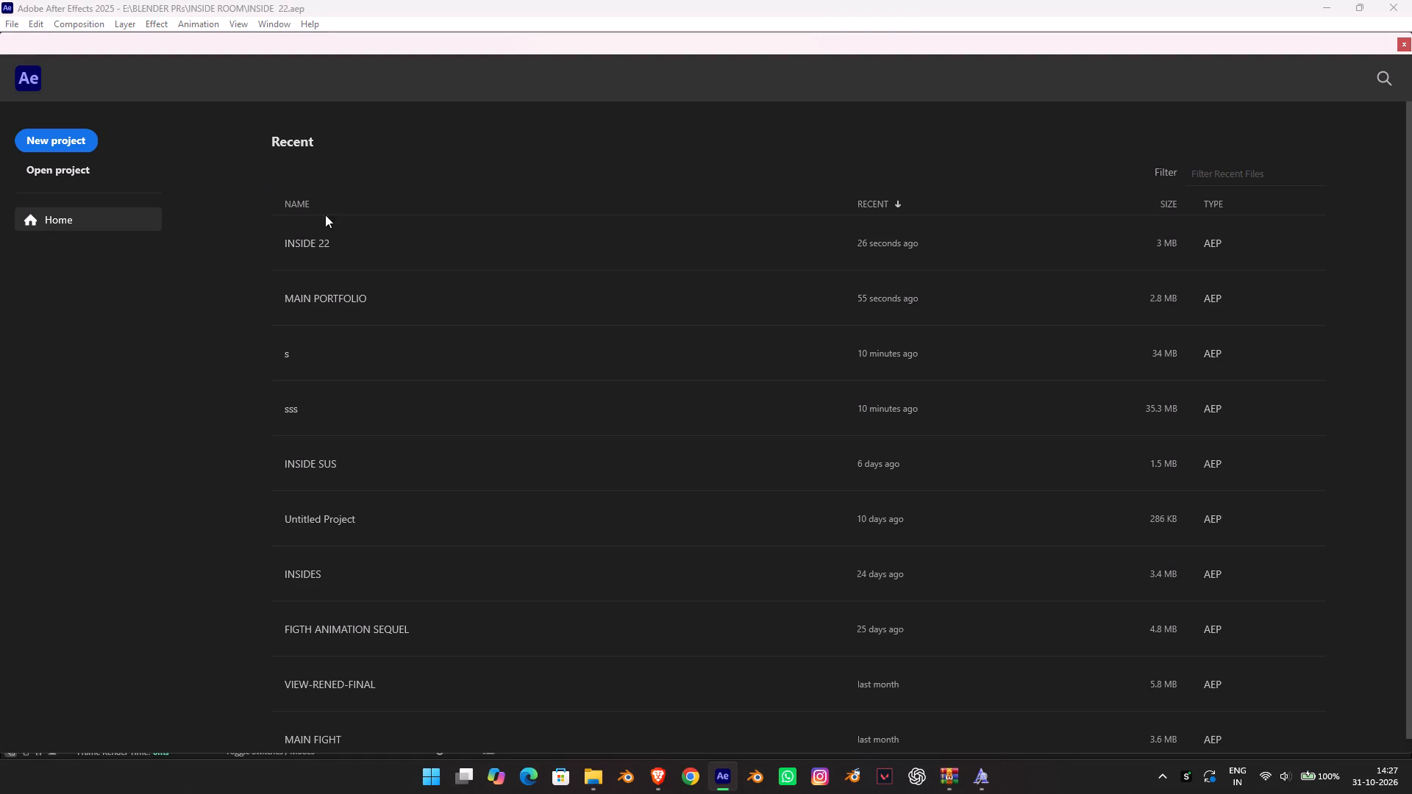
left_click(1411, 49)
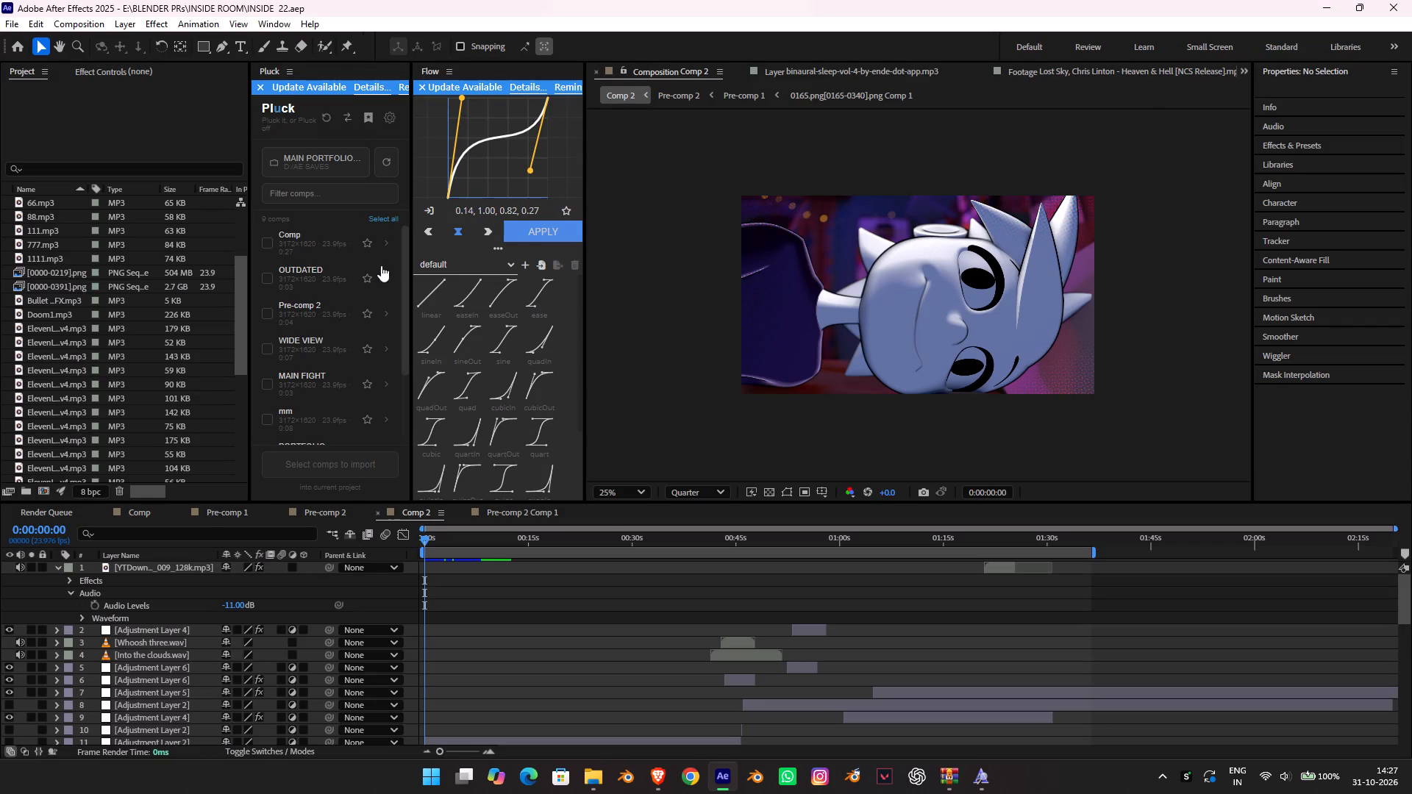
scroll(326, 254, "down", 1)
scroll(326, 254, "up", 4)
scroll(339, 307, "down", 5)
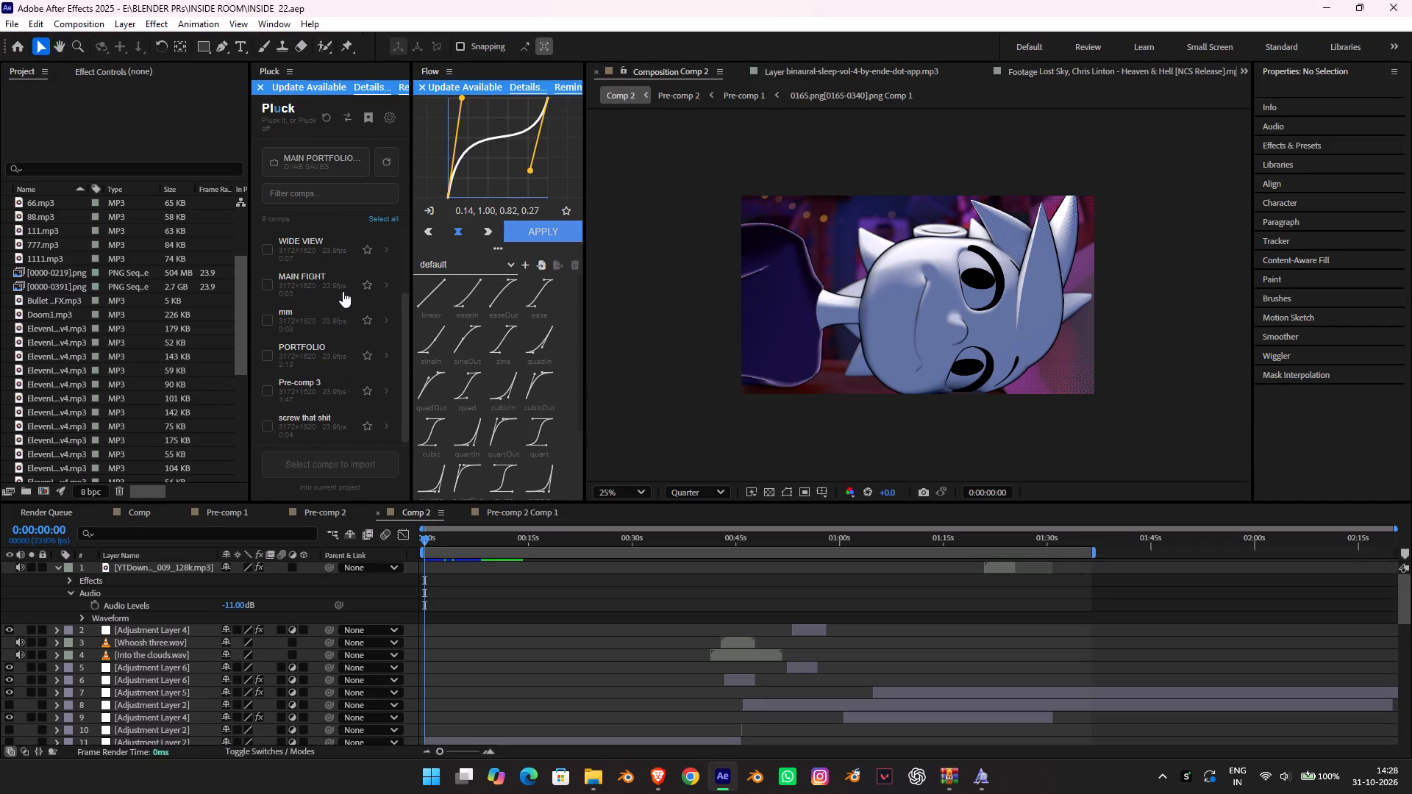
scroll(342, 319, "down", 2)
scroll(342, 319, "up", 4)
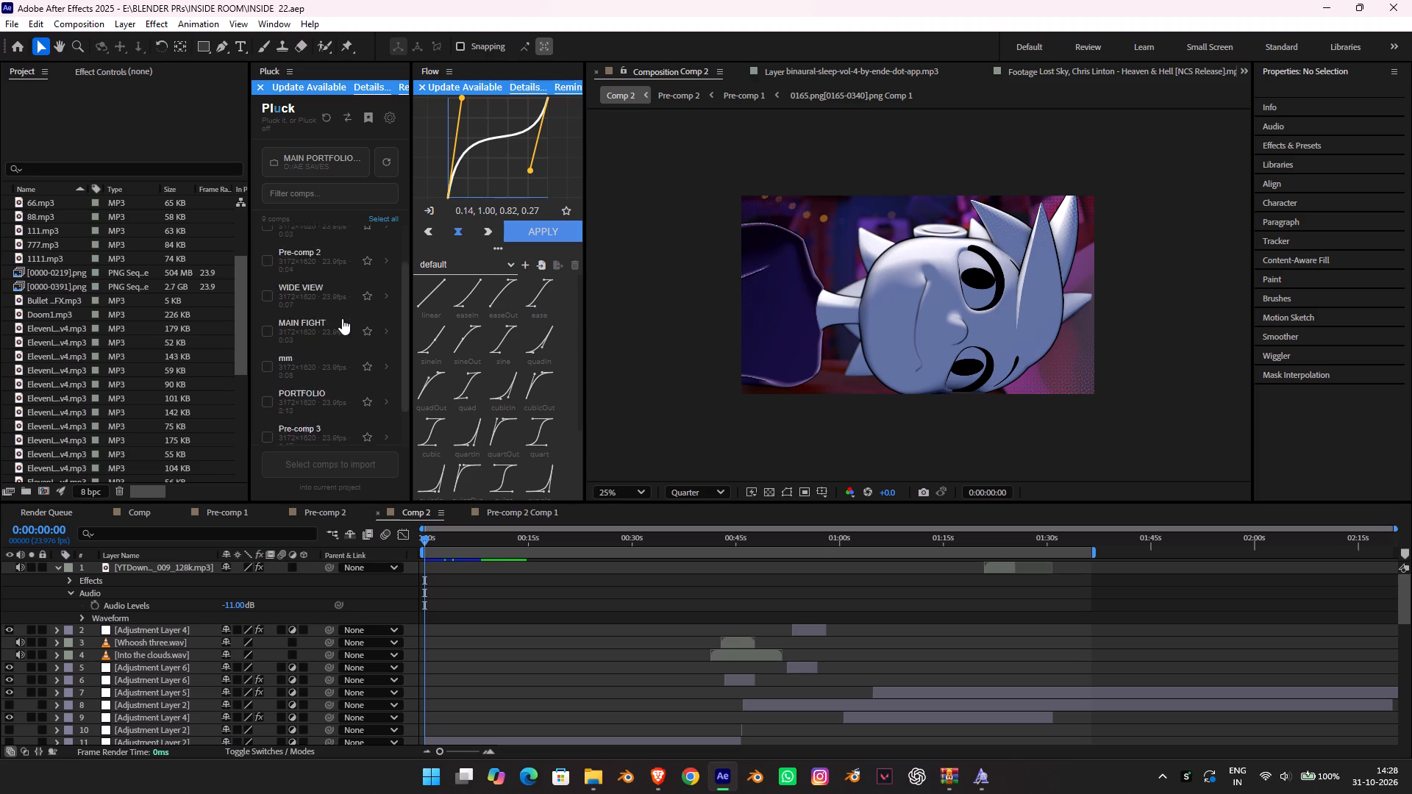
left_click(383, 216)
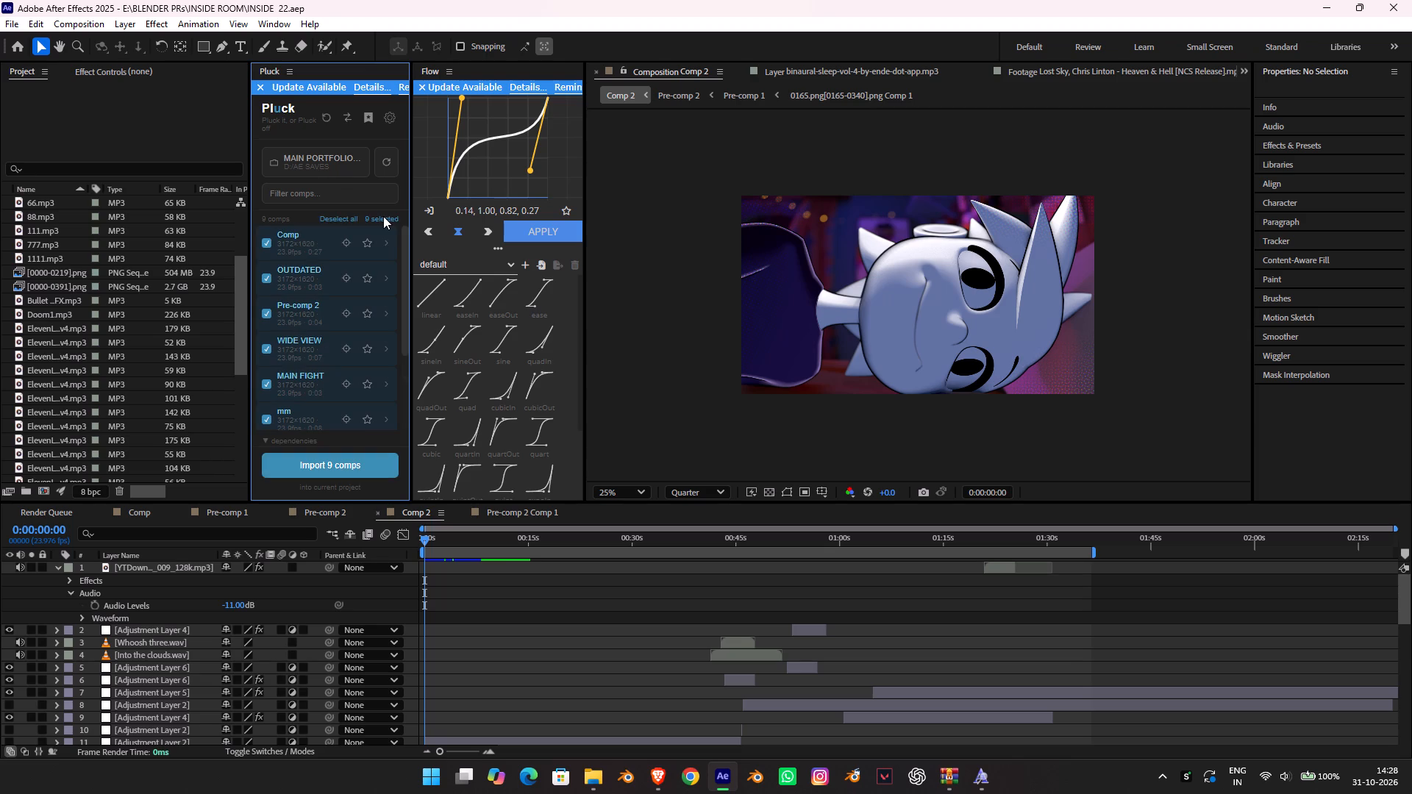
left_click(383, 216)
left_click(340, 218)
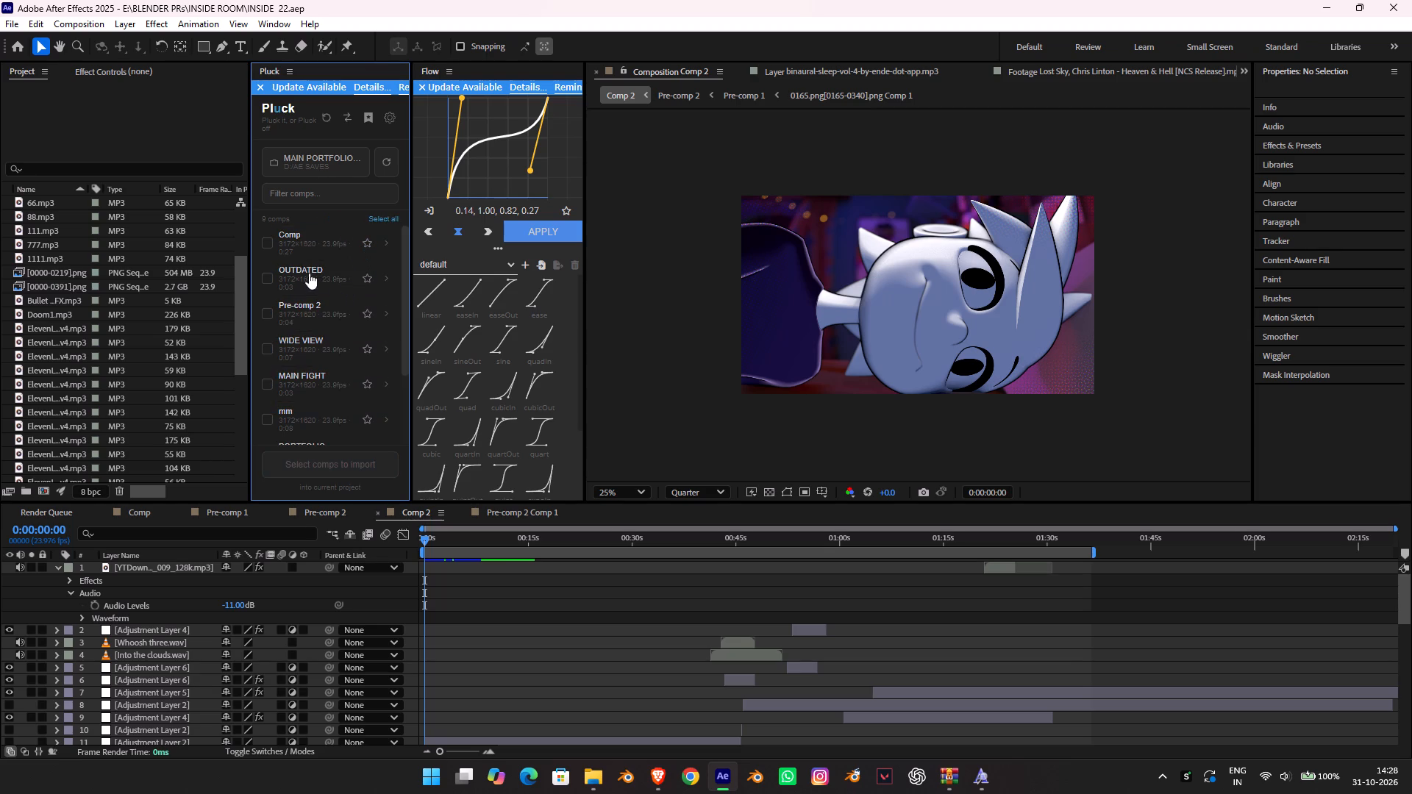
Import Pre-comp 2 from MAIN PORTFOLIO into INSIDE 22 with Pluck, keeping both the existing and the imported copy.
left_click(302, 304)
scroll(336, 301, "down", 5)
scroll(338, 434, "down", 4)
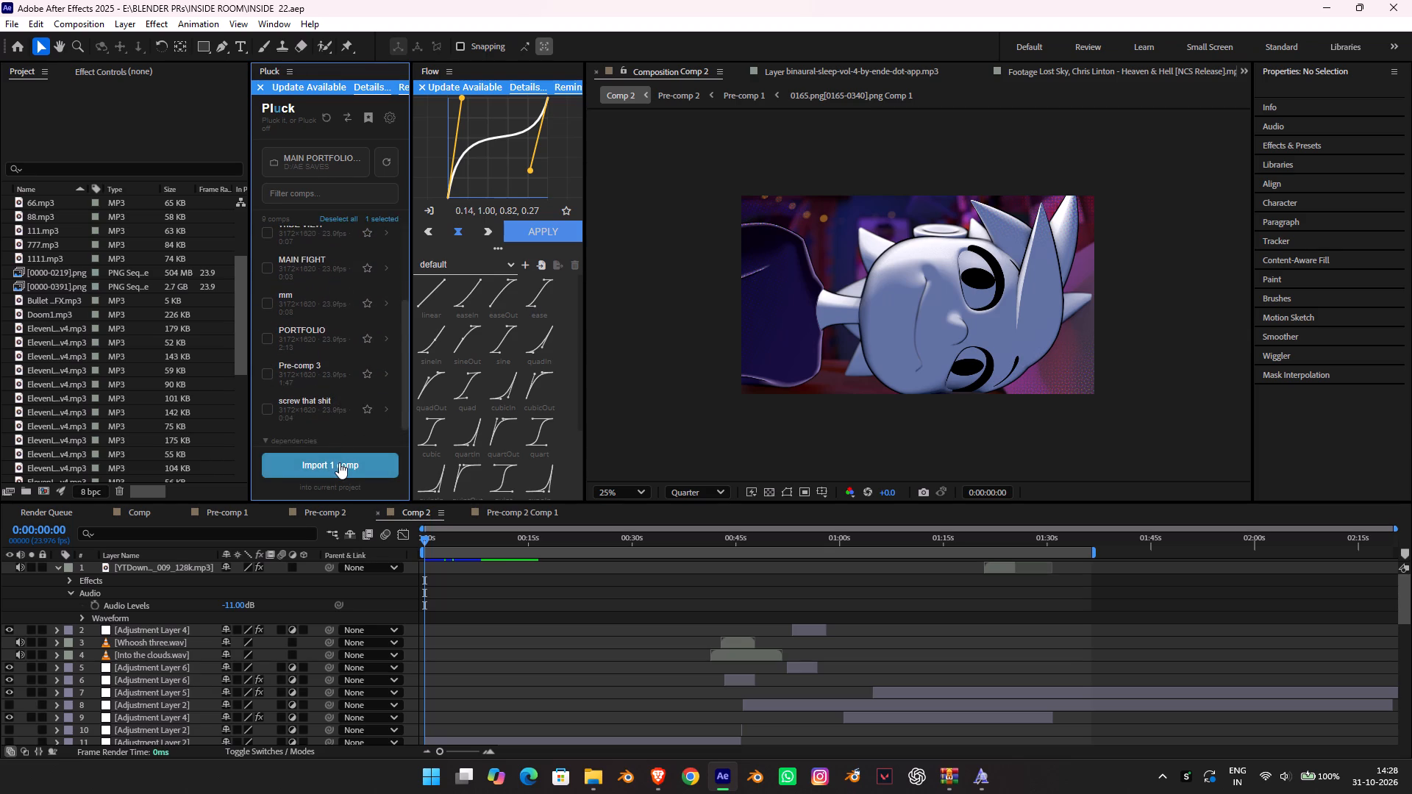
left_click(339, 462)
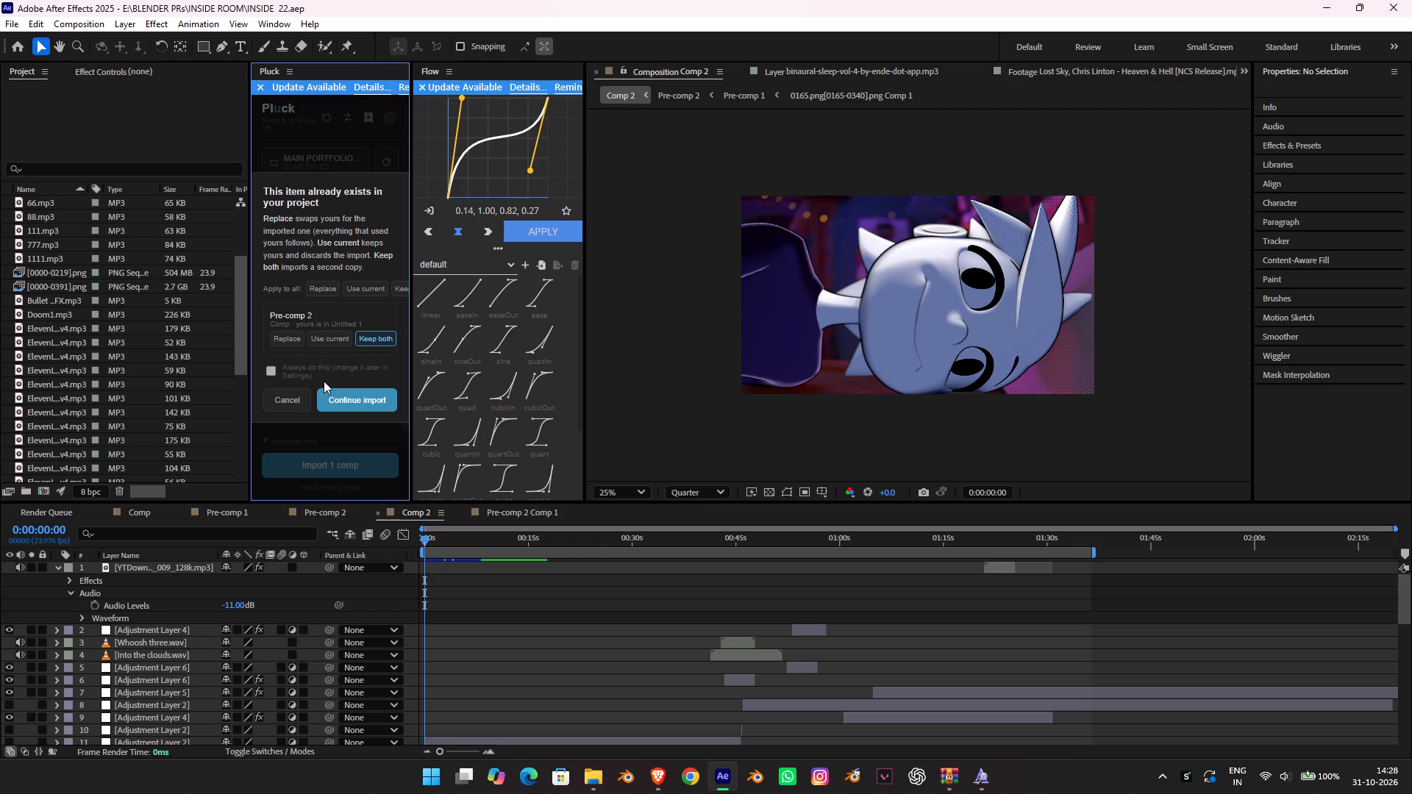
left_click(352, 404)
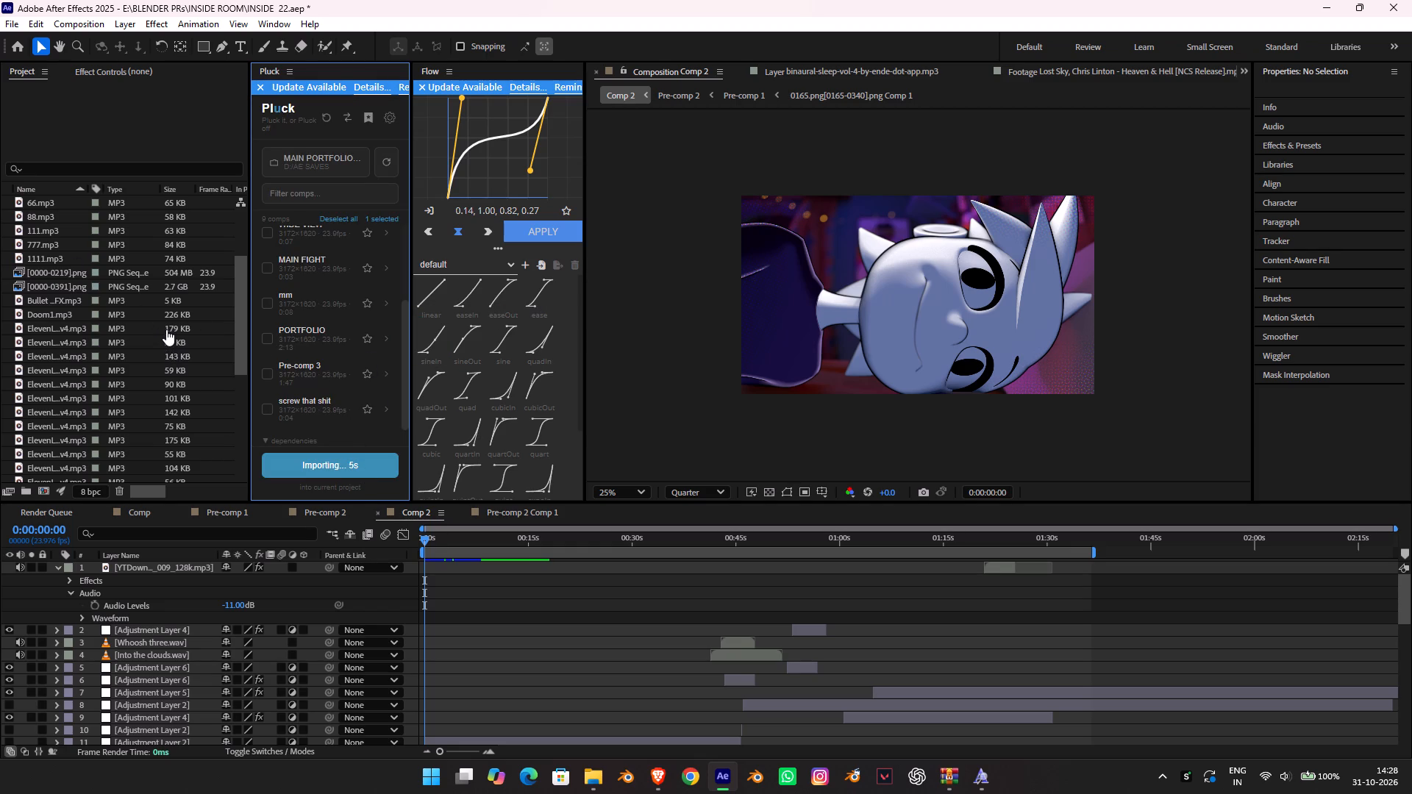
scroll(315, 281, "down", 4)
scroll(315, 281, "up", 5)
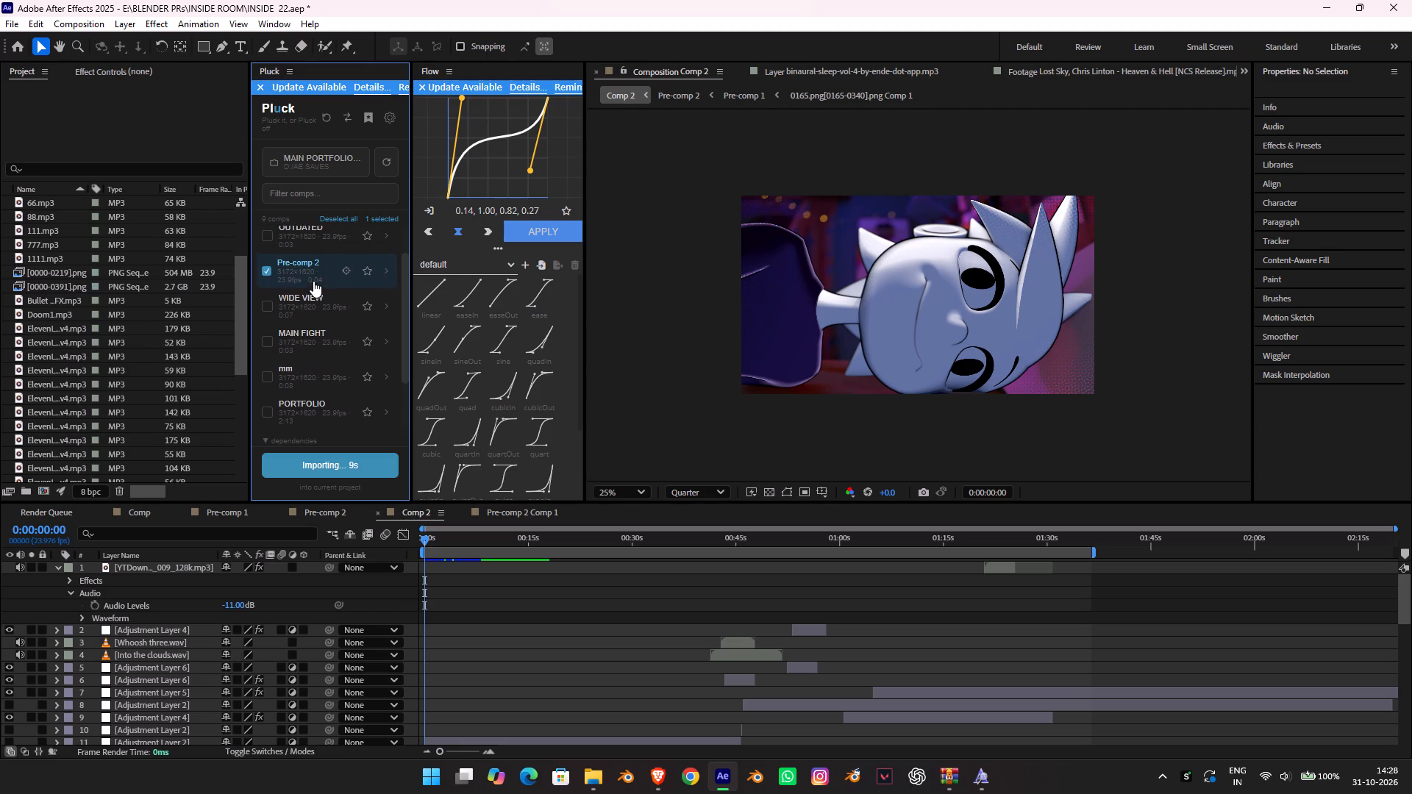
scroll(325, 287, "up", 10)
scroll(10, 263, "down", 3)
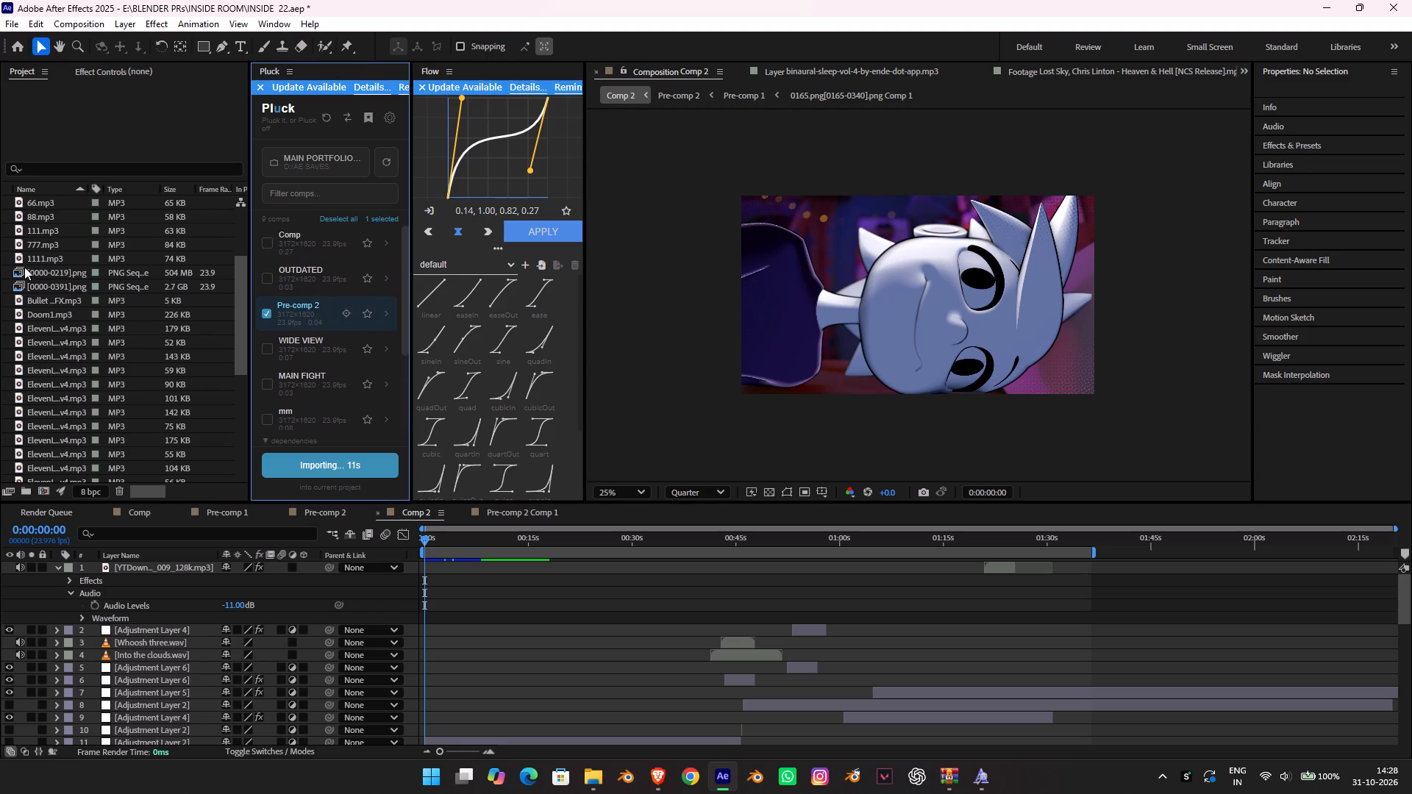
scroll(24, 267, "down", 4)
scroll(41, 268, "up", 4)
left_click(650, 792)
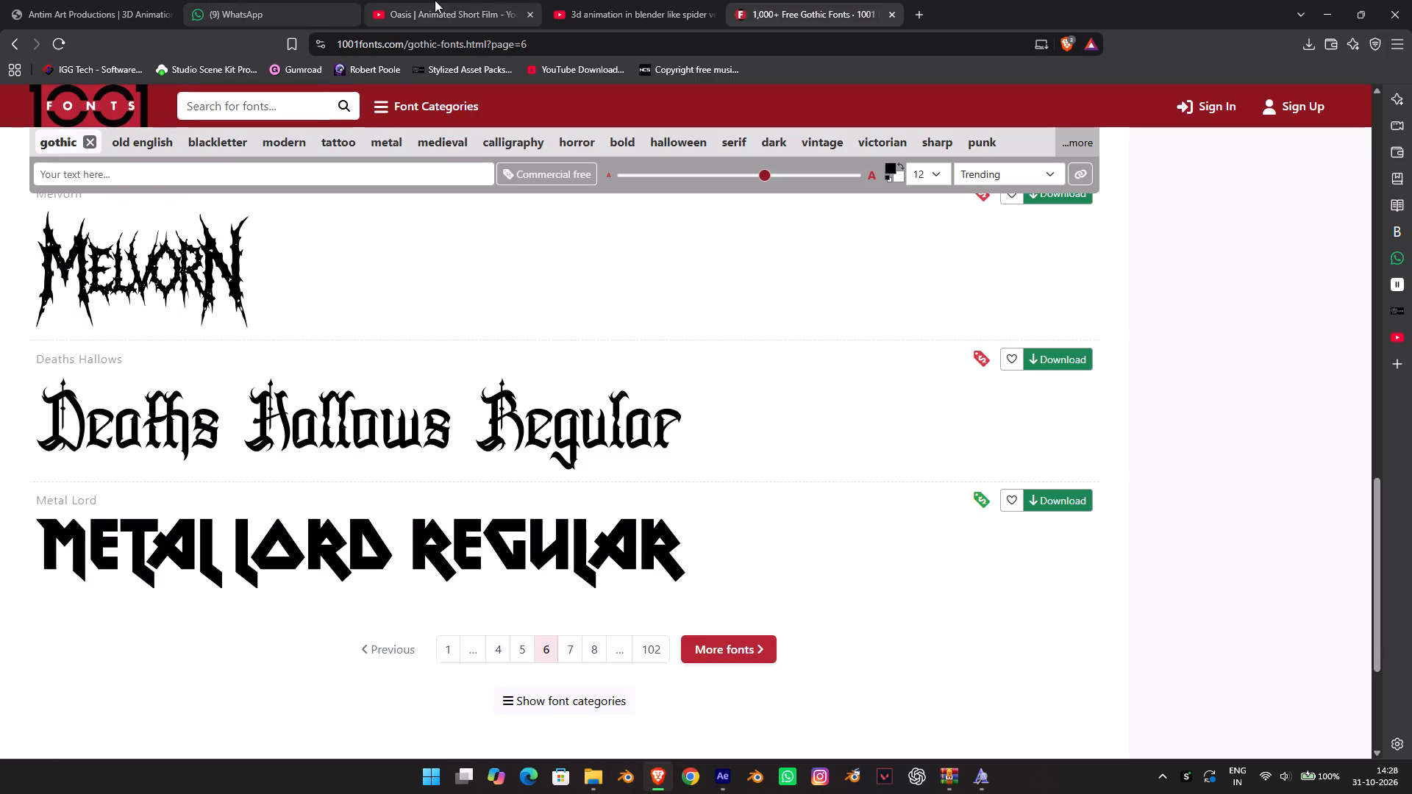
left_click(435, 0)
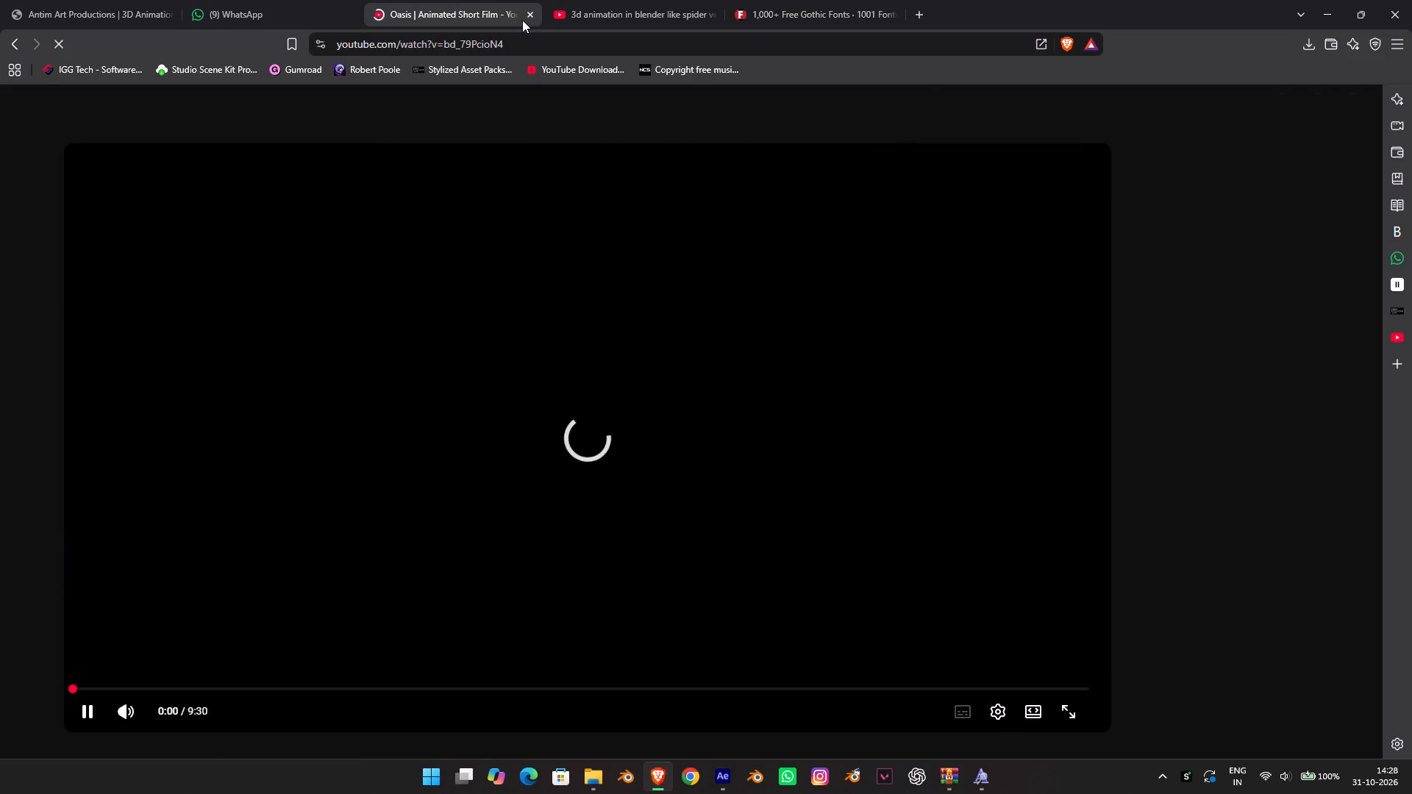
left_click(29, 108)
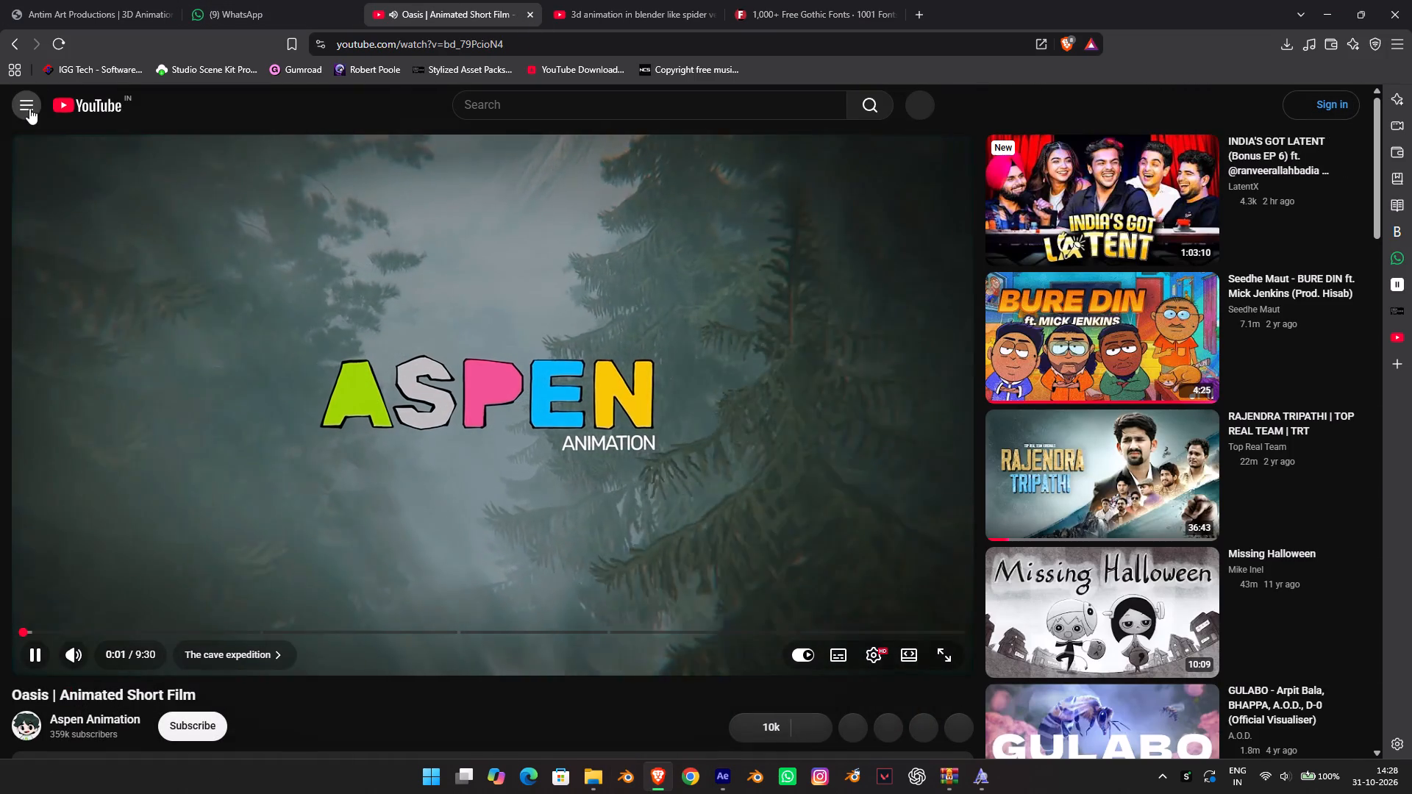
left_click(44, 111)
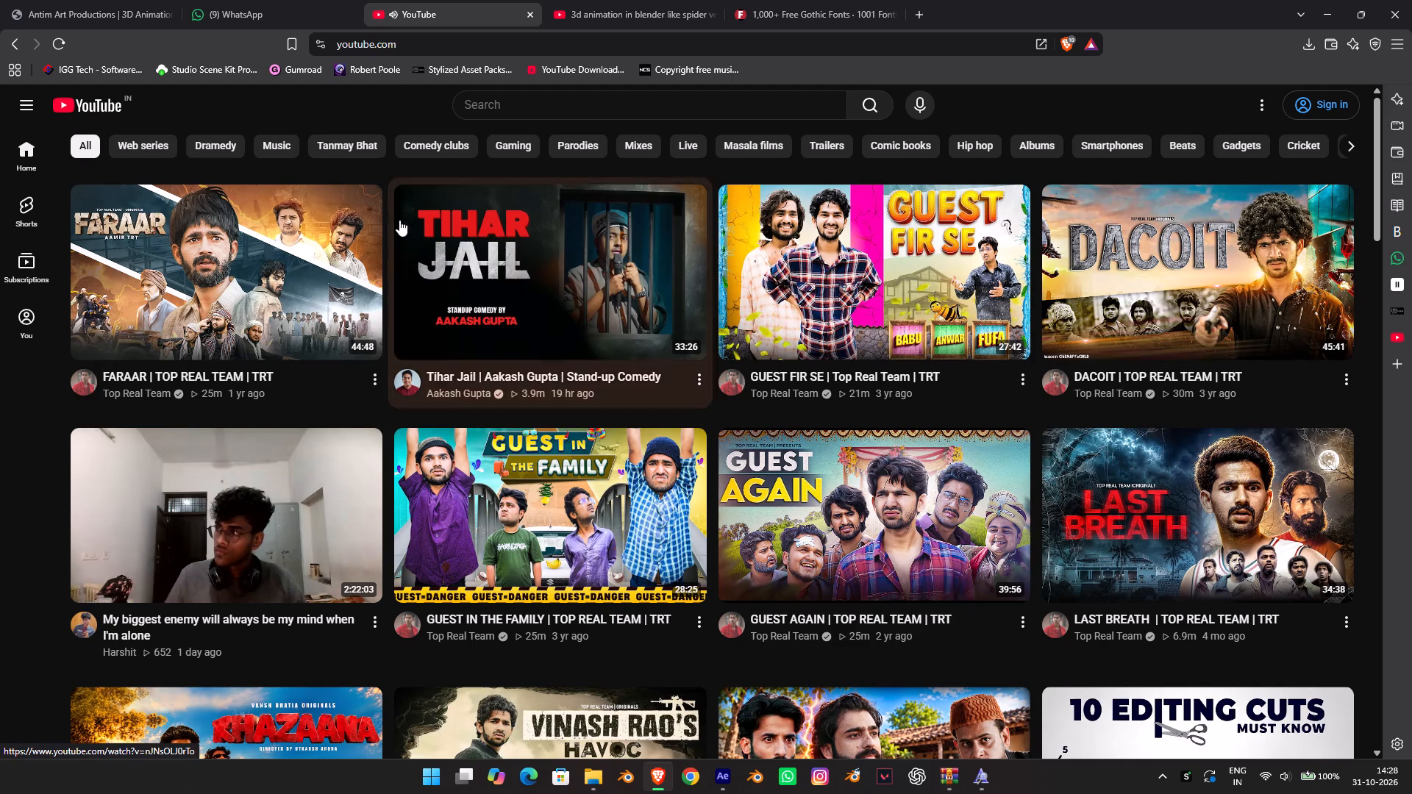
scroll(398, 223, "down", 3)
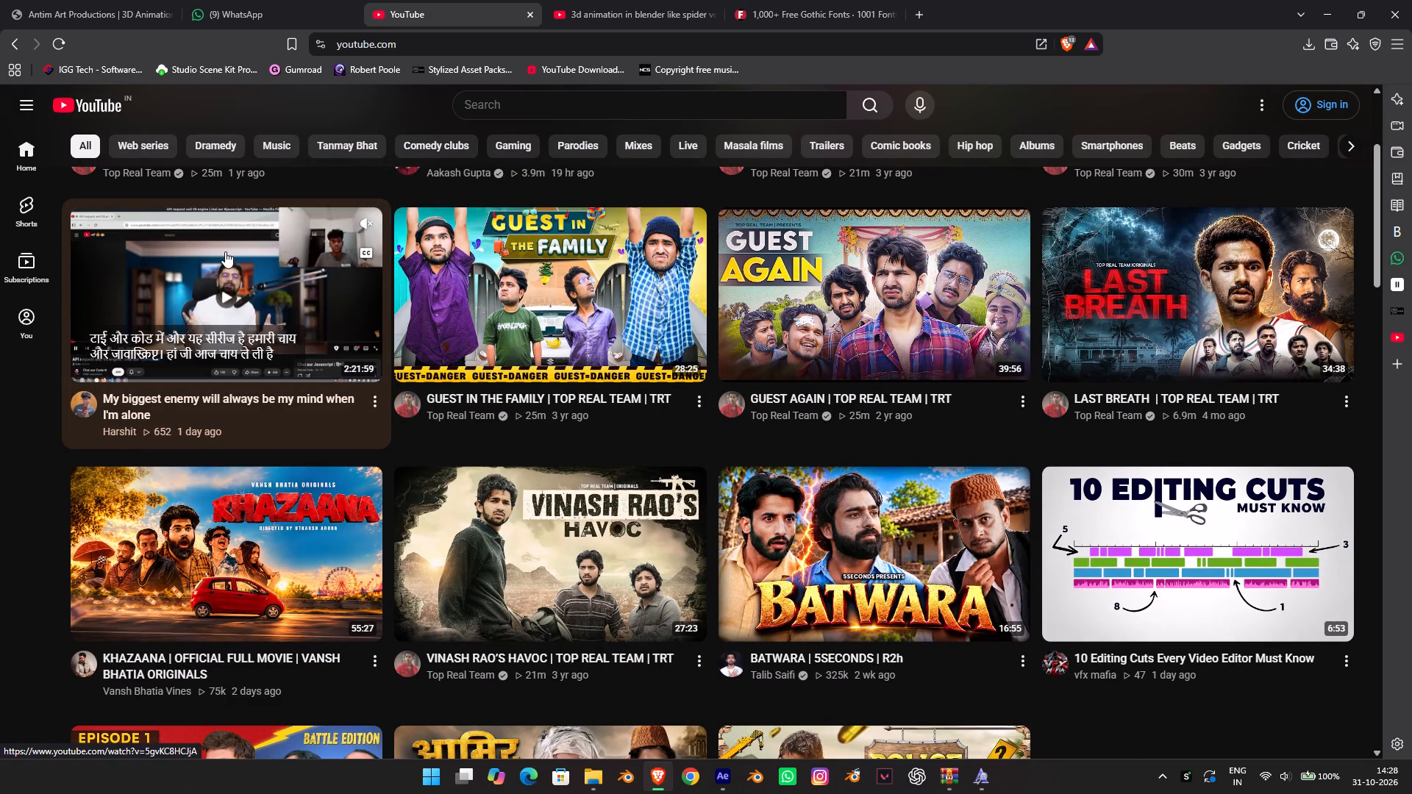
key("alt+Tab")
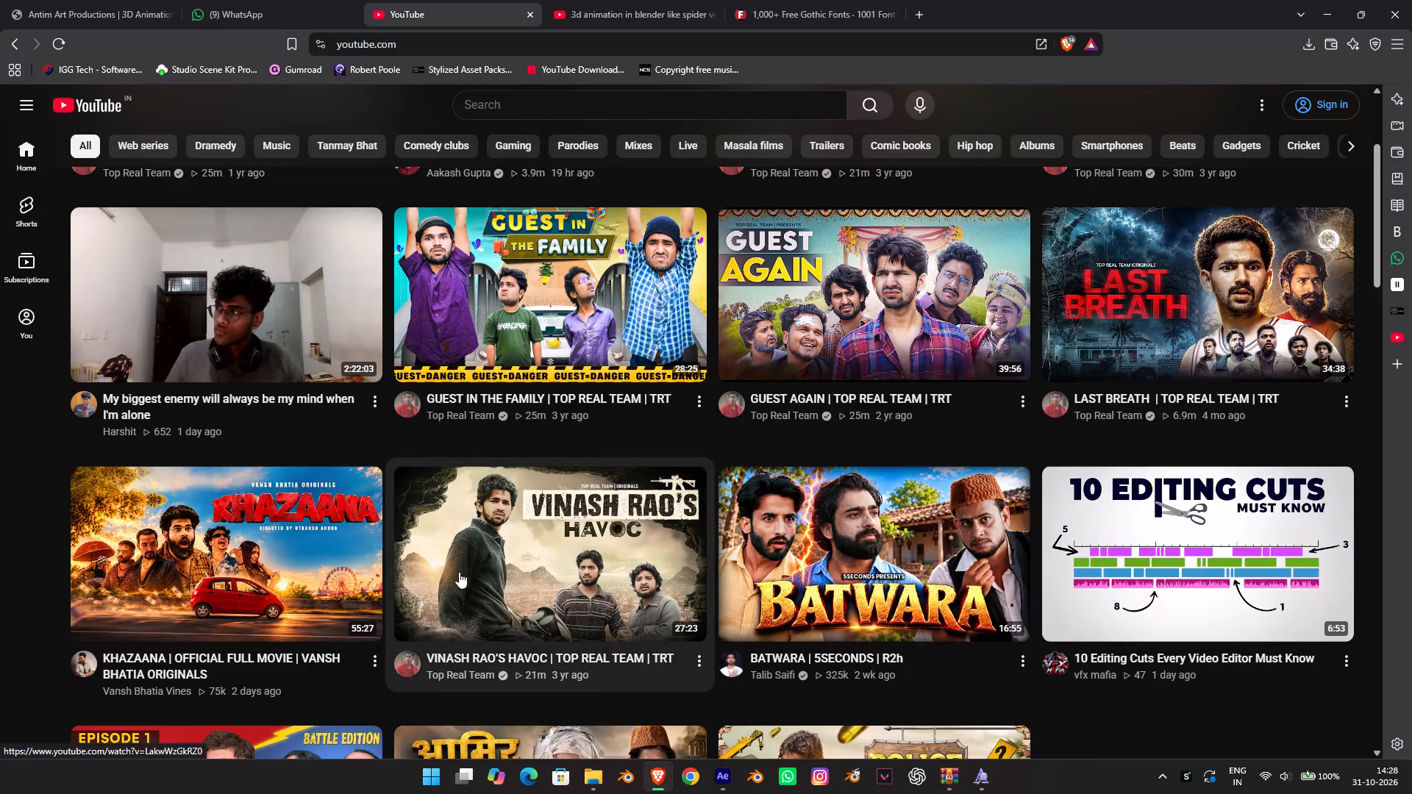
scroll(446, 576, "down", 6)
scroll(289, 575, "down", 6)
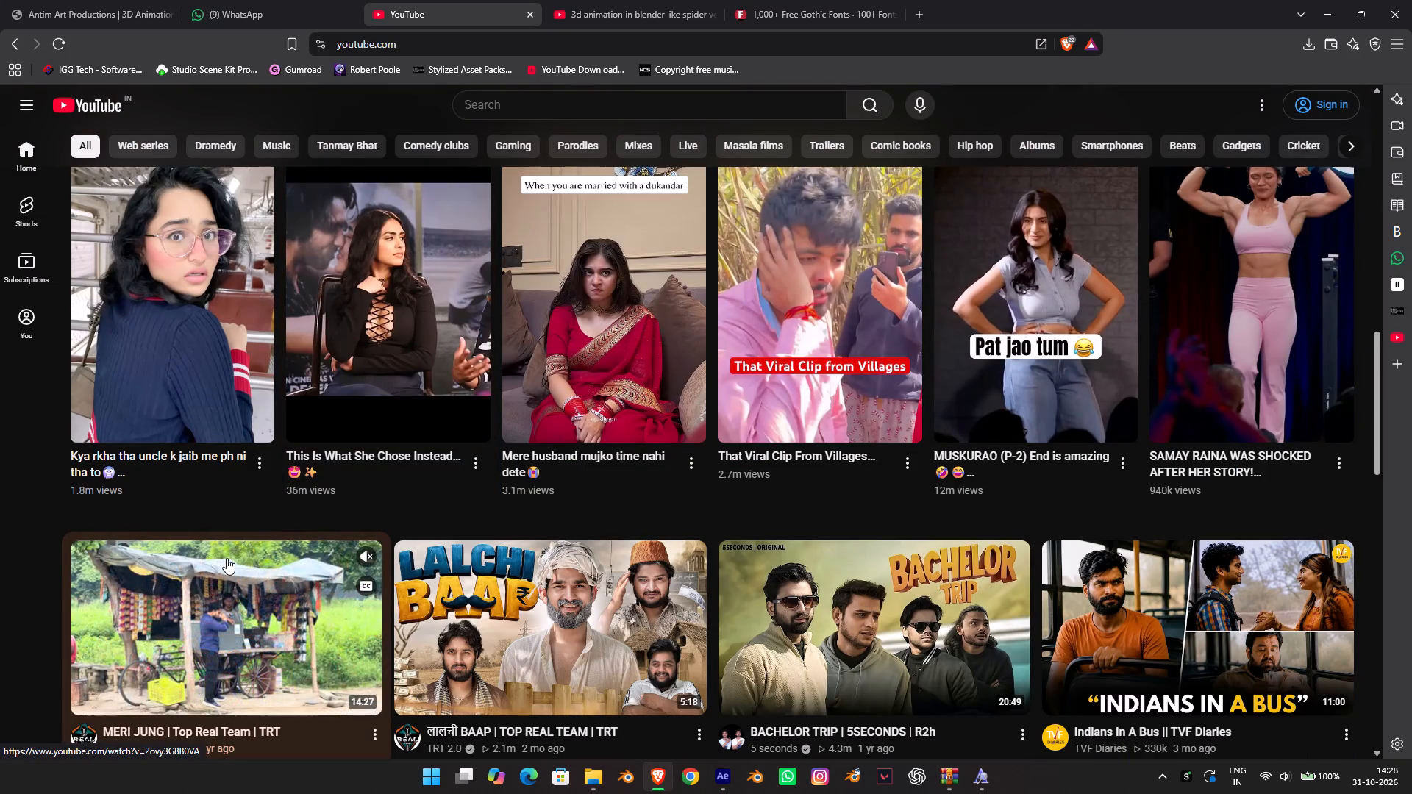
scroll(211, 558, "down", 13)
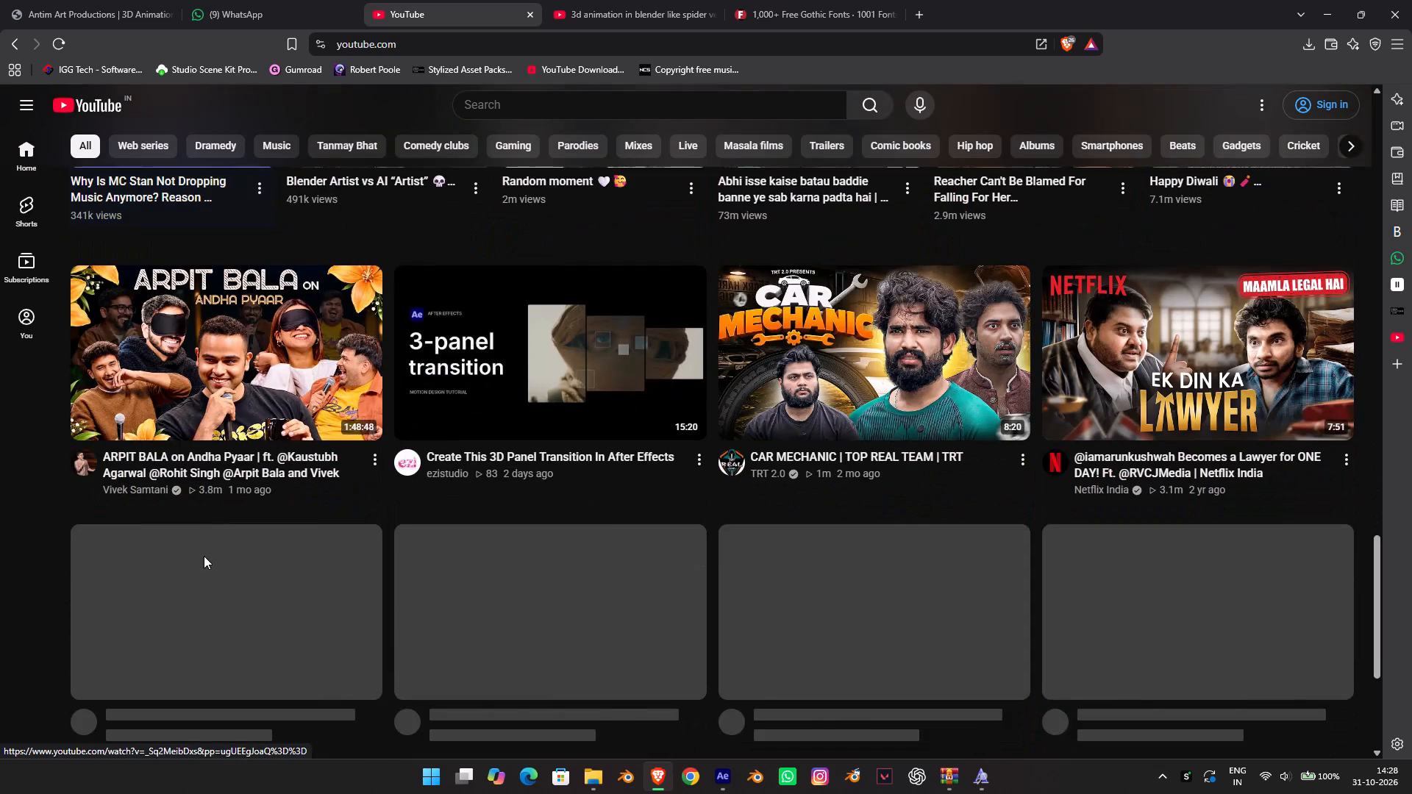
Switch back to After Effects, filter the project items by "pre", open the plucked Pre-comp 2 and preview it up to 0:00:16:13.
key("alt+Tab")
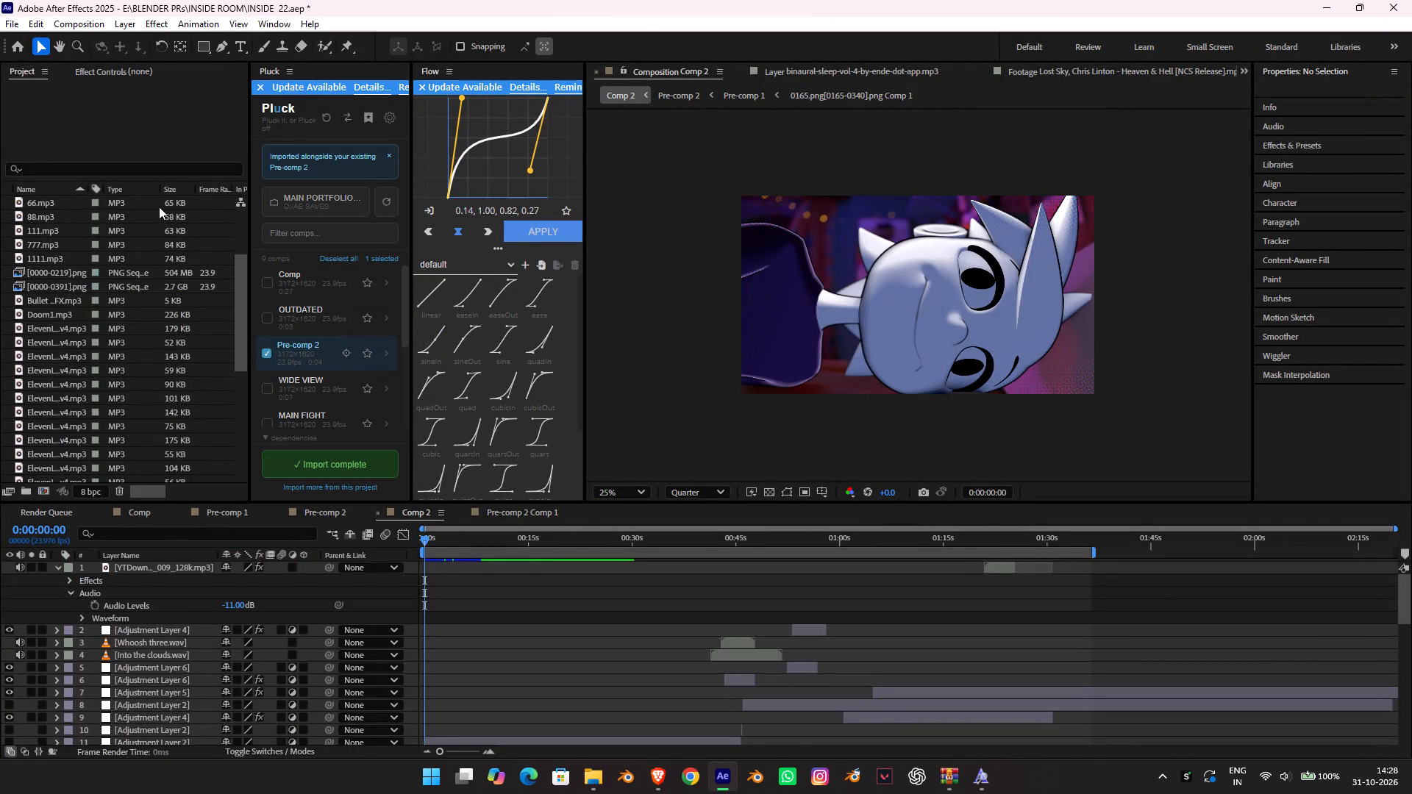
scroll(161, 248, "down", 6)
scroll(146, 315, "down", 7)
left_click(118, 174)
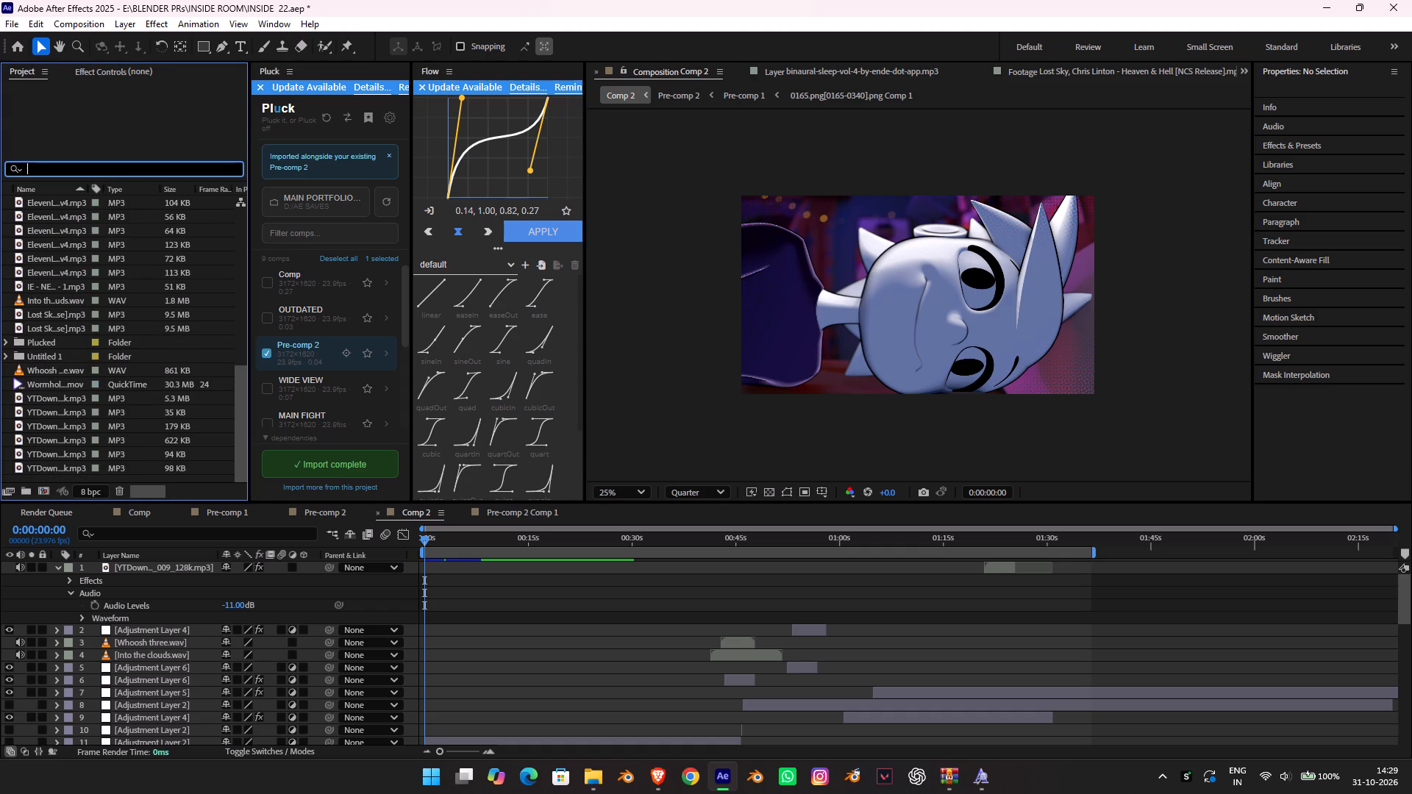
double_click(110, 256)
double_click(99, 246)
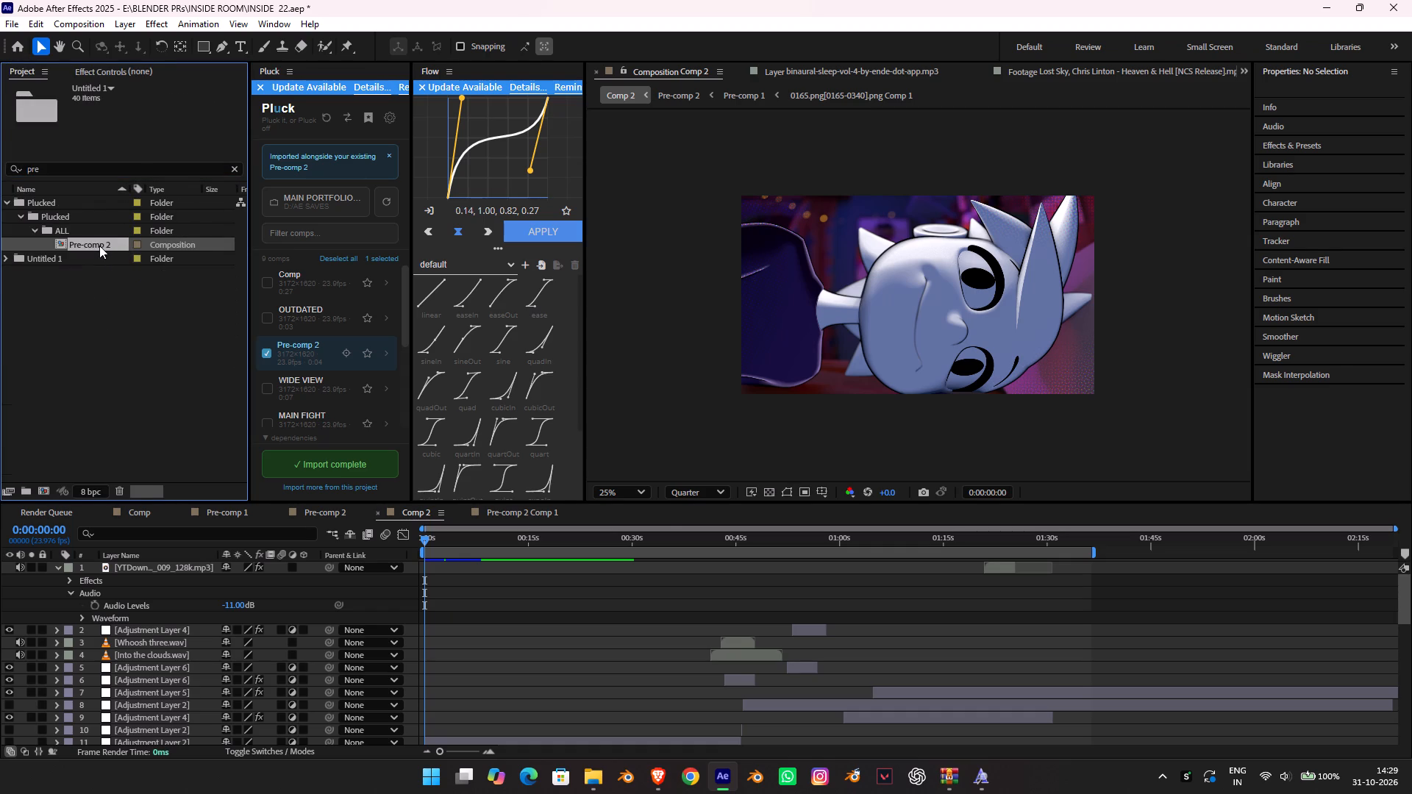
left_click_drag(456, 543, 454, 543)
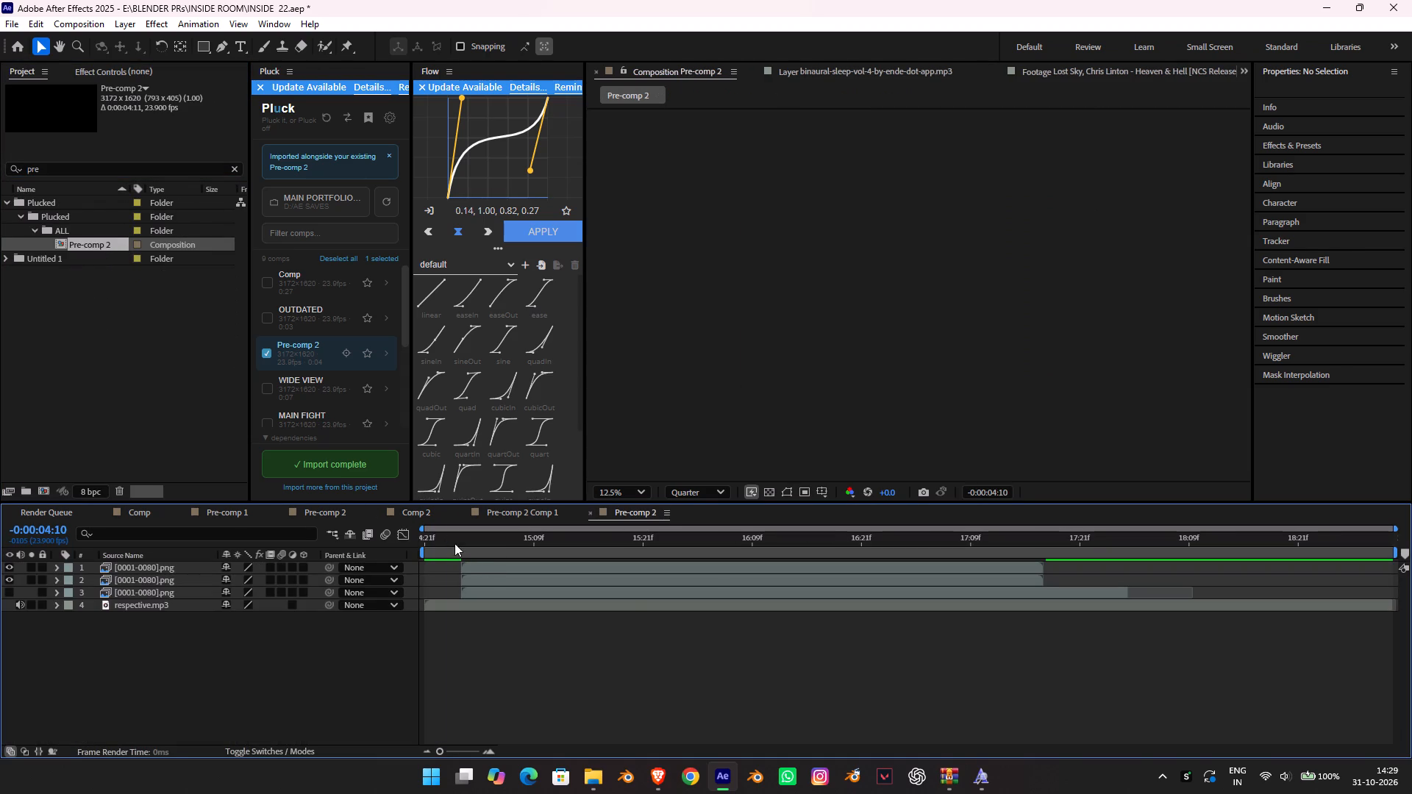
left_click_drag(454, 543, 788, 522)
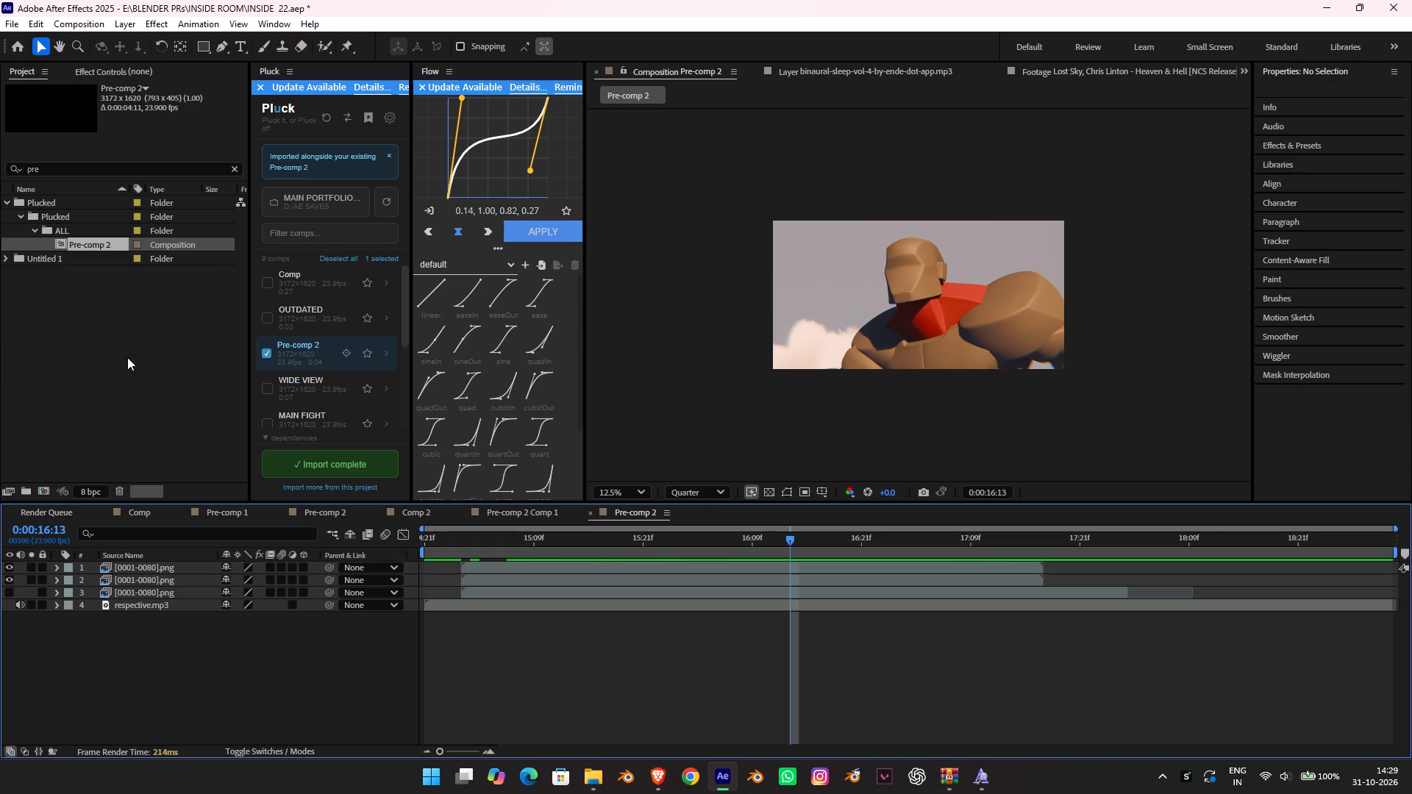
Open the recent project MAIN PORTFOLIO without saving the INSIDE 22 changes.
left_click(17, 49)
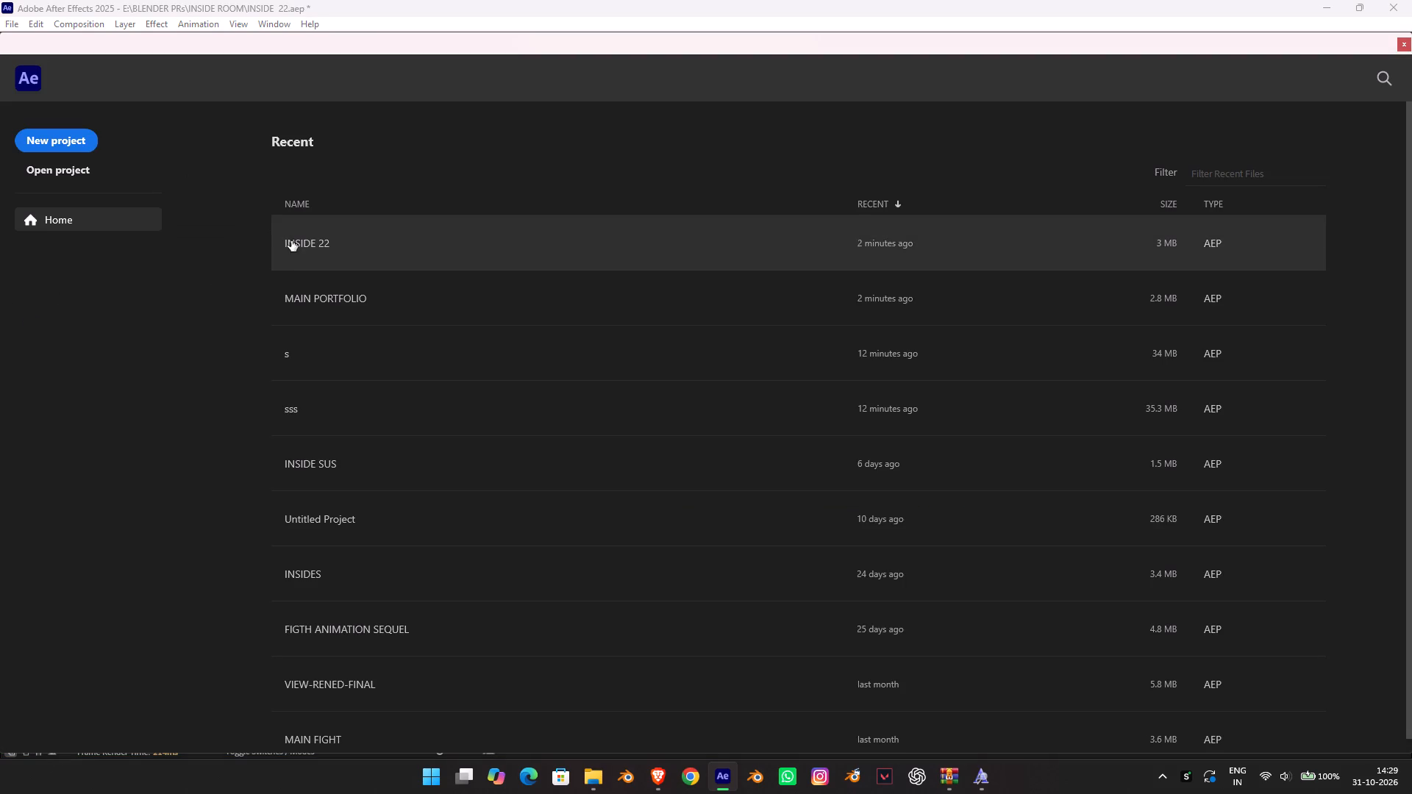
left_click(354, 293)
left_click(754, 434)
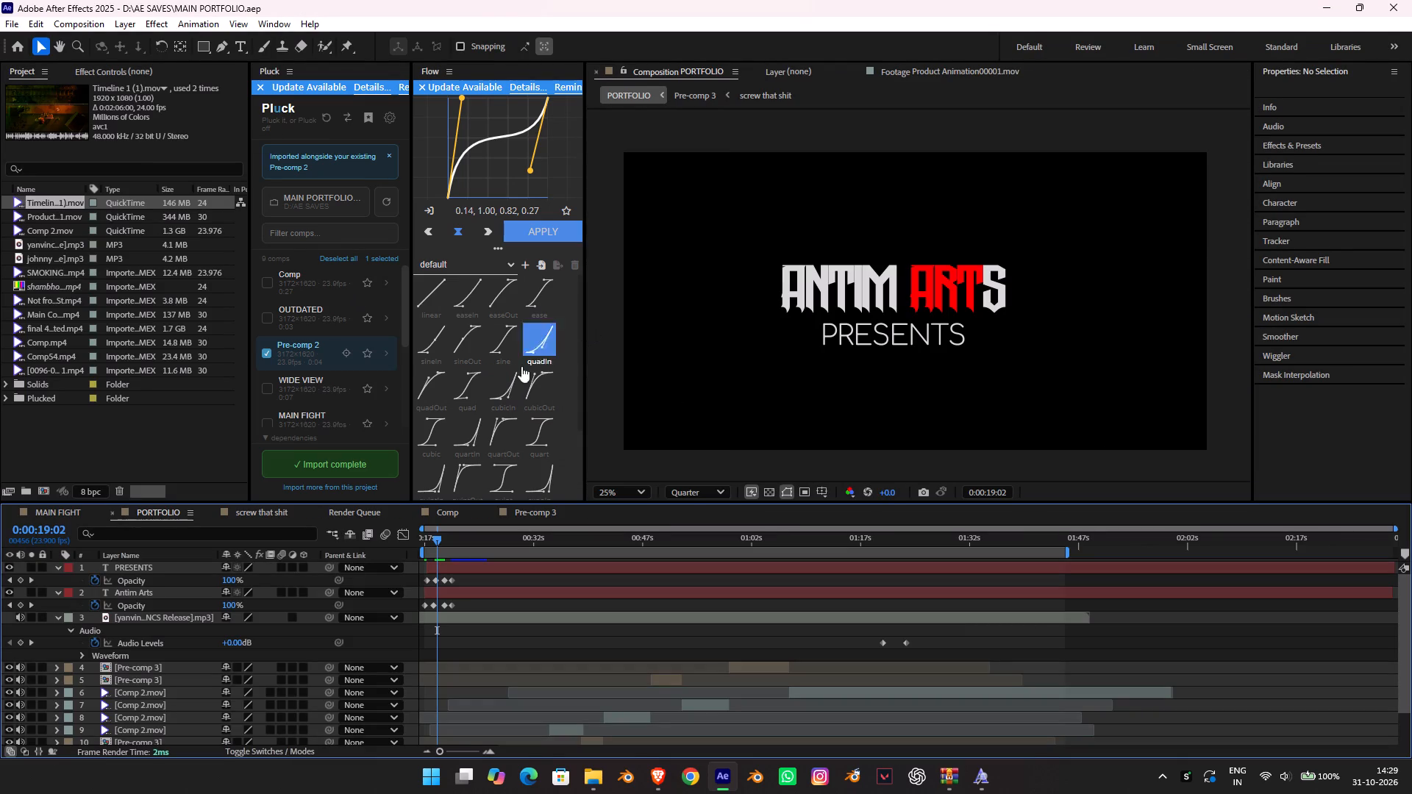
Pre-compose the PRESENTS and Antim Arts layers of PORTFOLIO as "text", moving all attributes into it, and save the project.
scroll(158, 581, "up", 2)
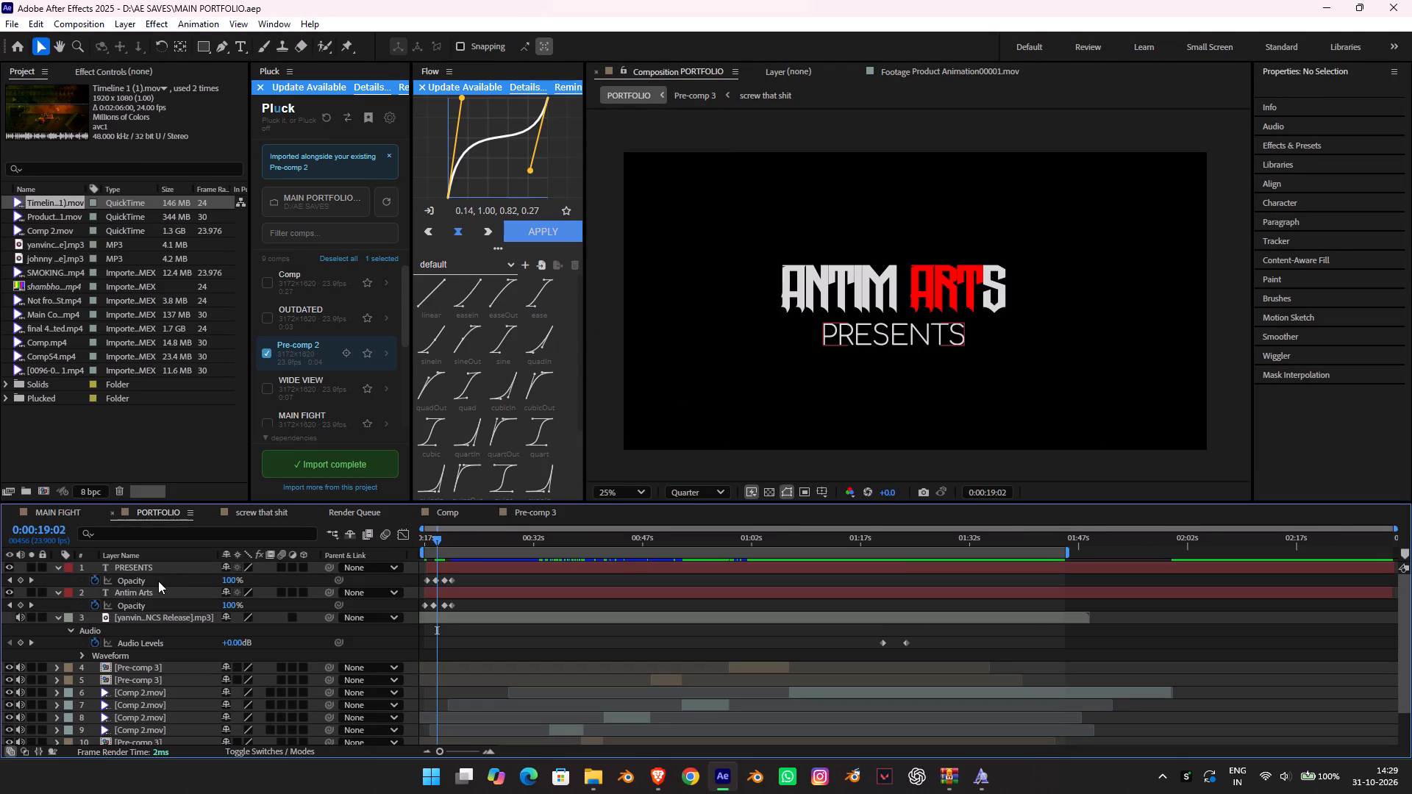
scroll(158, 581, "up", 2)
left_click(534, 512)
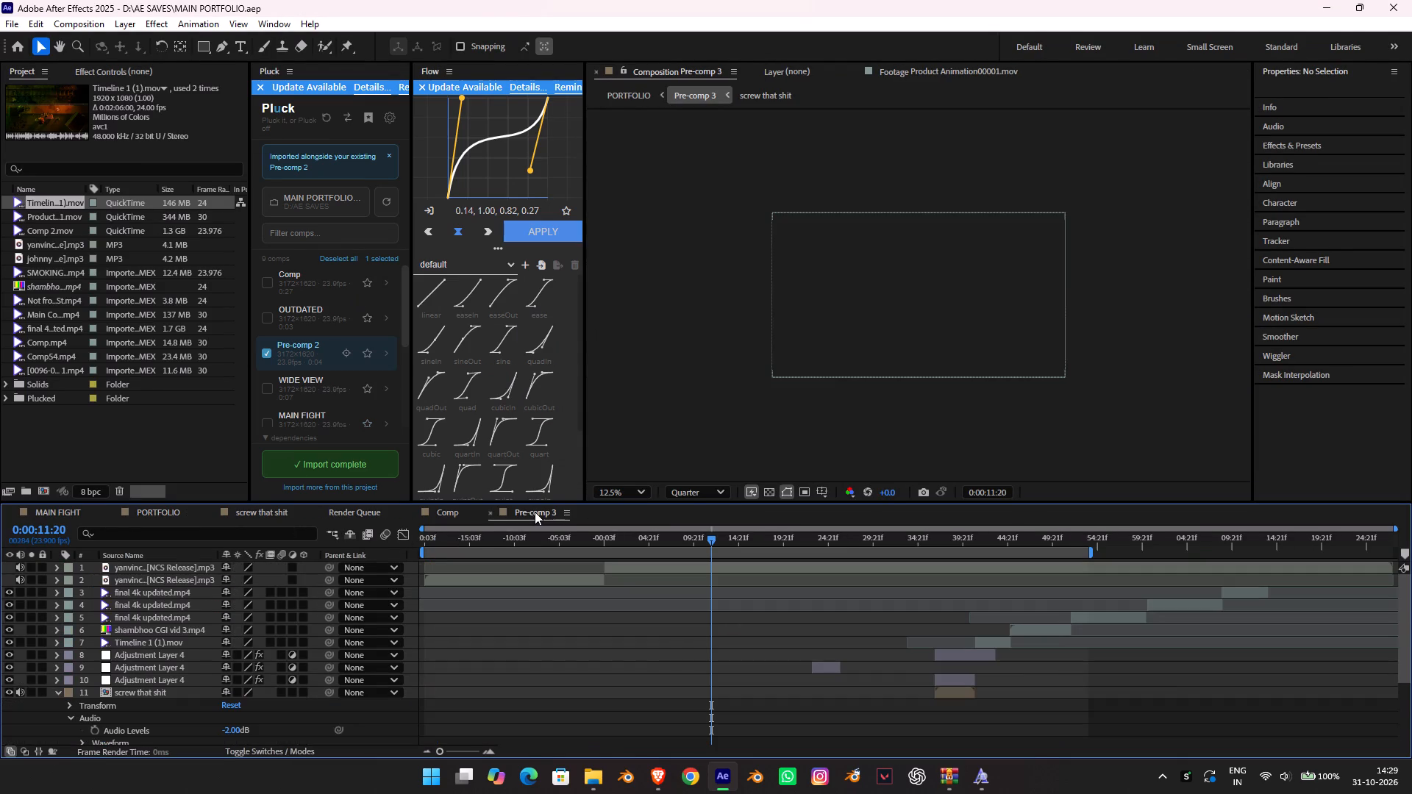
left_click(154, 513)
left_click(149, 566)
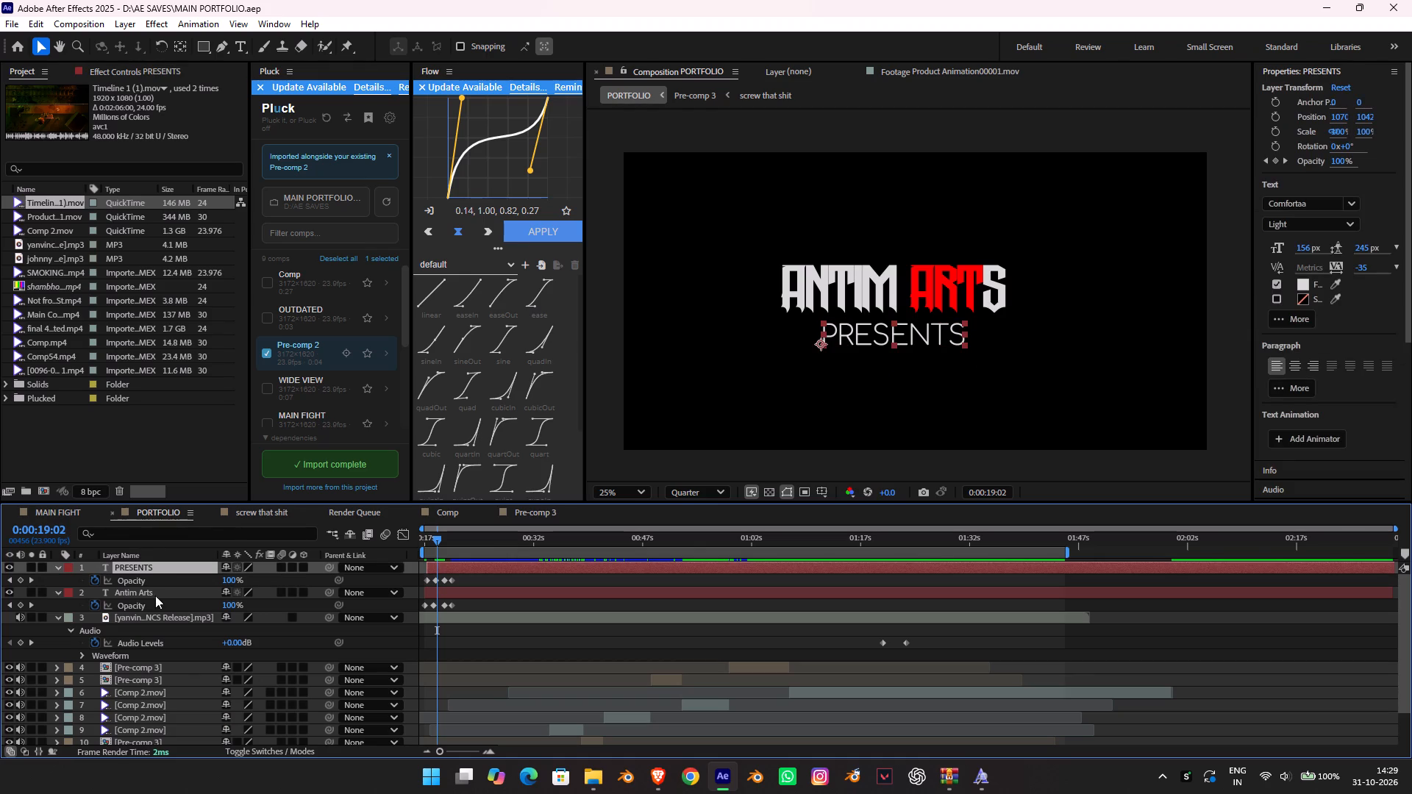
left_click(140, 592, "shift")
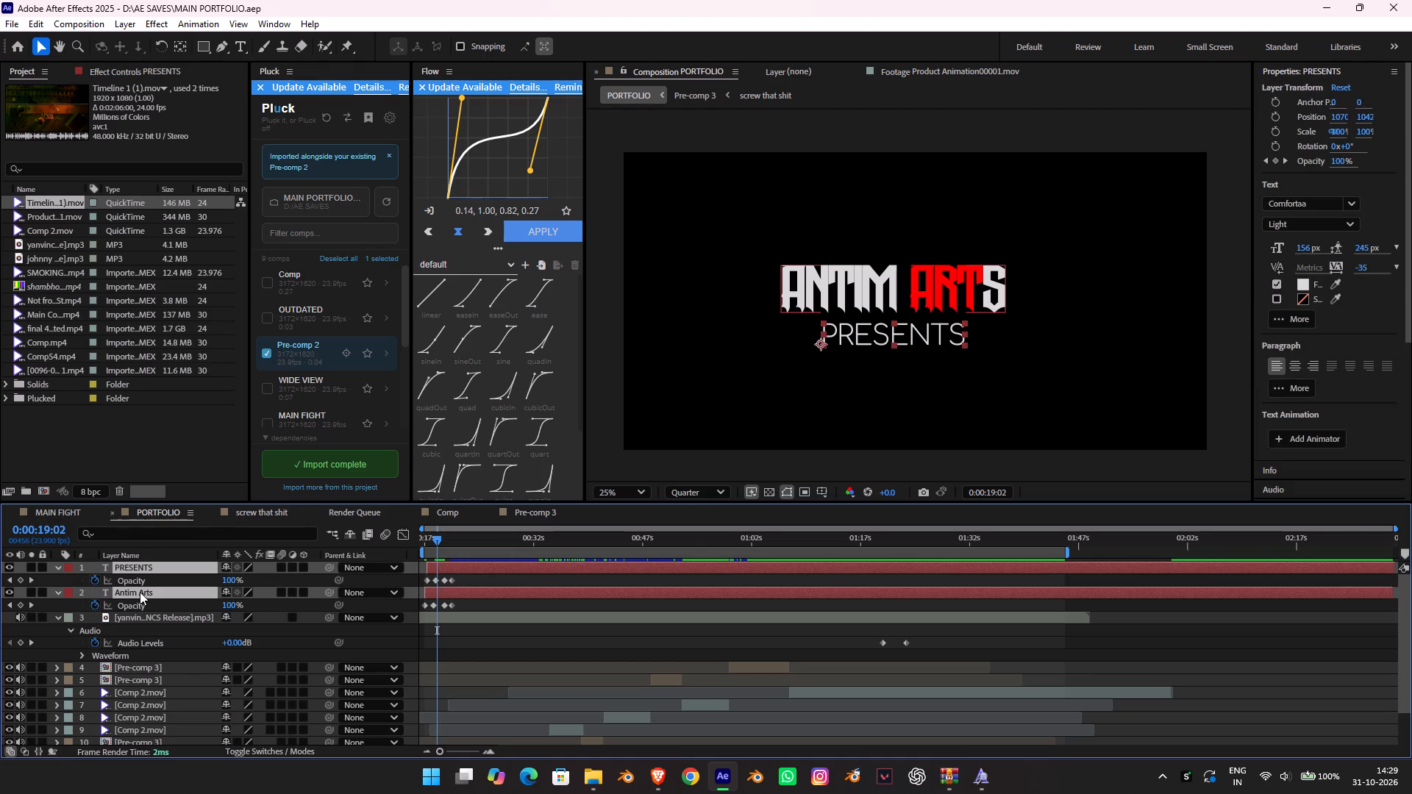
key("ctrl+shift+c")
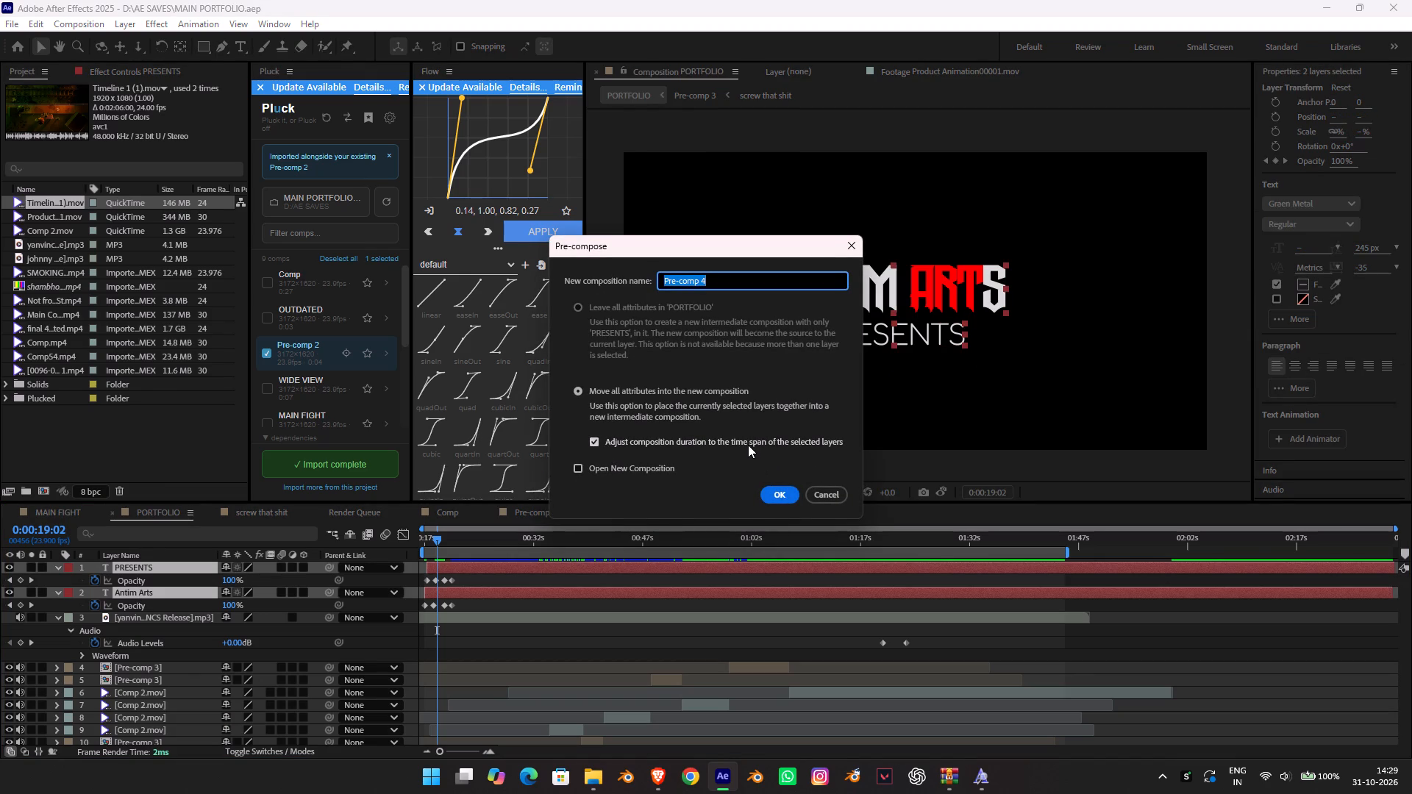
type("text")
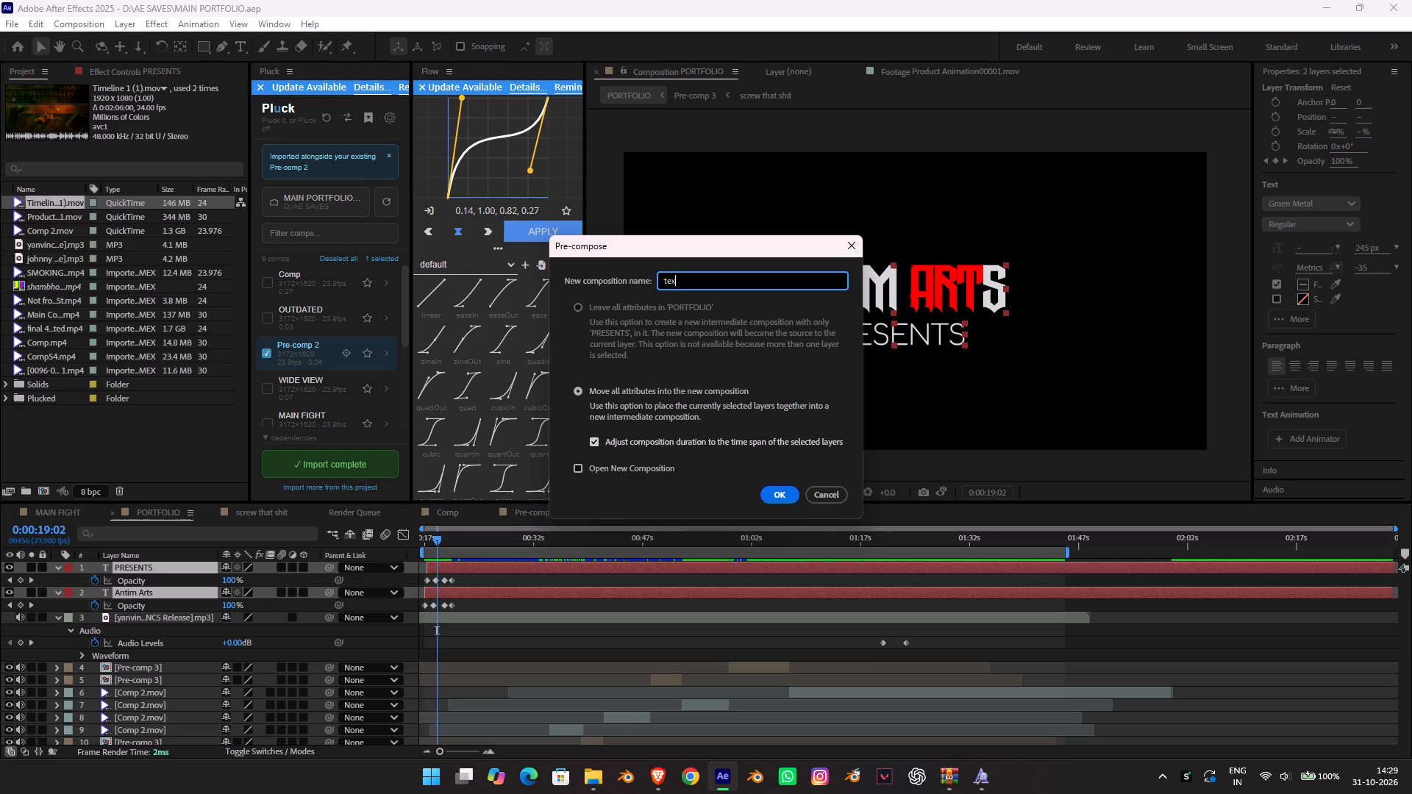
key("Return")
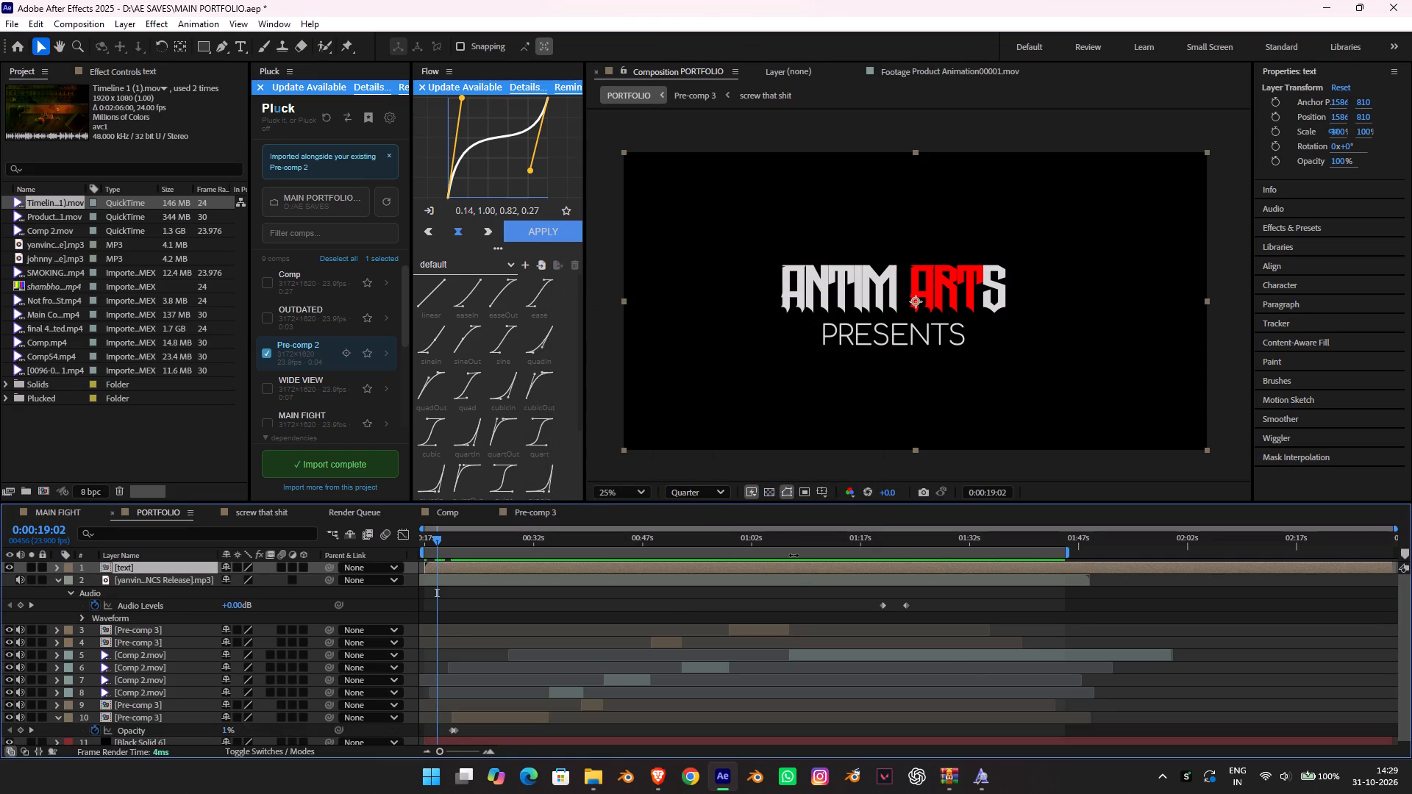
key("ctrl+s")
Play back the intro with the text pre-comp from 0:00:19:02, and scrub back to 0:00:17:08 to check the titles' fade.
key("space")
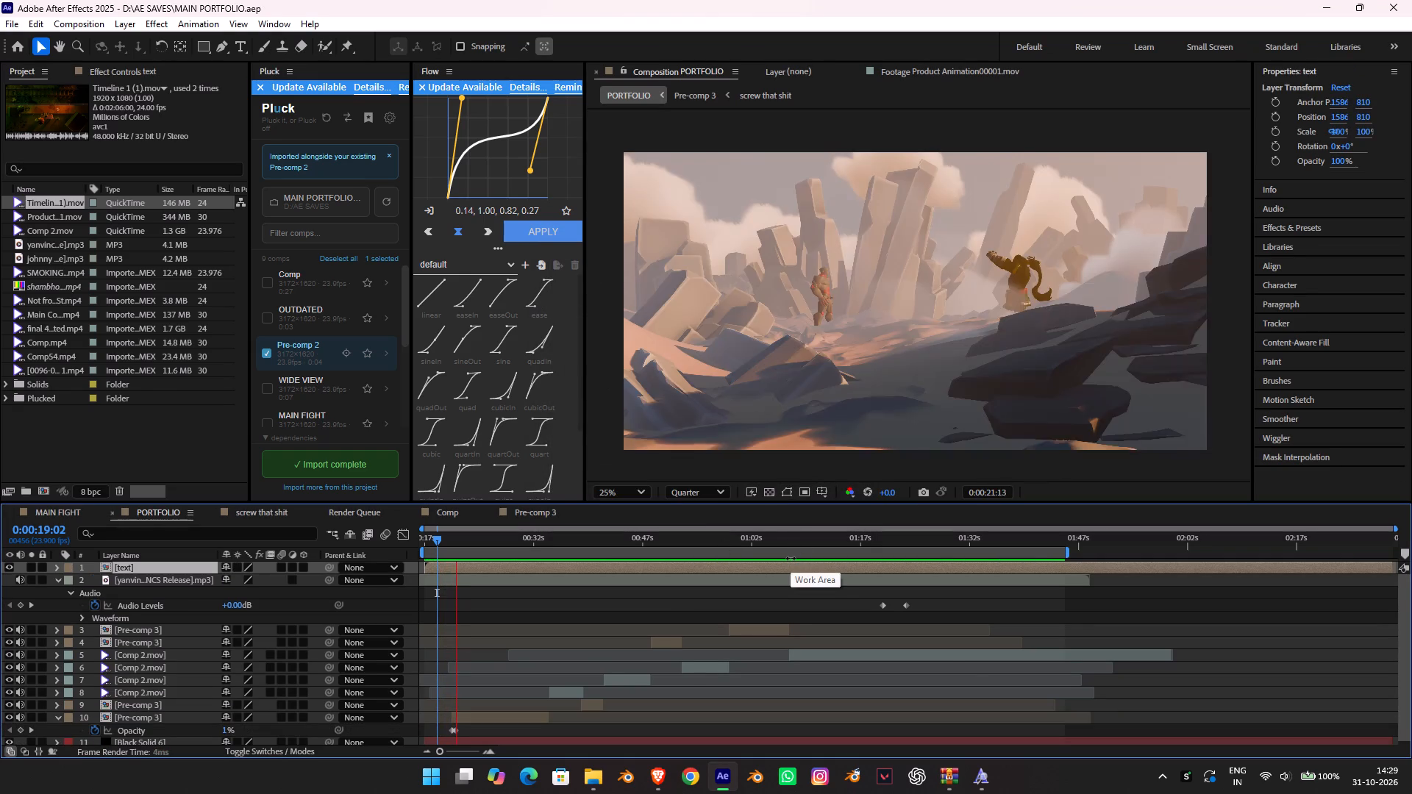
key("space")
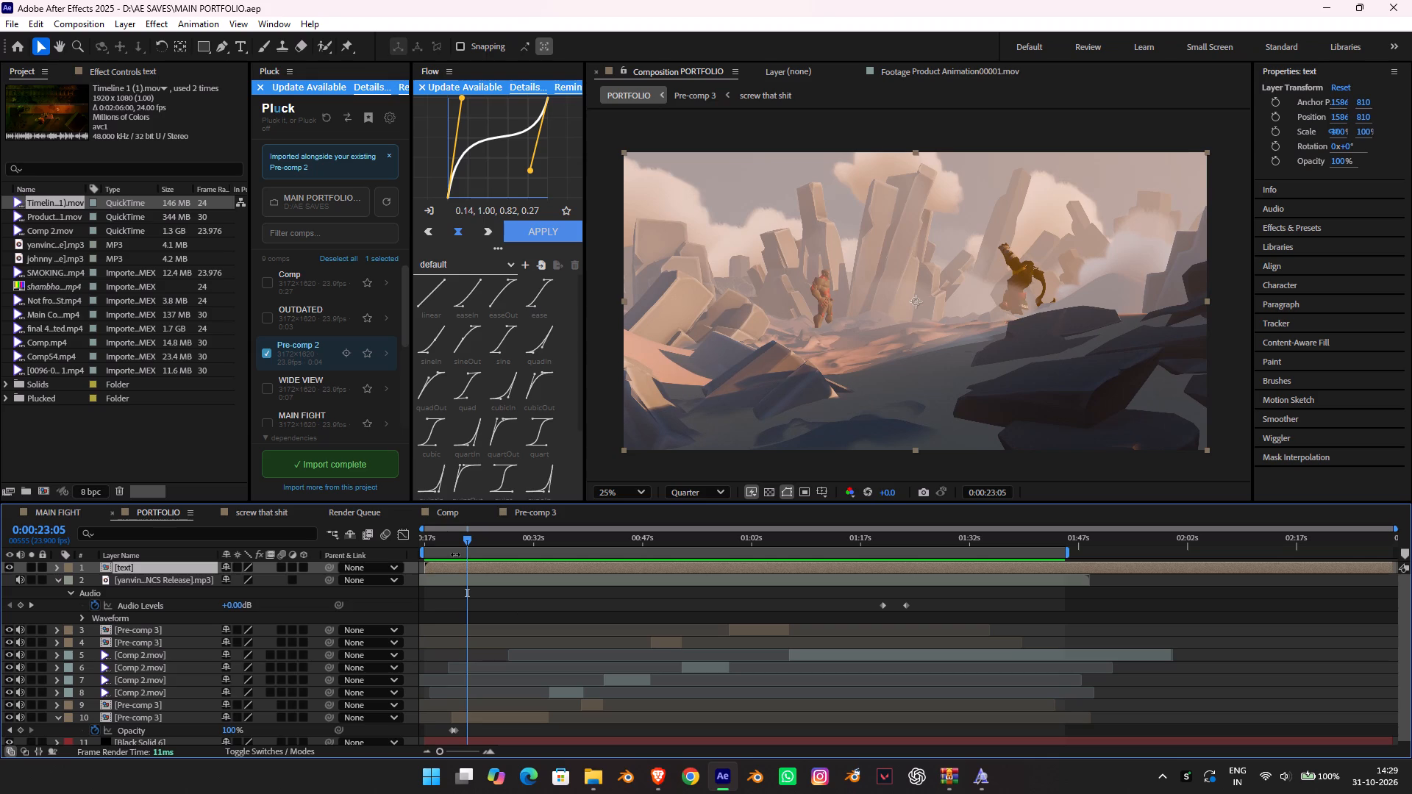
left_click_drag(450, 535, 433, 538)
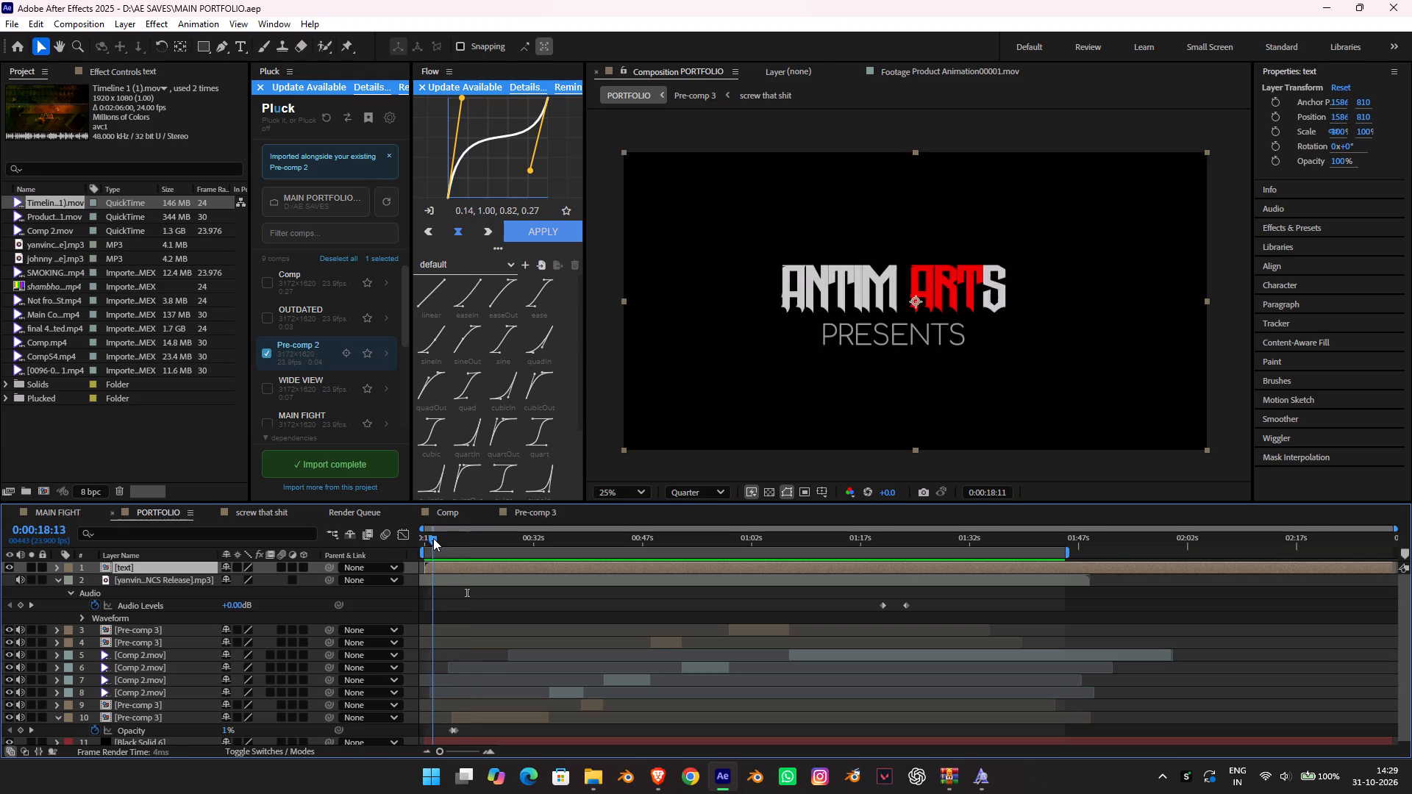
left_click_drag(433, 538, 432, 532)
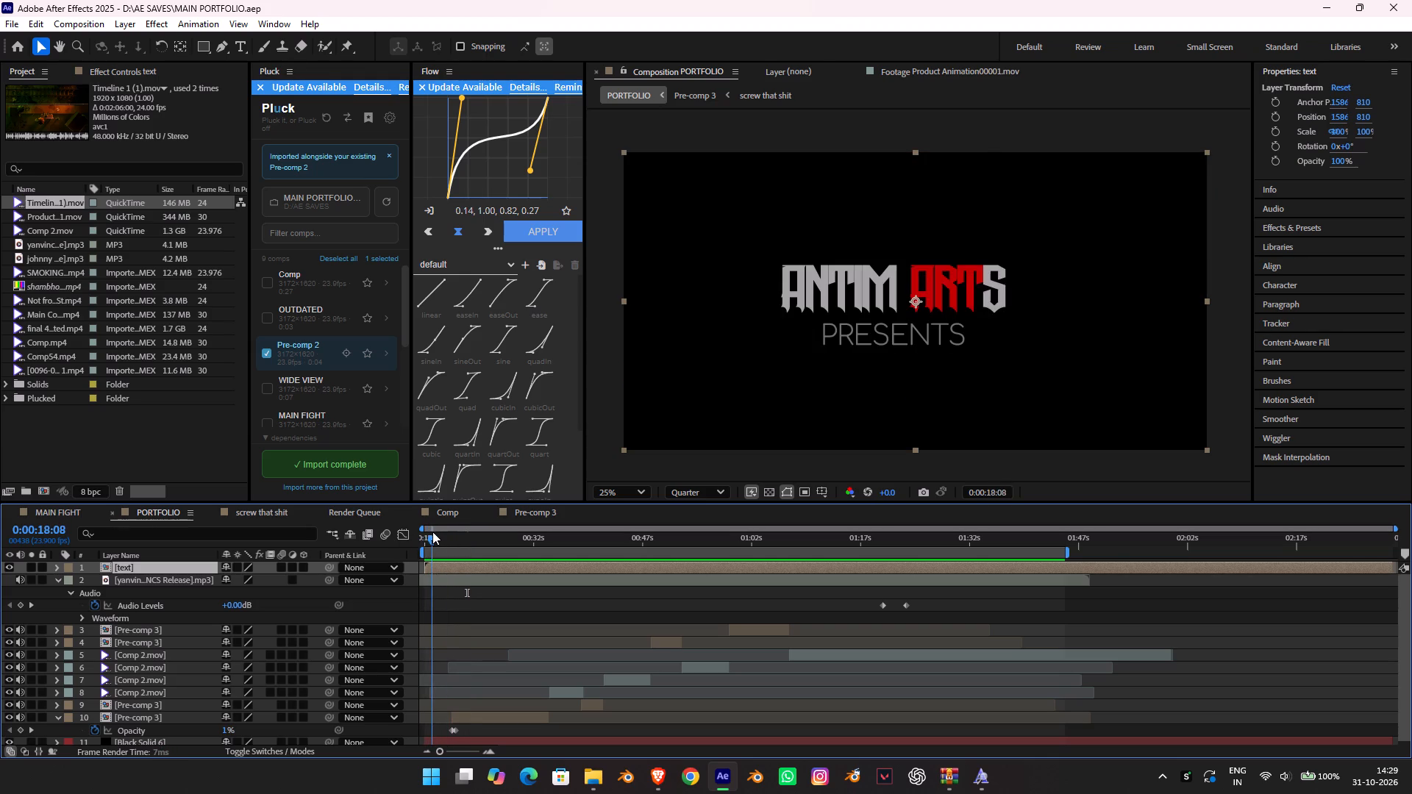
left_click_drag(432, 532, 390, 515)
Open the recent project INSIDE 22.
left_click(14, 45)
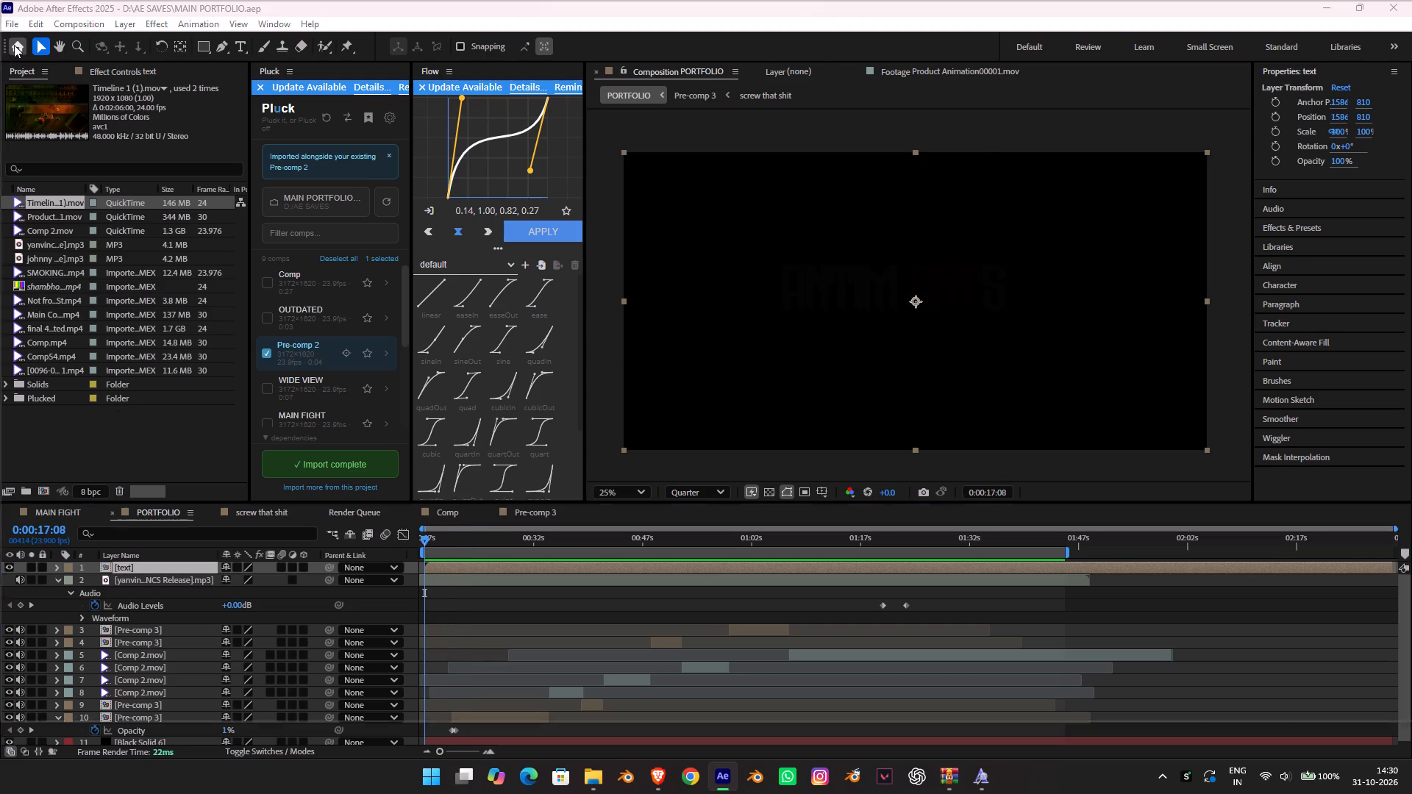
left_click(356, 290)
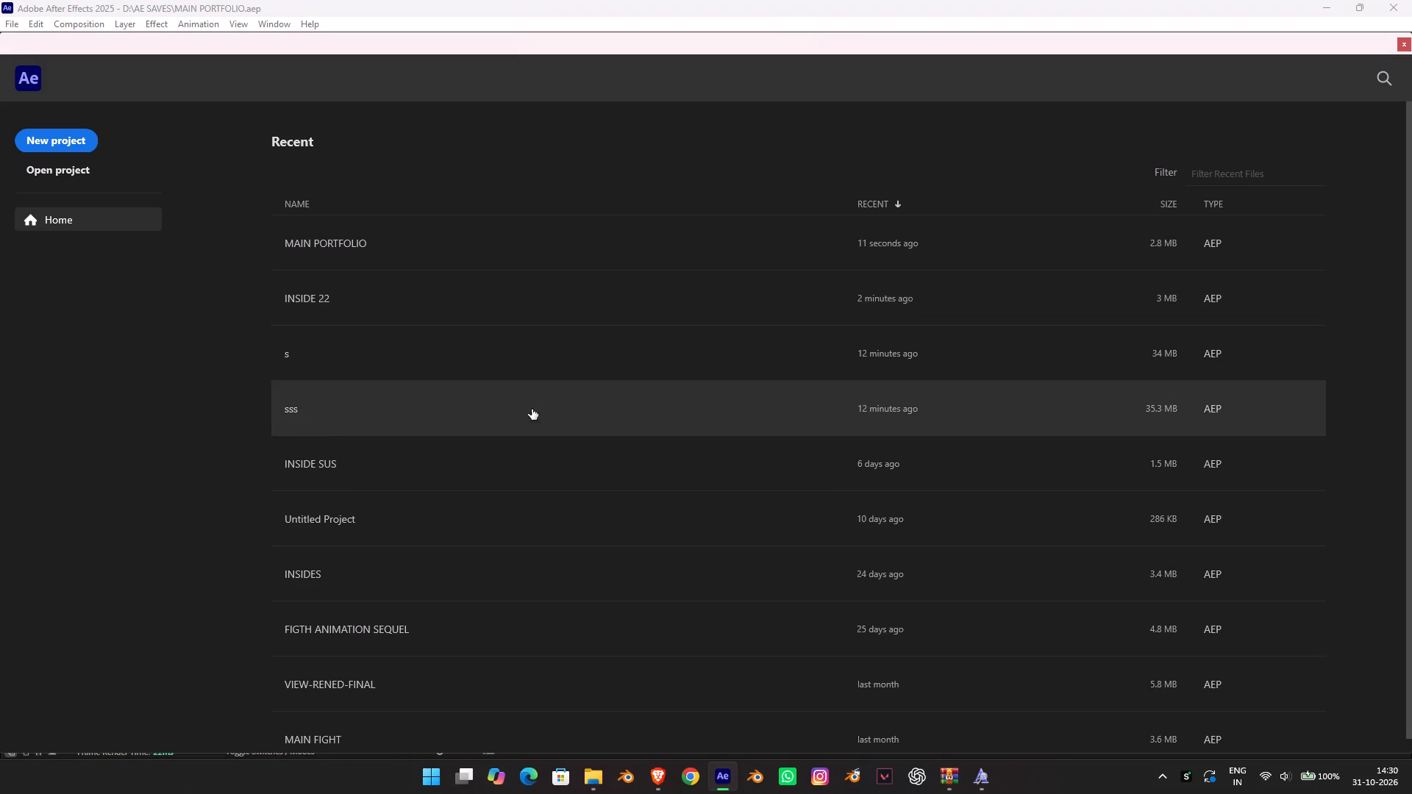
Open the recent project INSIDE 22.
left_click(546, 305)
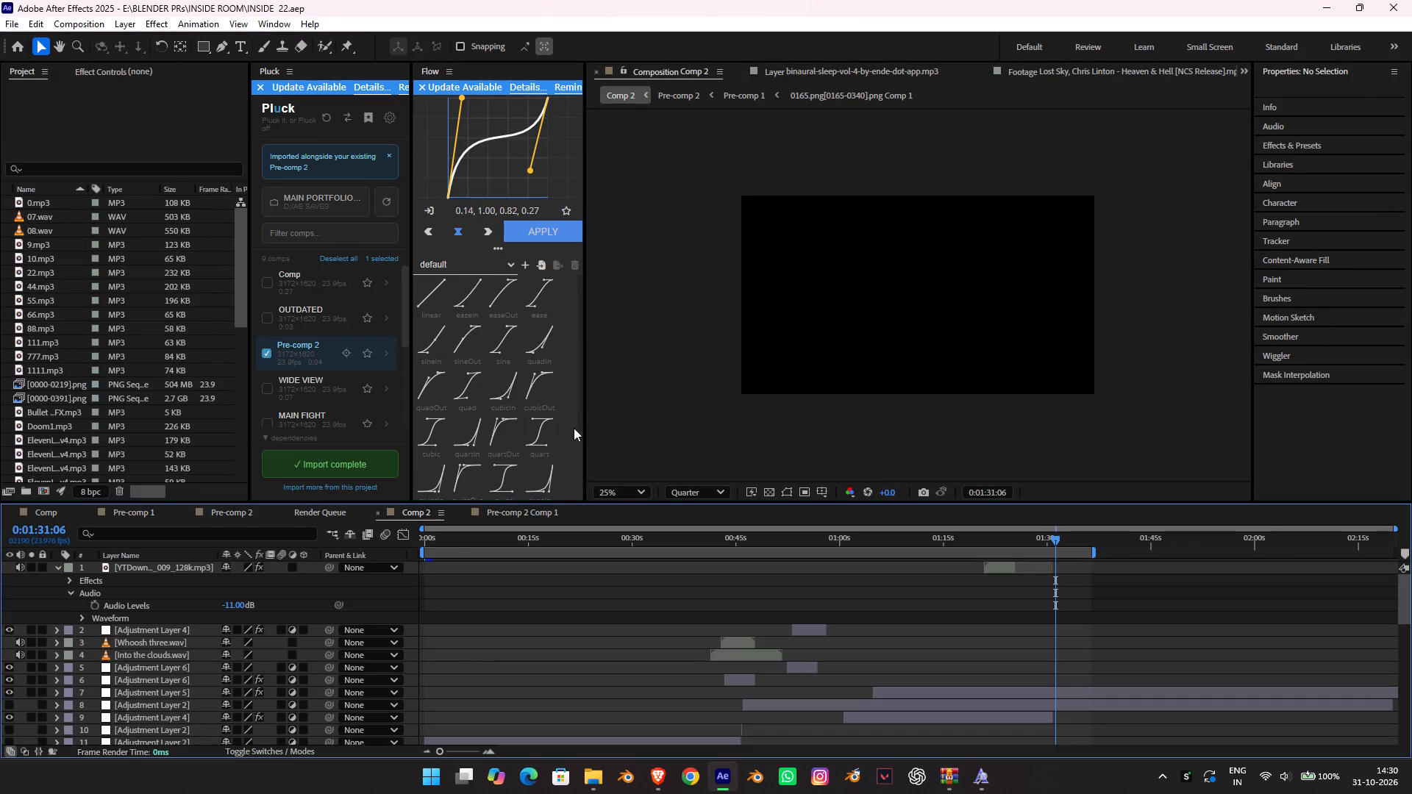
Reload MAIN PORTFOLIO from disk in Pluck and import only its "text" composition into the project.
left_click(268, 350)
scroll(300, 345, "down", 6)
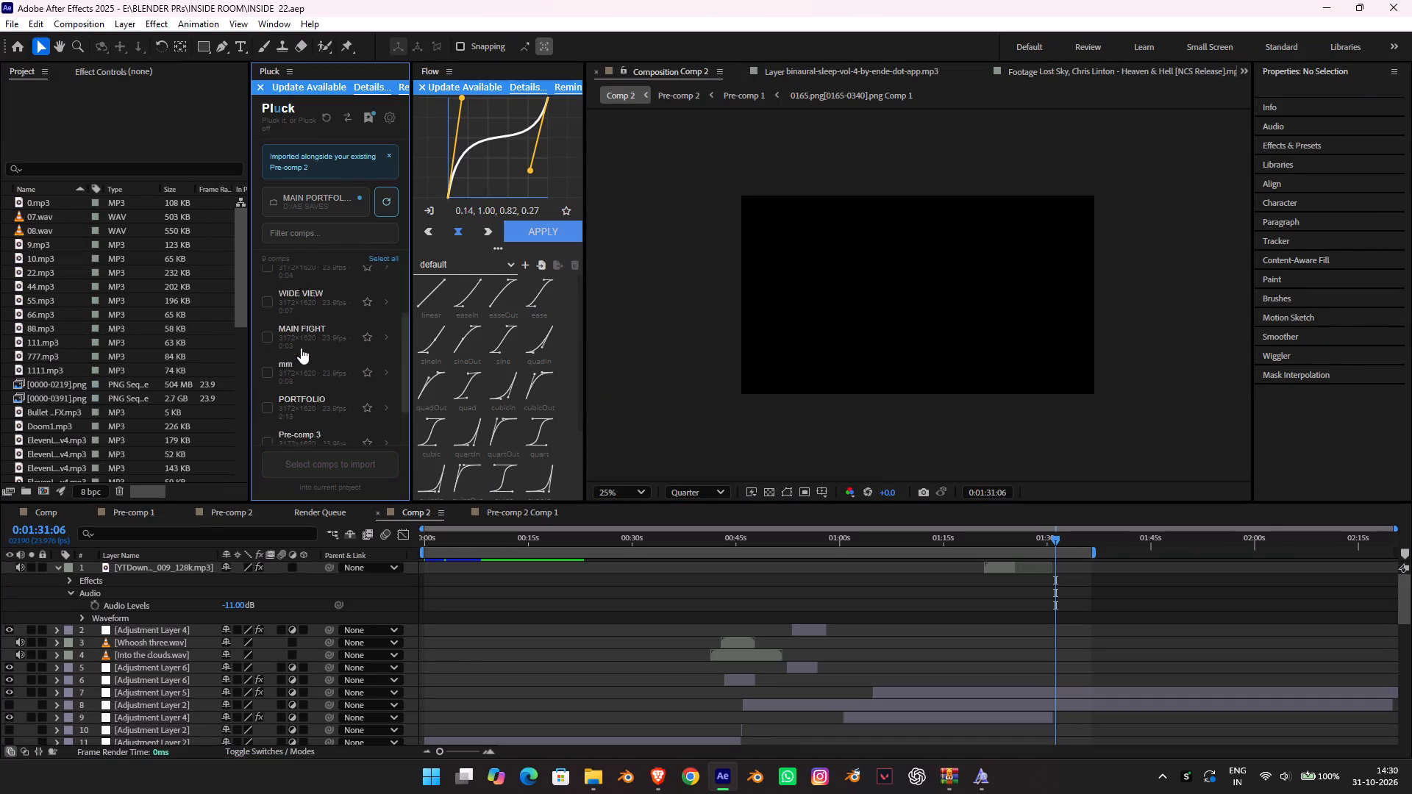
scroll(318, 351, "down", 6)
scroll(321, 355, "up", 6)
left_click(392, 204)
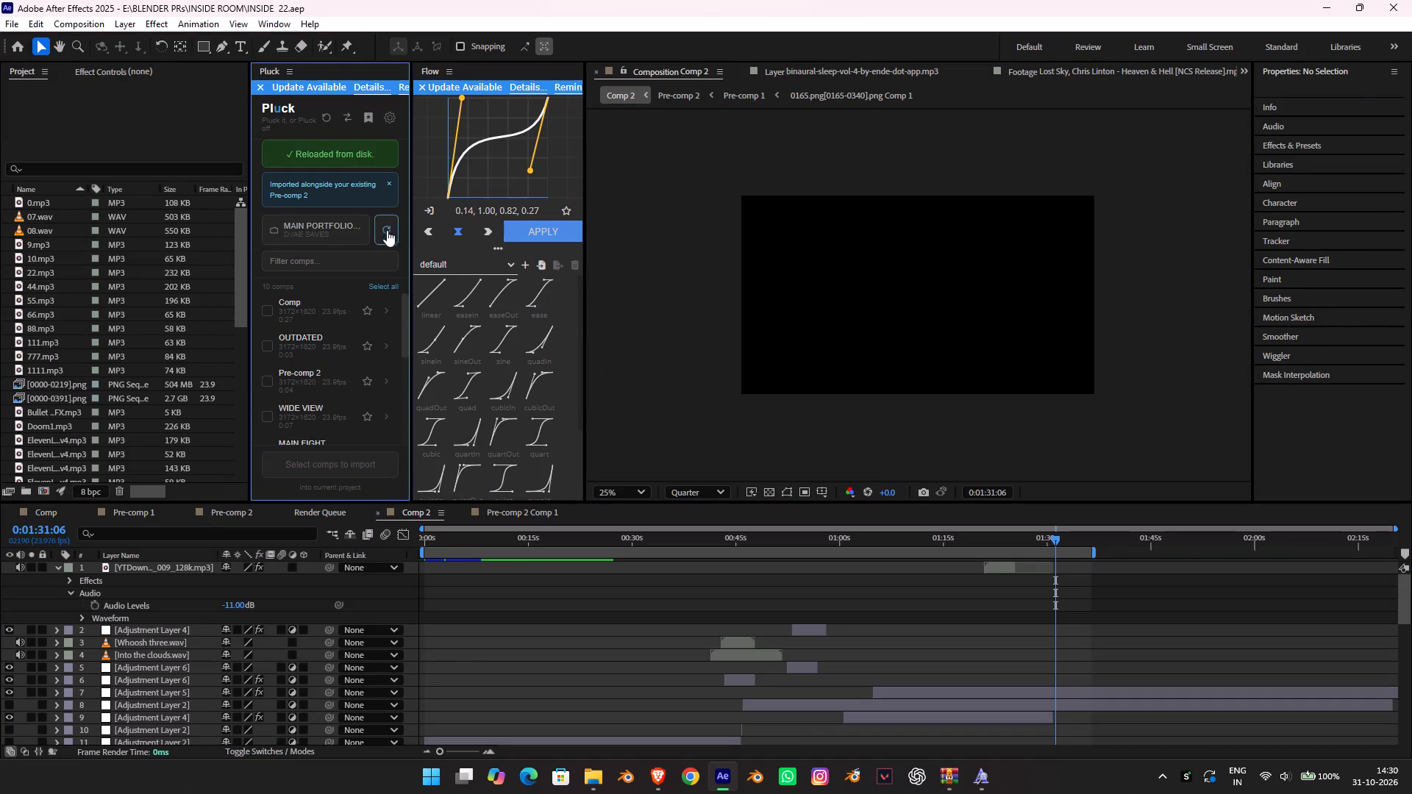
scroll(364, 326, "down", 5)
scroll(364, 326, "up", 11)
scroll(364, 329, "down", 8)
left_click(275, 427)
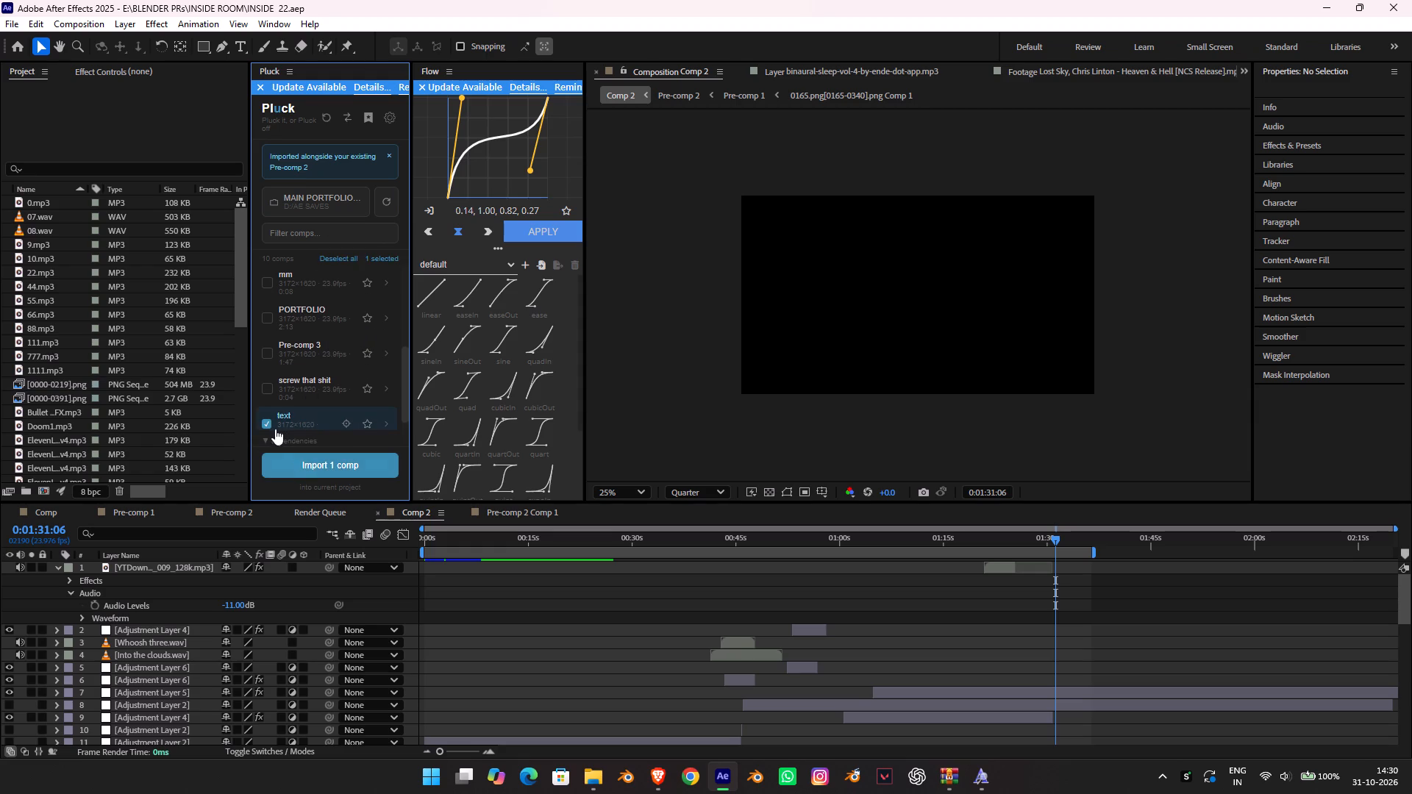
left_click(310, 470)
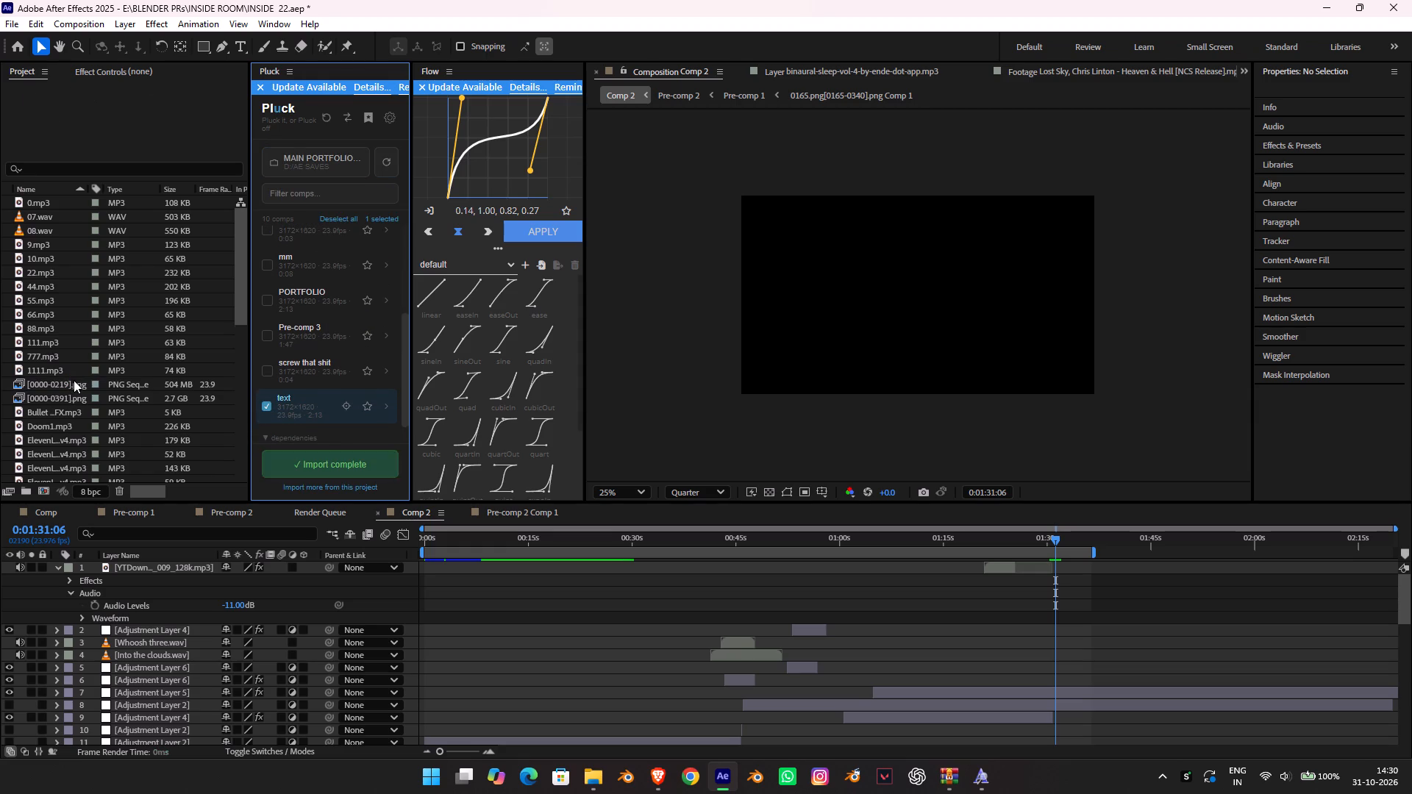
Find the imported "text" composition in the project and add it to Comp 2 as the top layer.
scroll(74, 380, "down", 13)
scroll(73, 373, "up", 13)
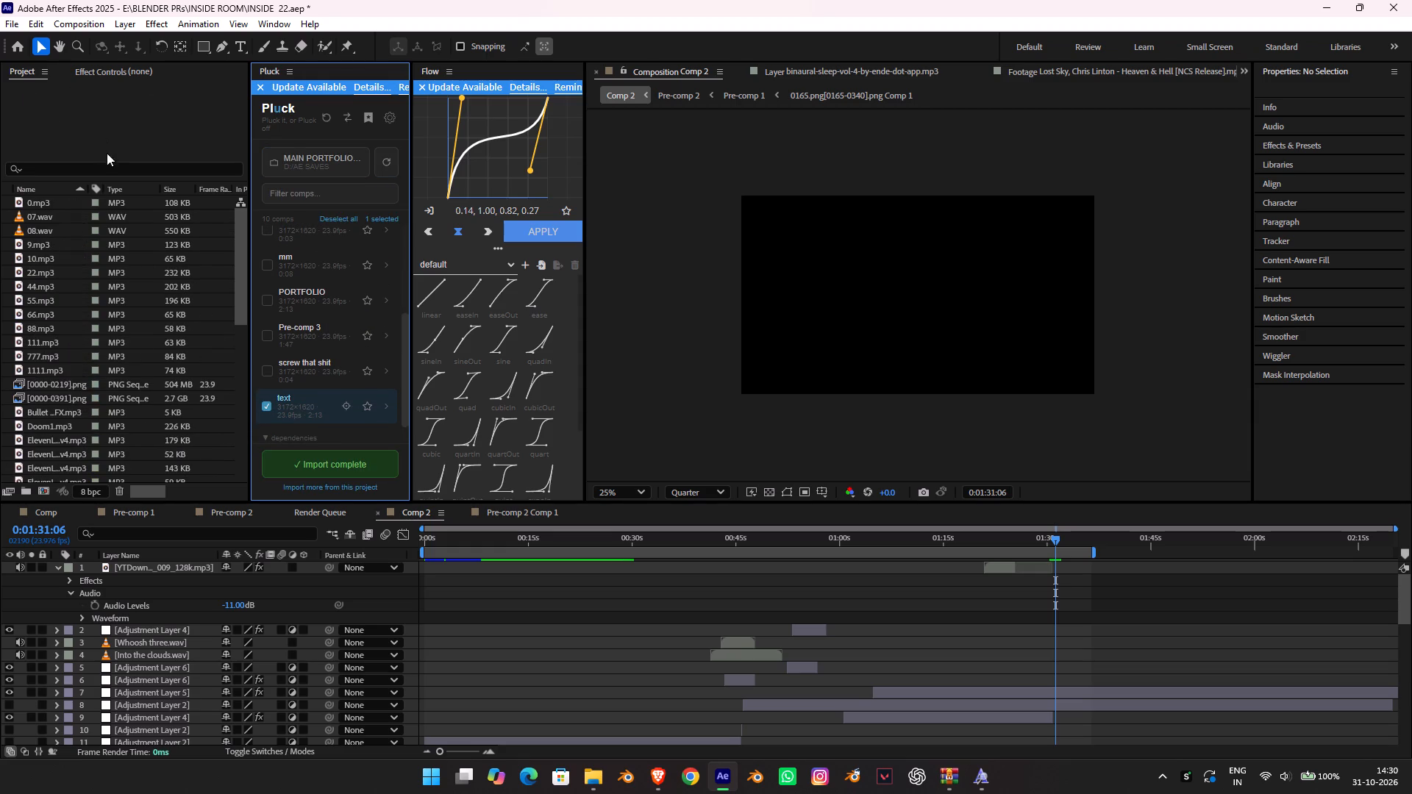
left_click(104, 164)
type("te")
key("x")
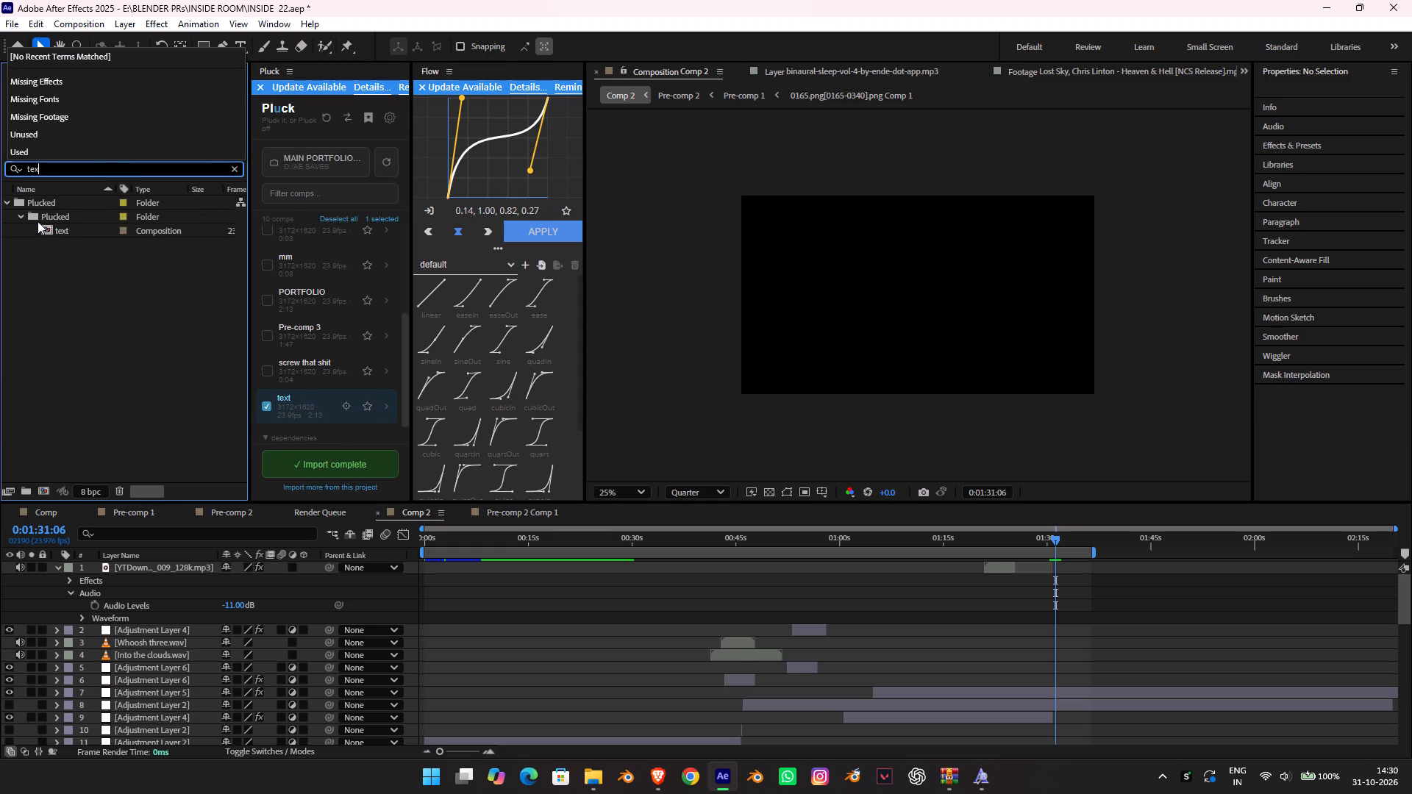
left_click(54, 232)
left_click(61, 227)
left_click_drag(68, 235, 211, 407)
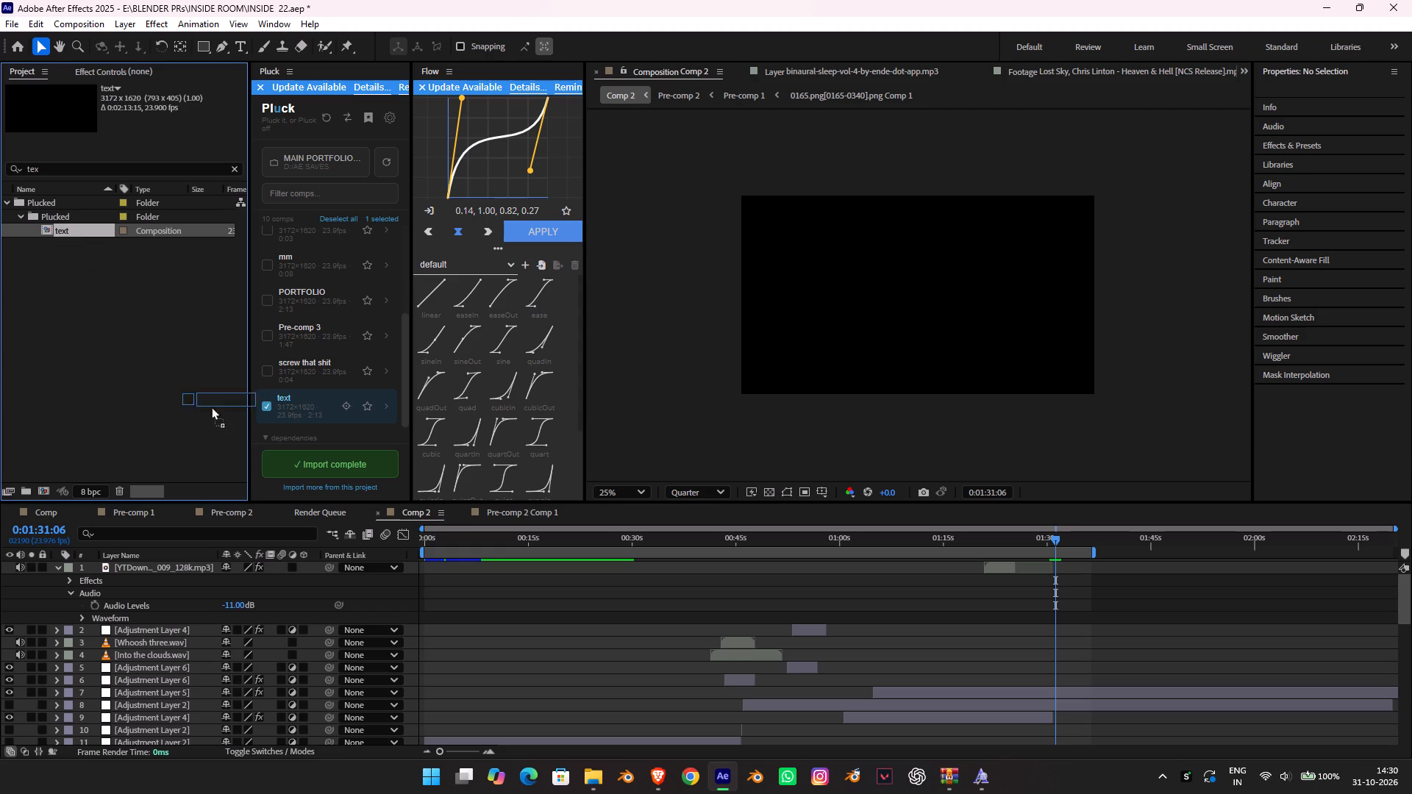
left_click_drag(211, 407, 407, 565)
Play back Comp 2 from 0:00:00:00 to check how the titles look over the opening shot.
left_click_drag(462, 548, 446, 548)
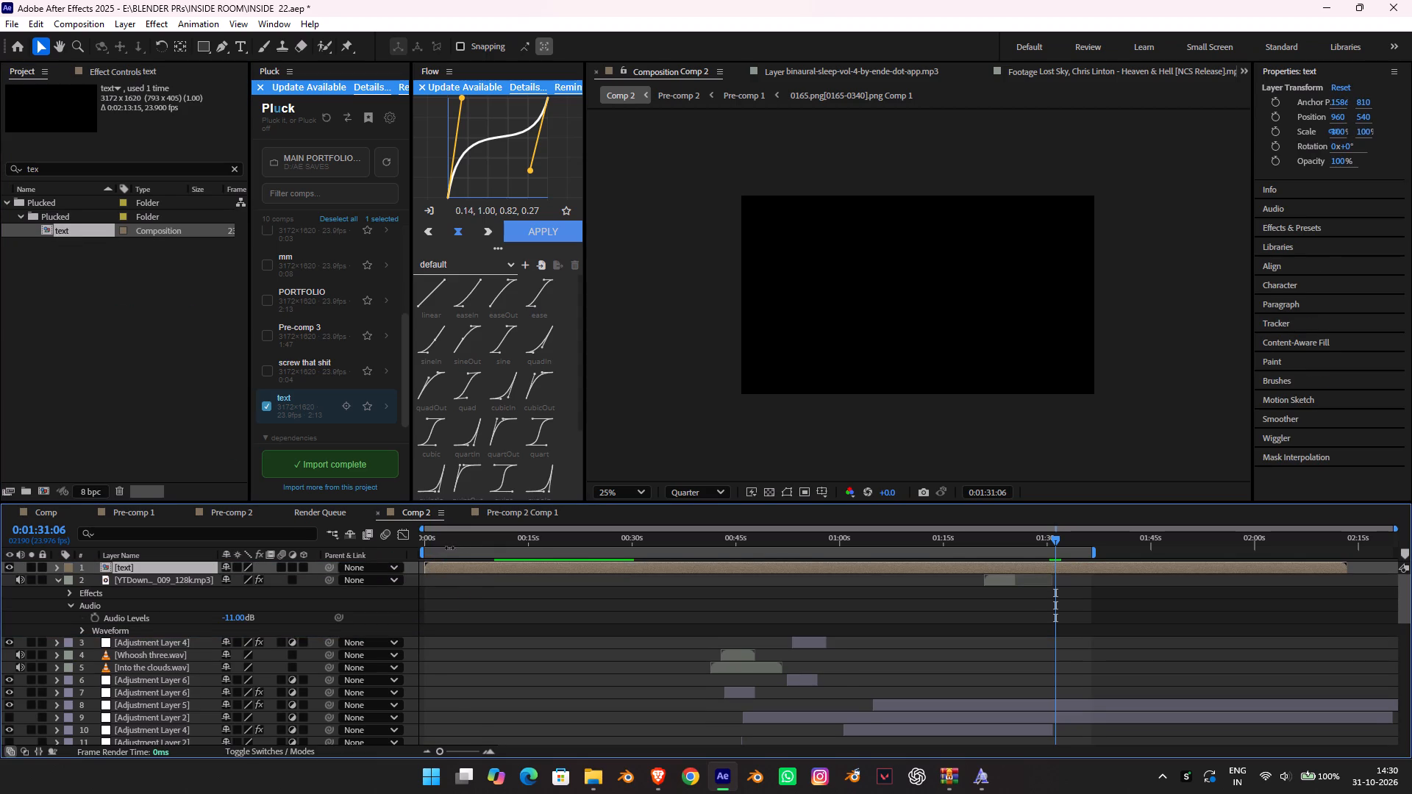
left_click_drag(458, 535, 351, 526)
key("space")
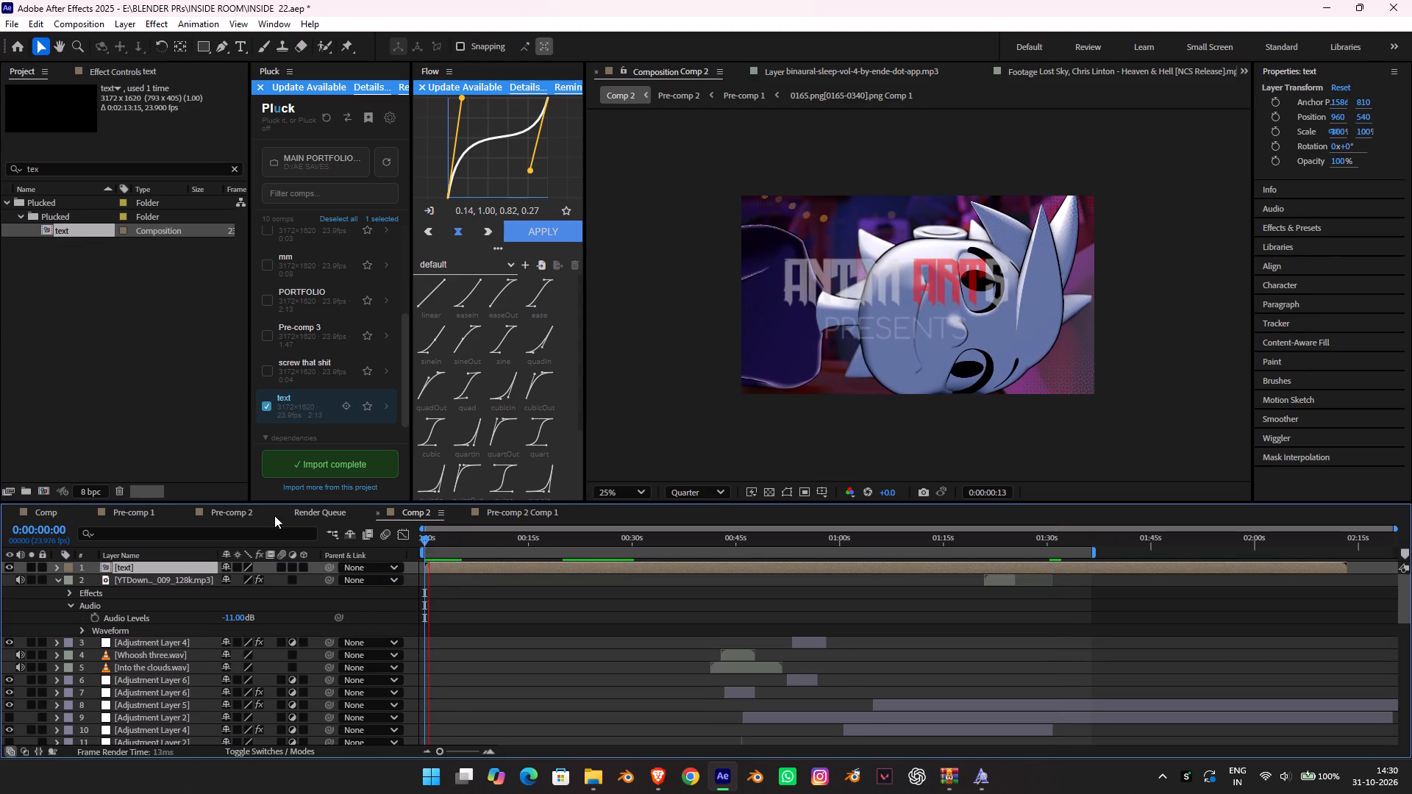
key("space")
key("space")
key("space")
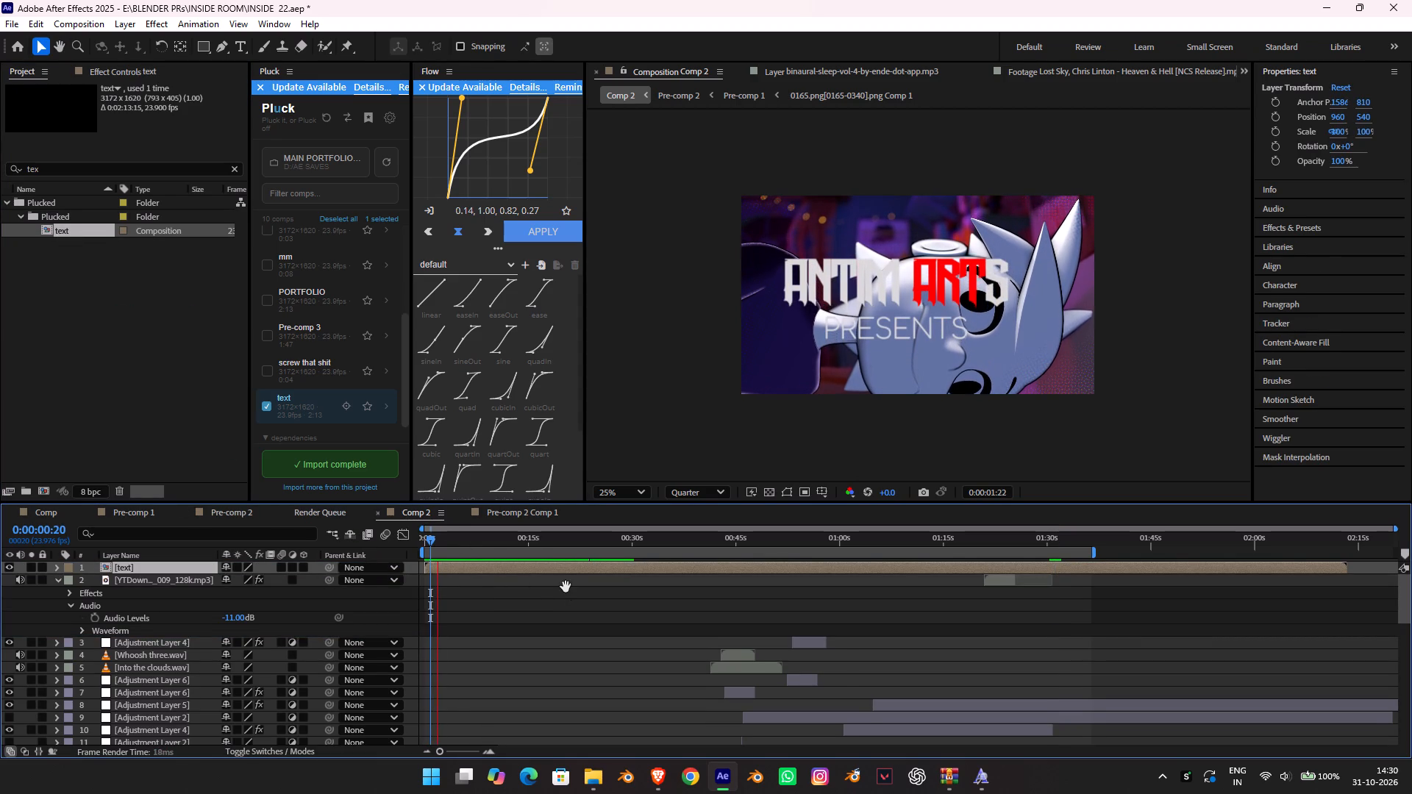
left_click_drag(436, 544, 391, 545)
key("space")
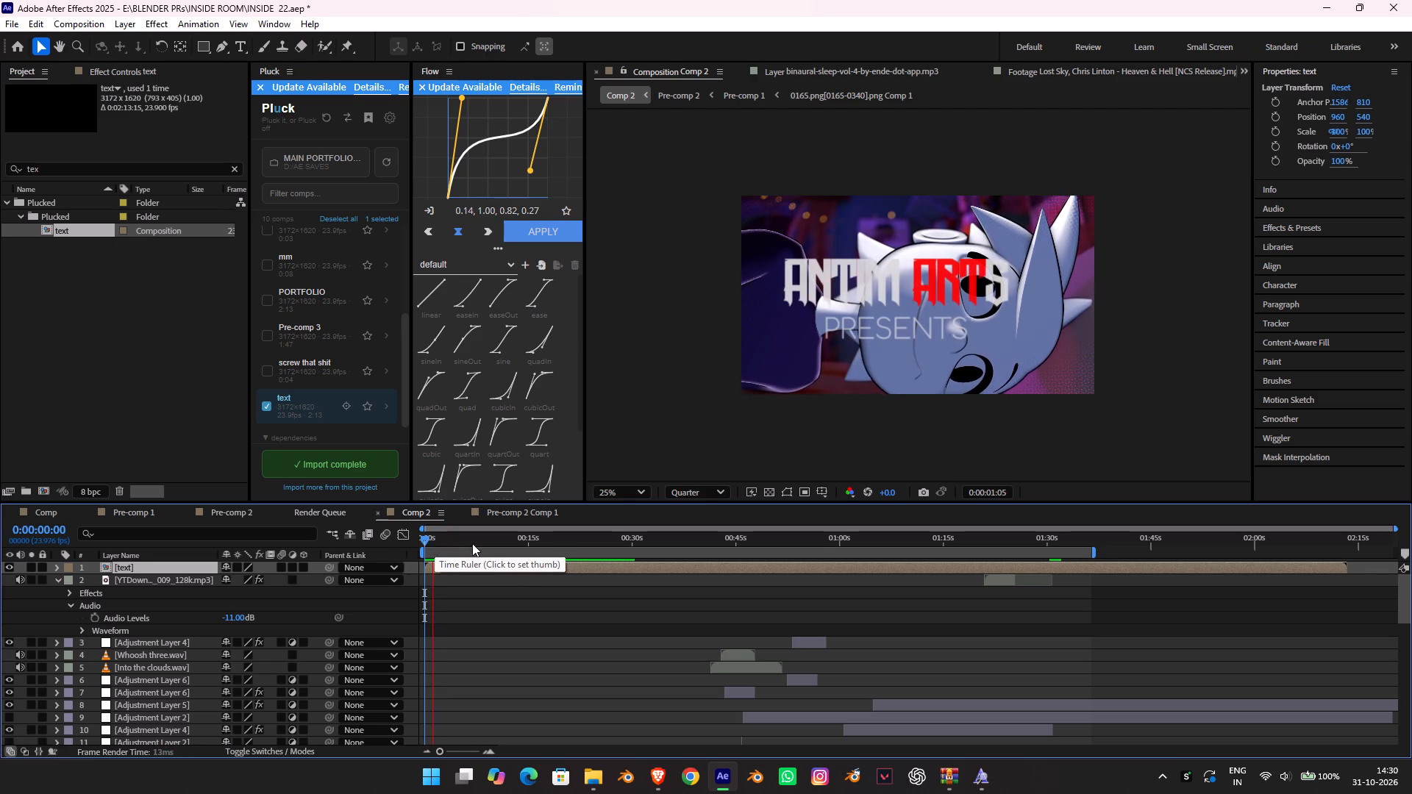
key("space")
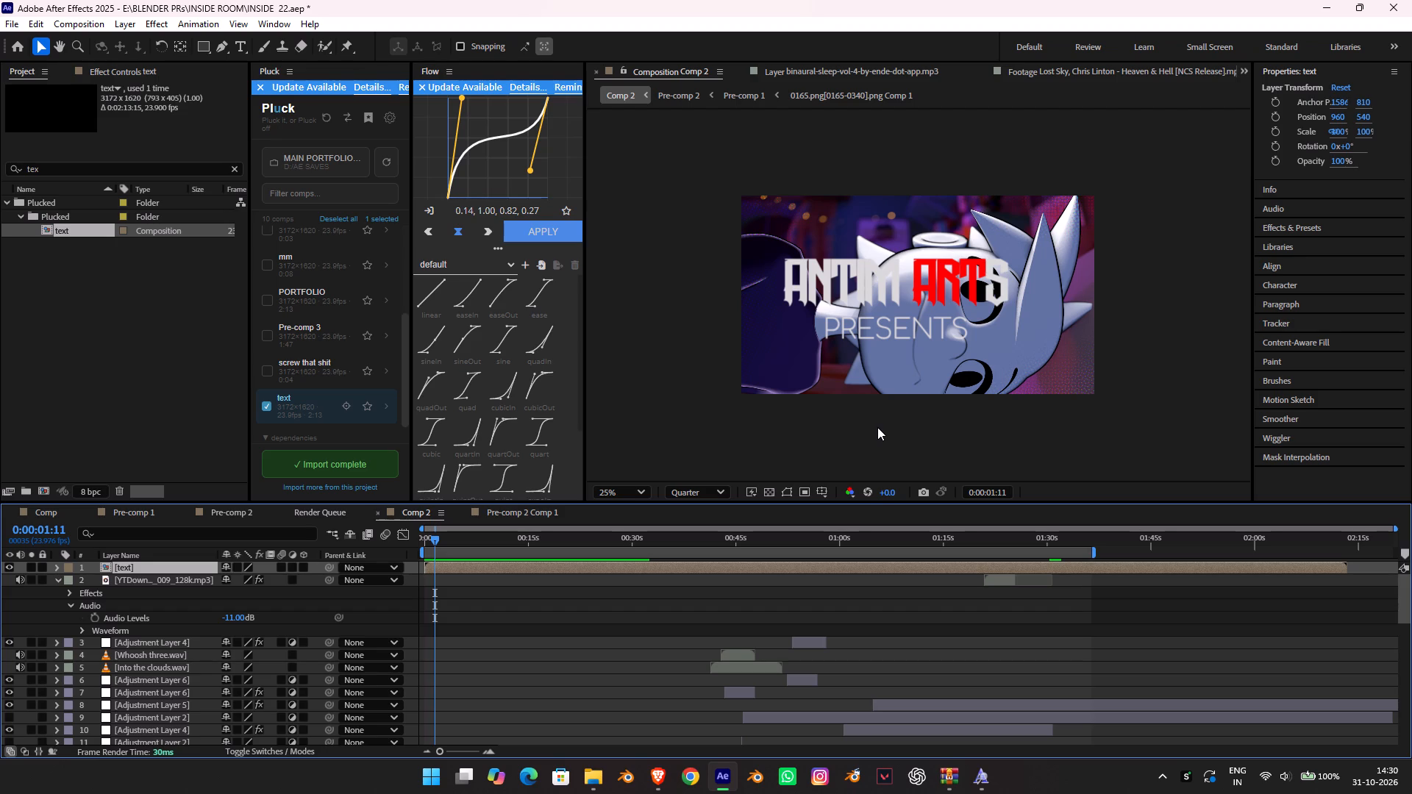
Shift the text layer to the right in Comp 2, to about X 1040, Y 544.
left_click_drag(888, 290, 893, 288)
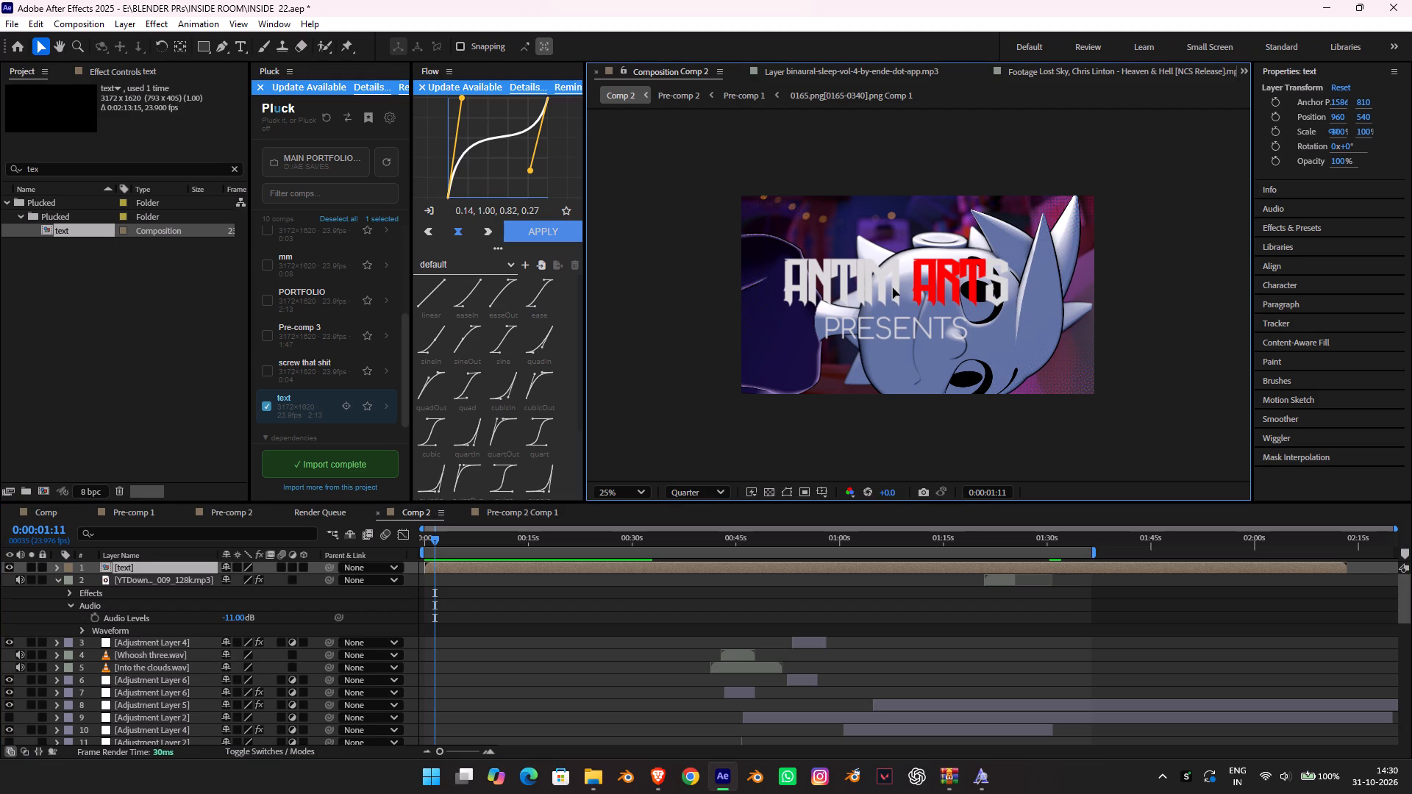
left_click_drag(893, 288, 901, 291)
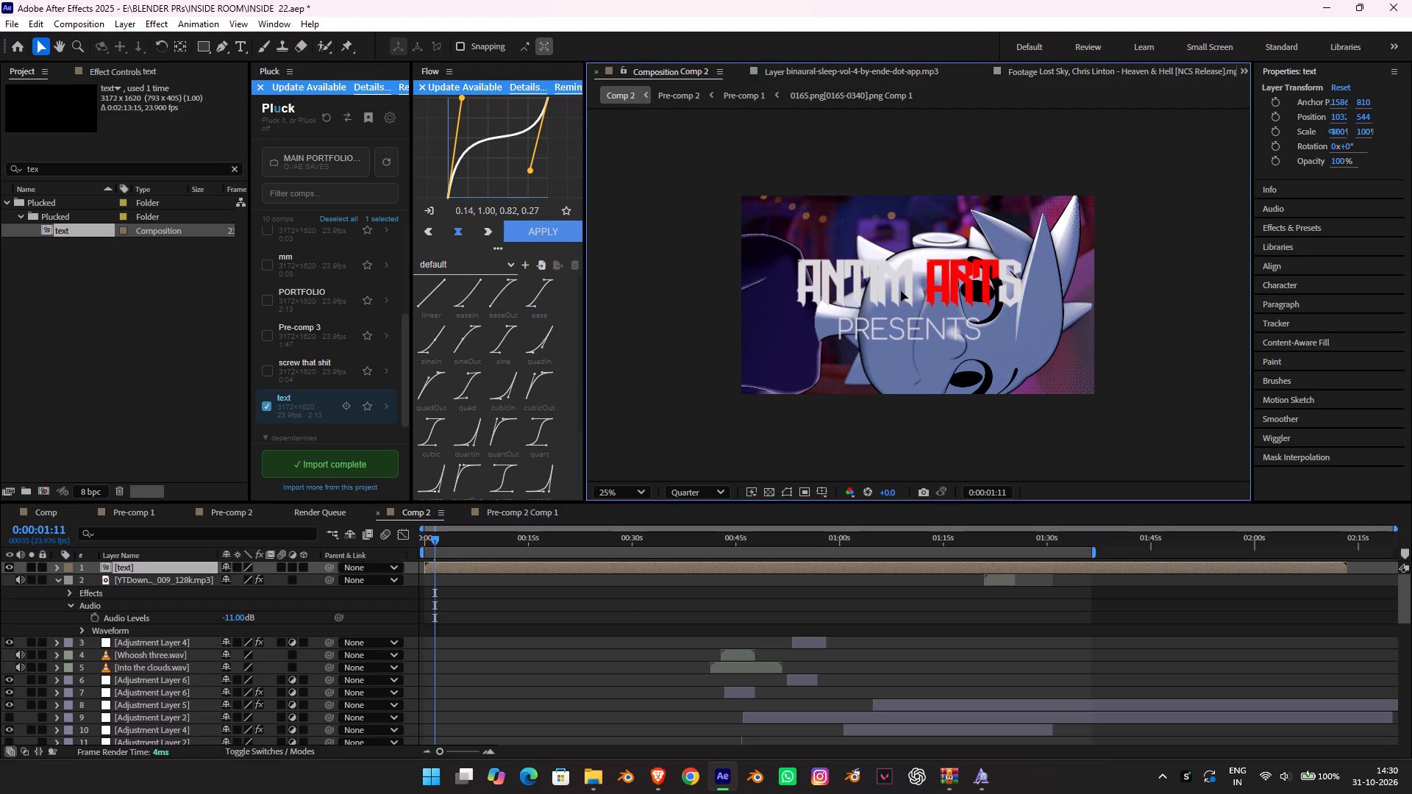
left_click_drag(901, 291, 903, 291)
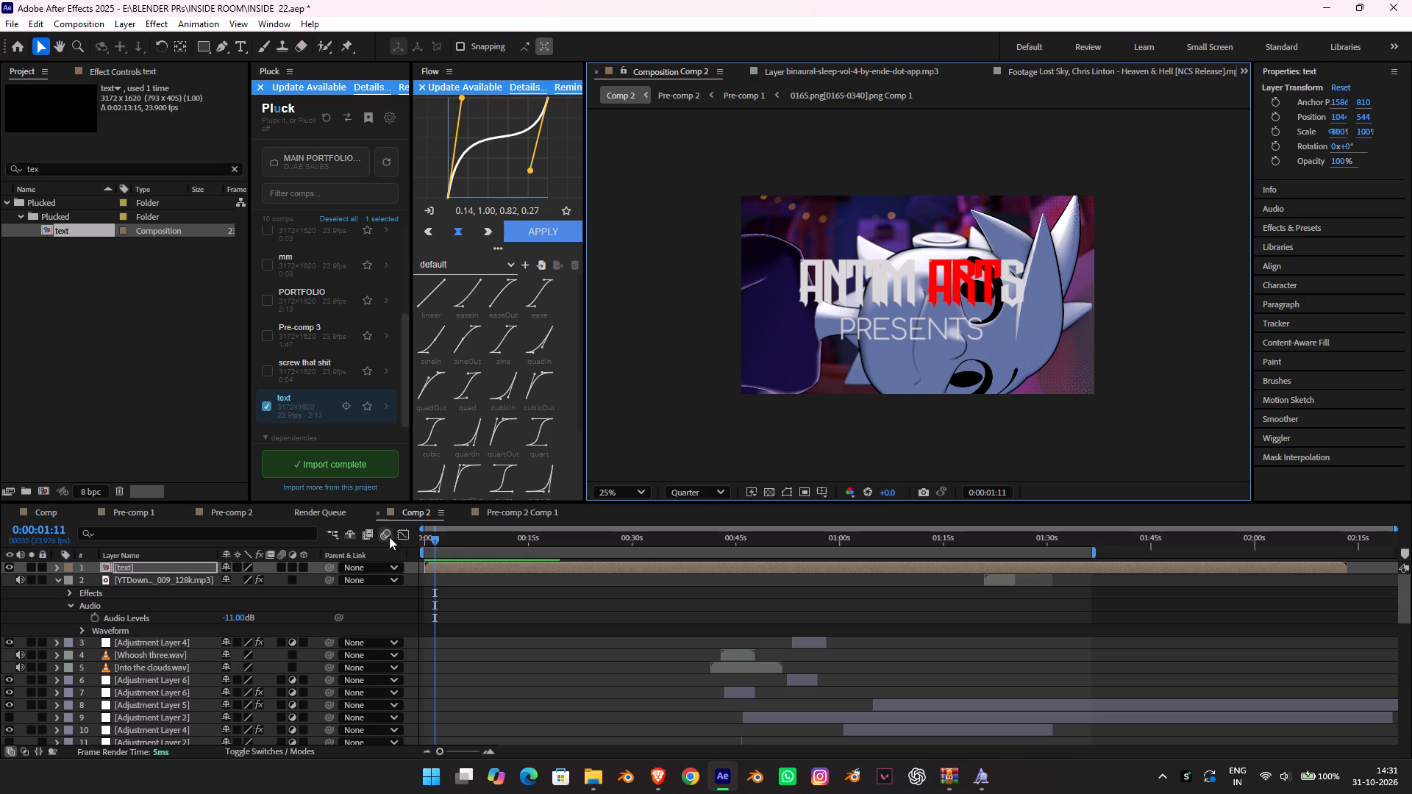
Play back Comp 2 from the start to check the repositioned titles, and return to 0:00:00:00.
left_click_drag(434, 533, 396, 525)
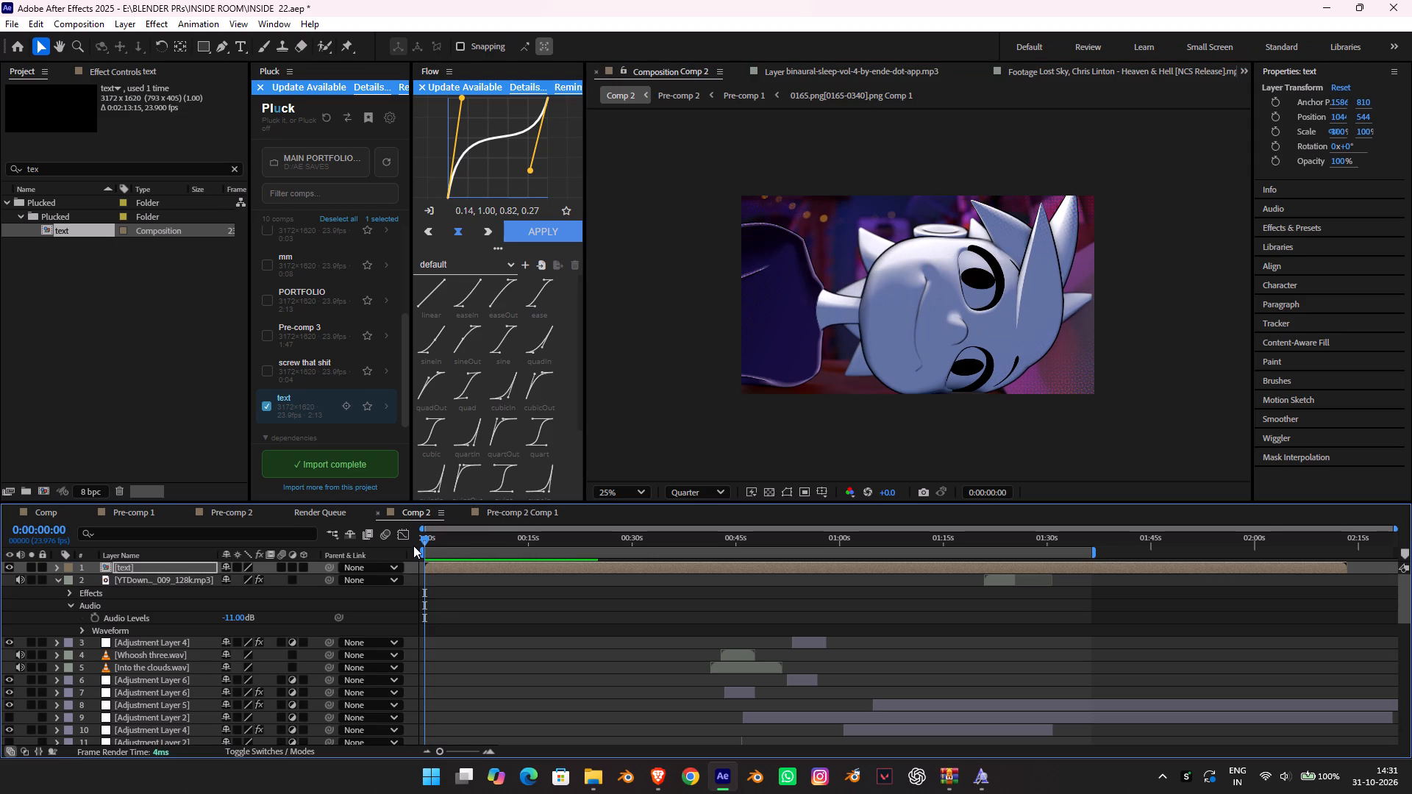
key("space")
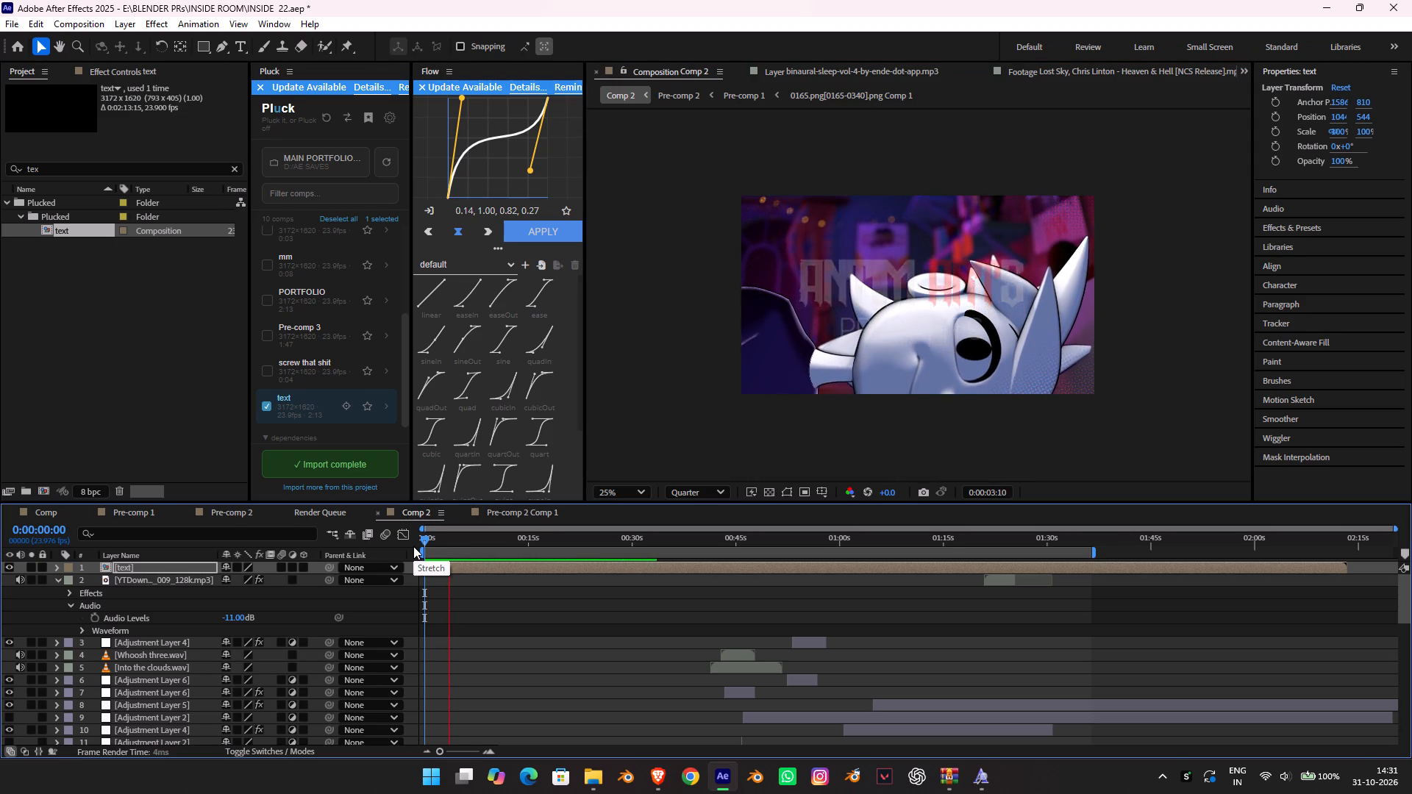
key("space")
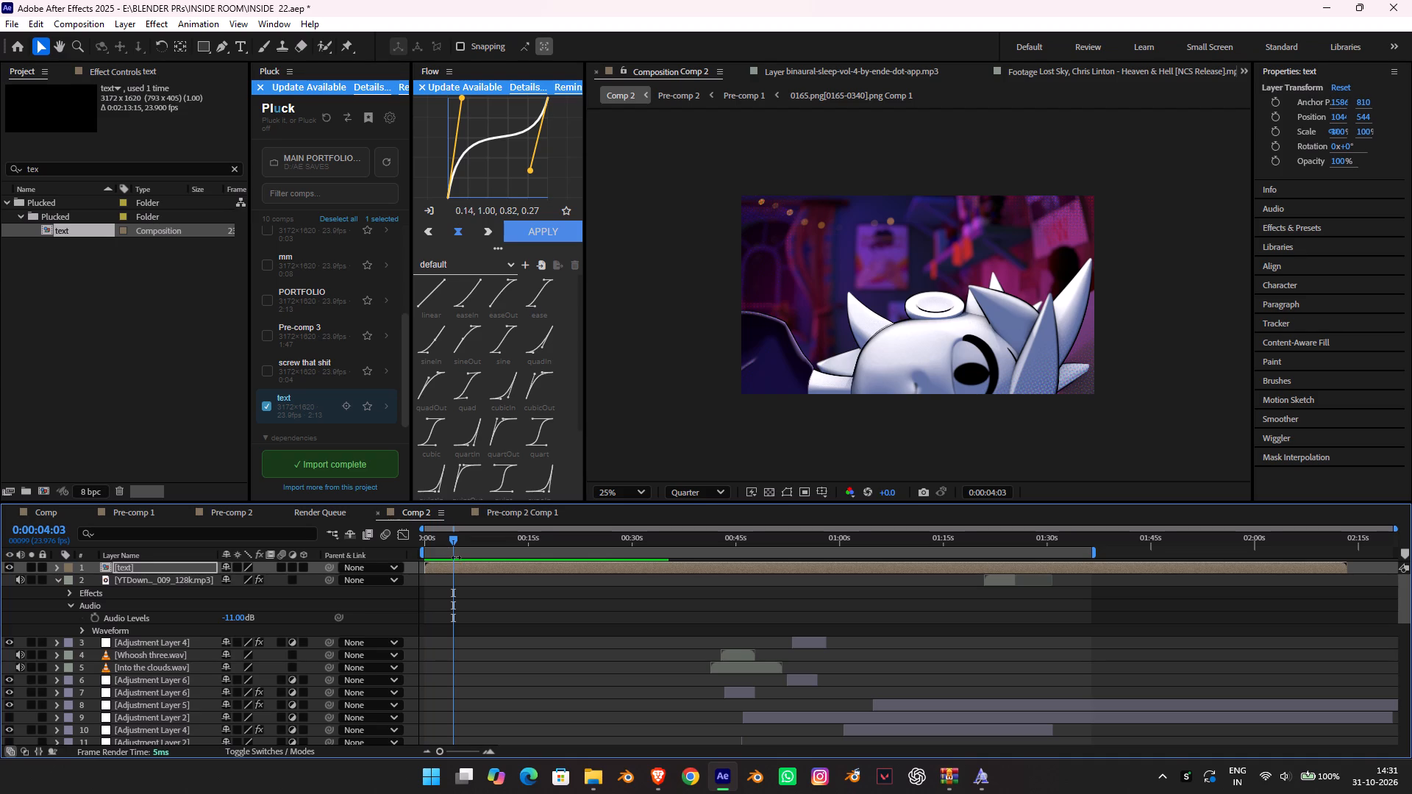
left_click_drag(447, 540, 393, 536)
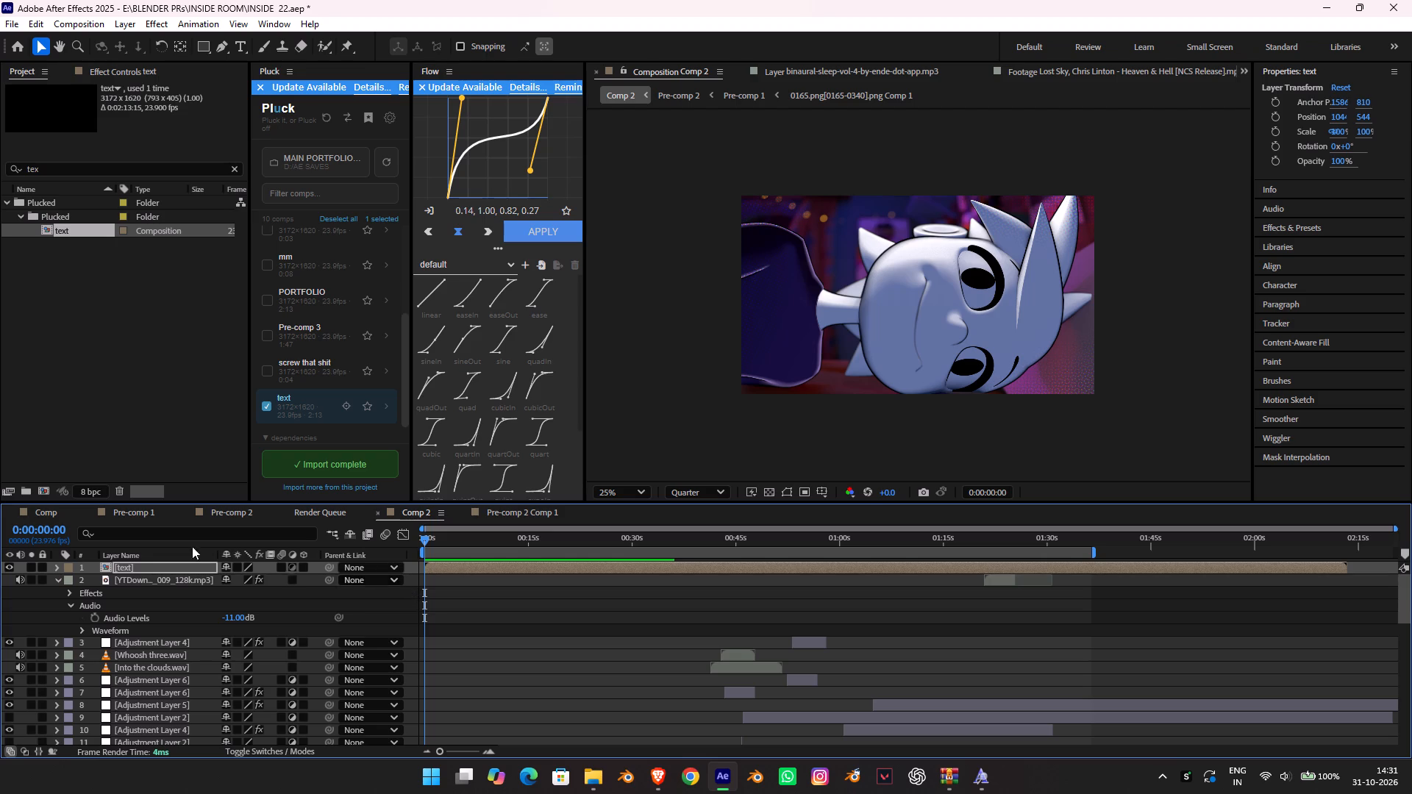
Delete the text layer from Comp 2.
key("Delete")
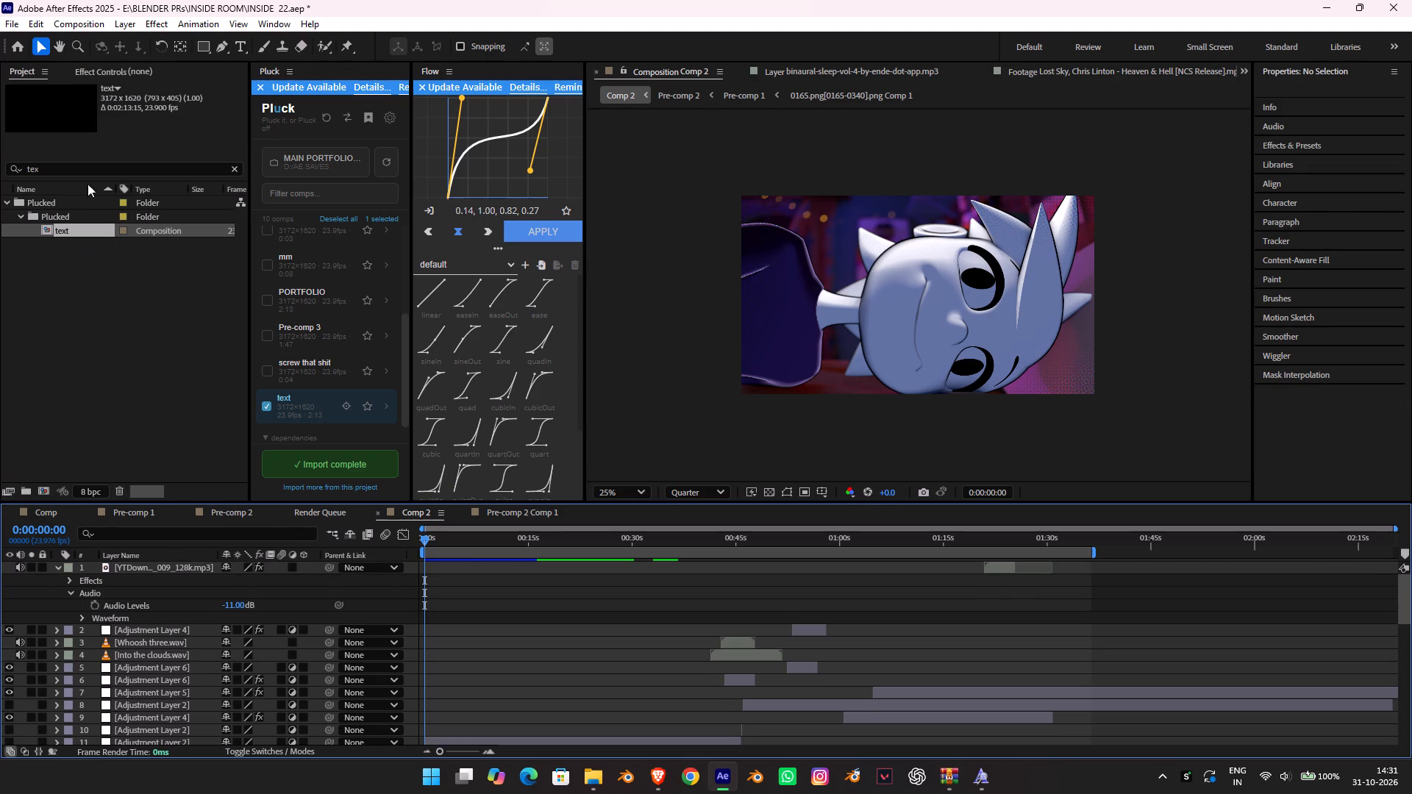
Search the project items for "comp" and create a new composition from Comp 2.
left_click(235, 171)
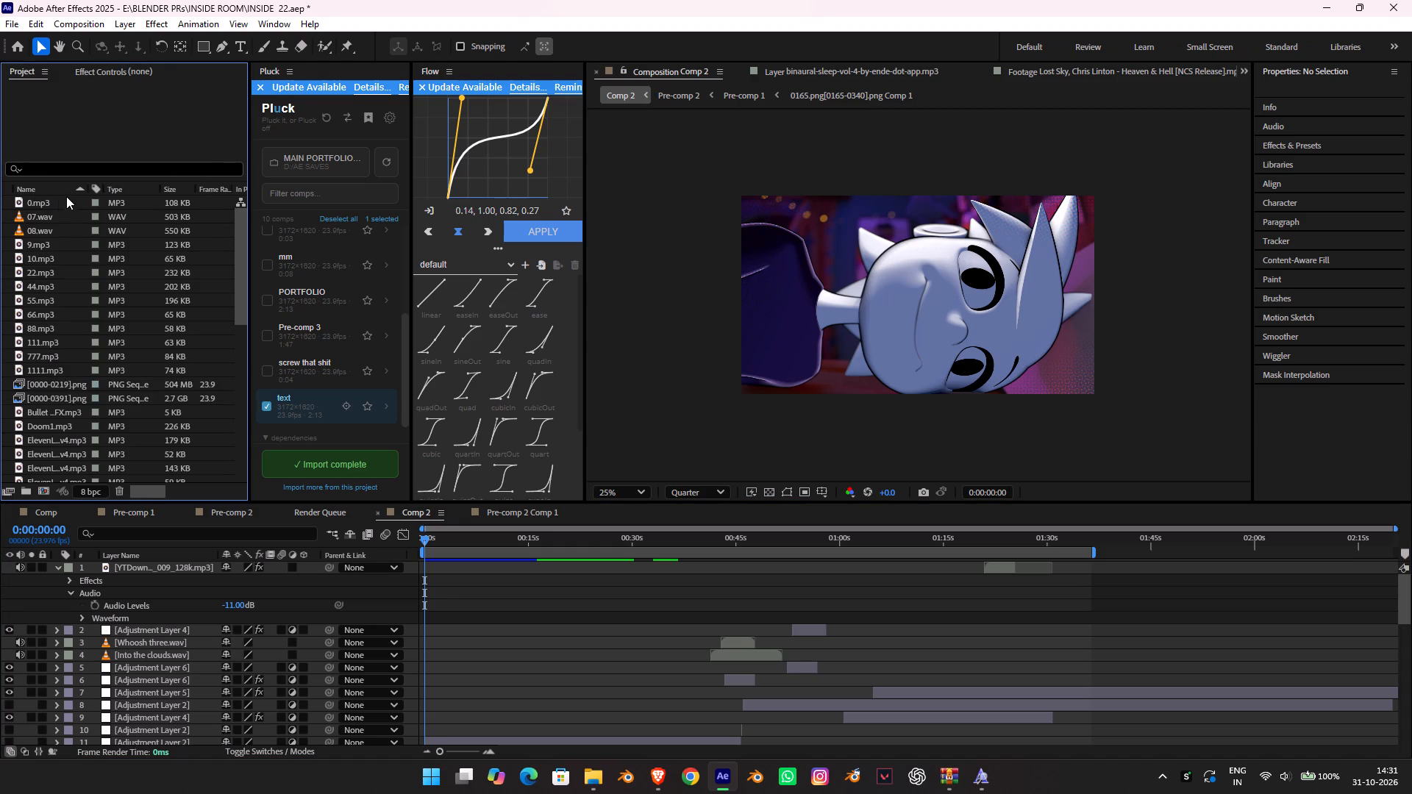
left_click(58, 174)
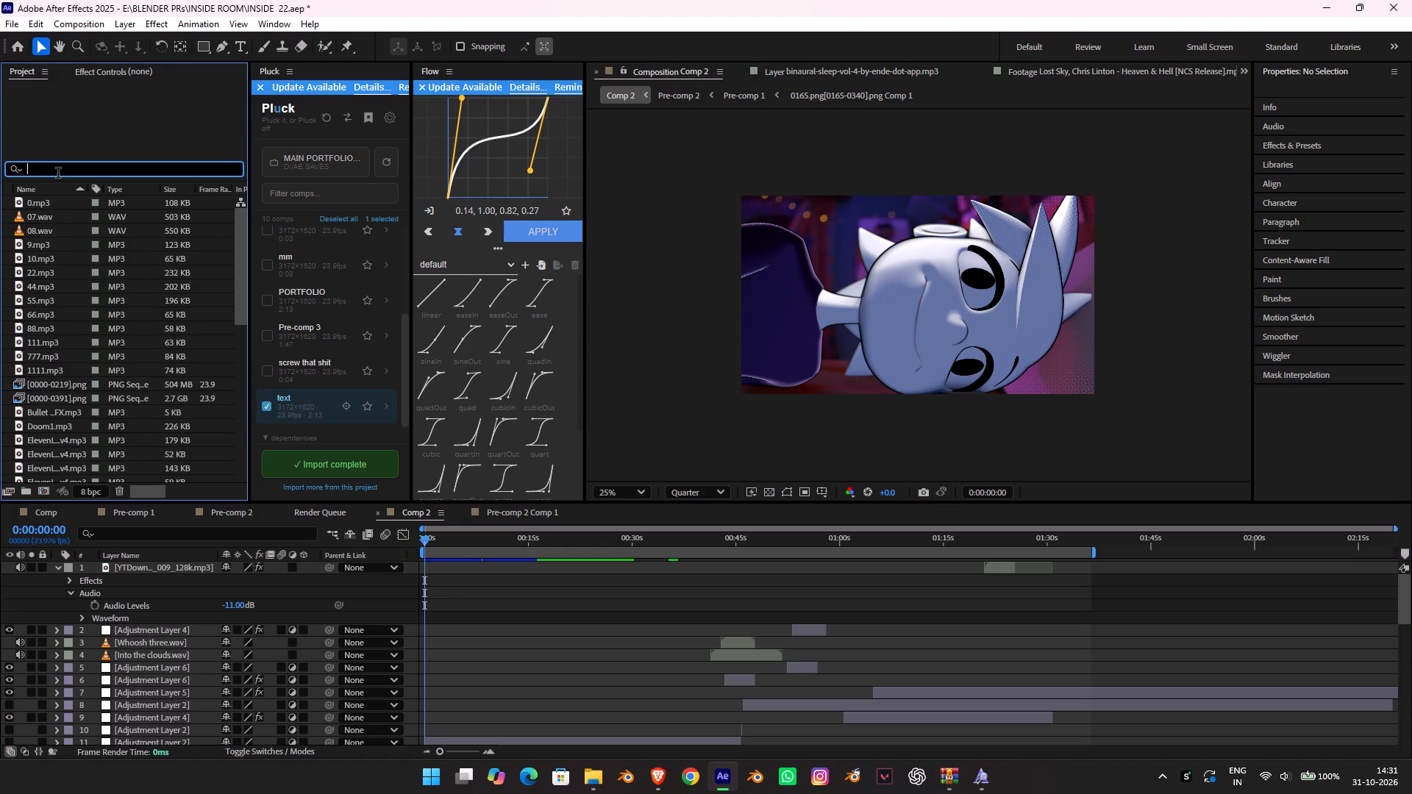
type("comp")
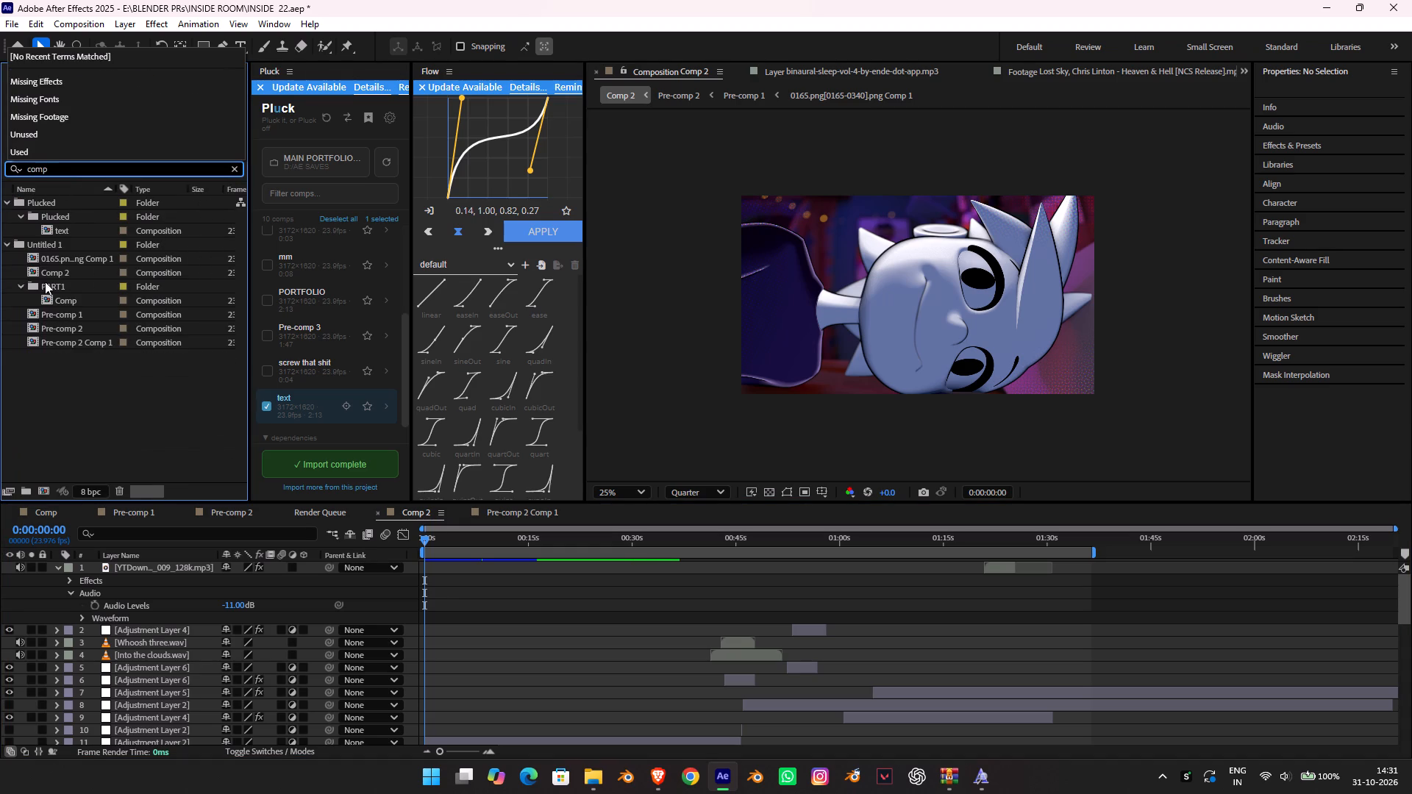
left_click(48, 268)
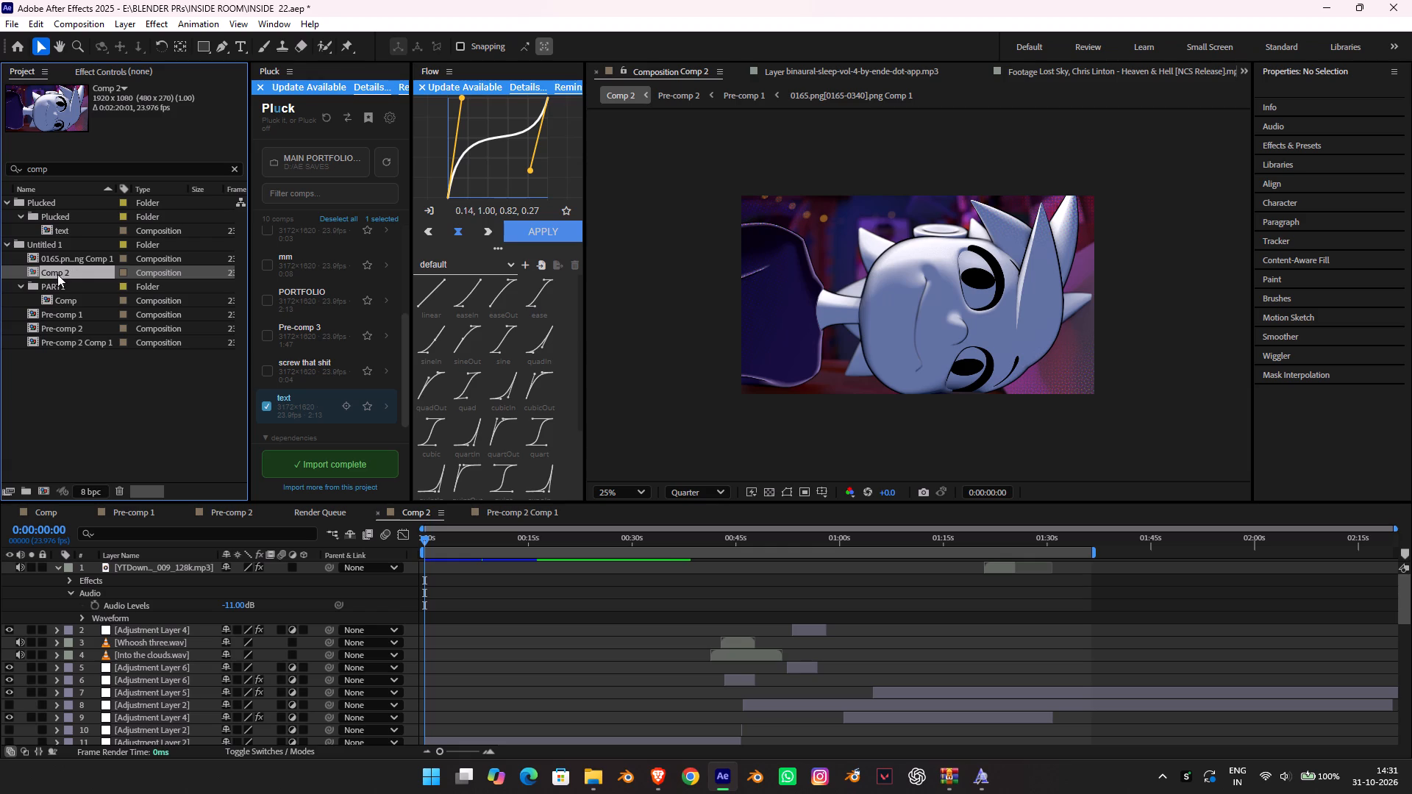
left_click_drag(62, 274, 71, 332)
left_click_drag(71, 332, 48, 490)
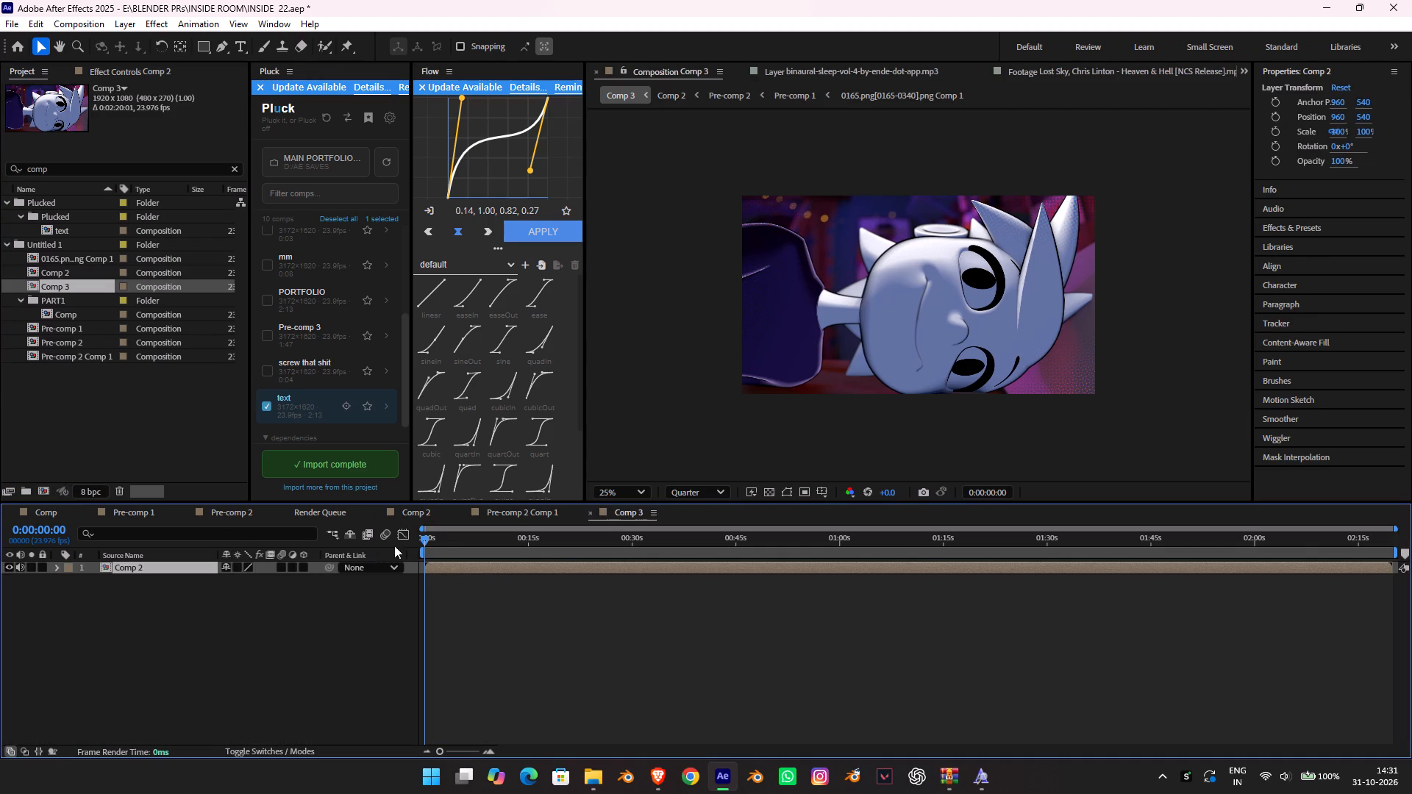
Scrub through the new composition to review the nested Comp 2 footage, and return to 0:00:00:00.
left_click_drag(451, 536, 497, 539)
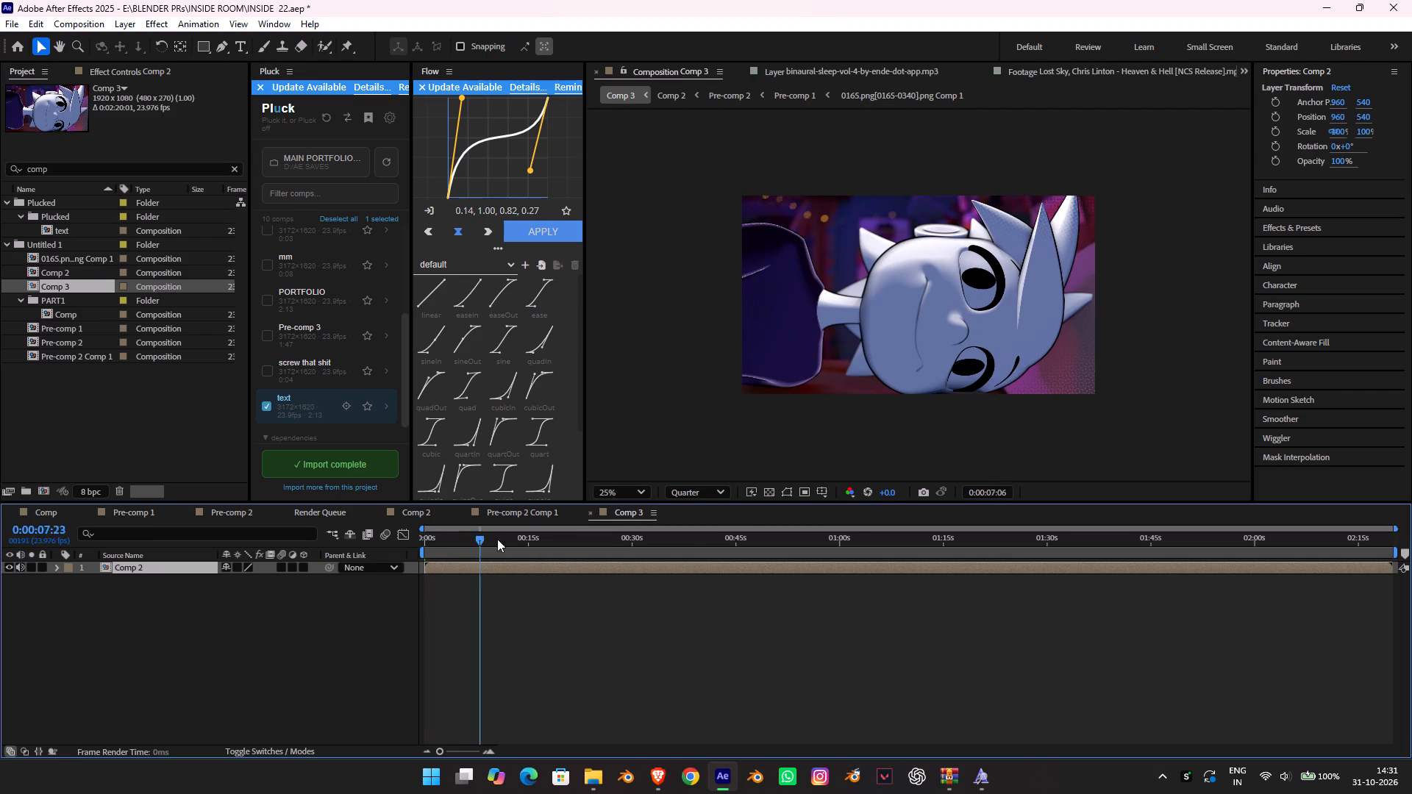
left_click_drag(497, 539, 160, 422)
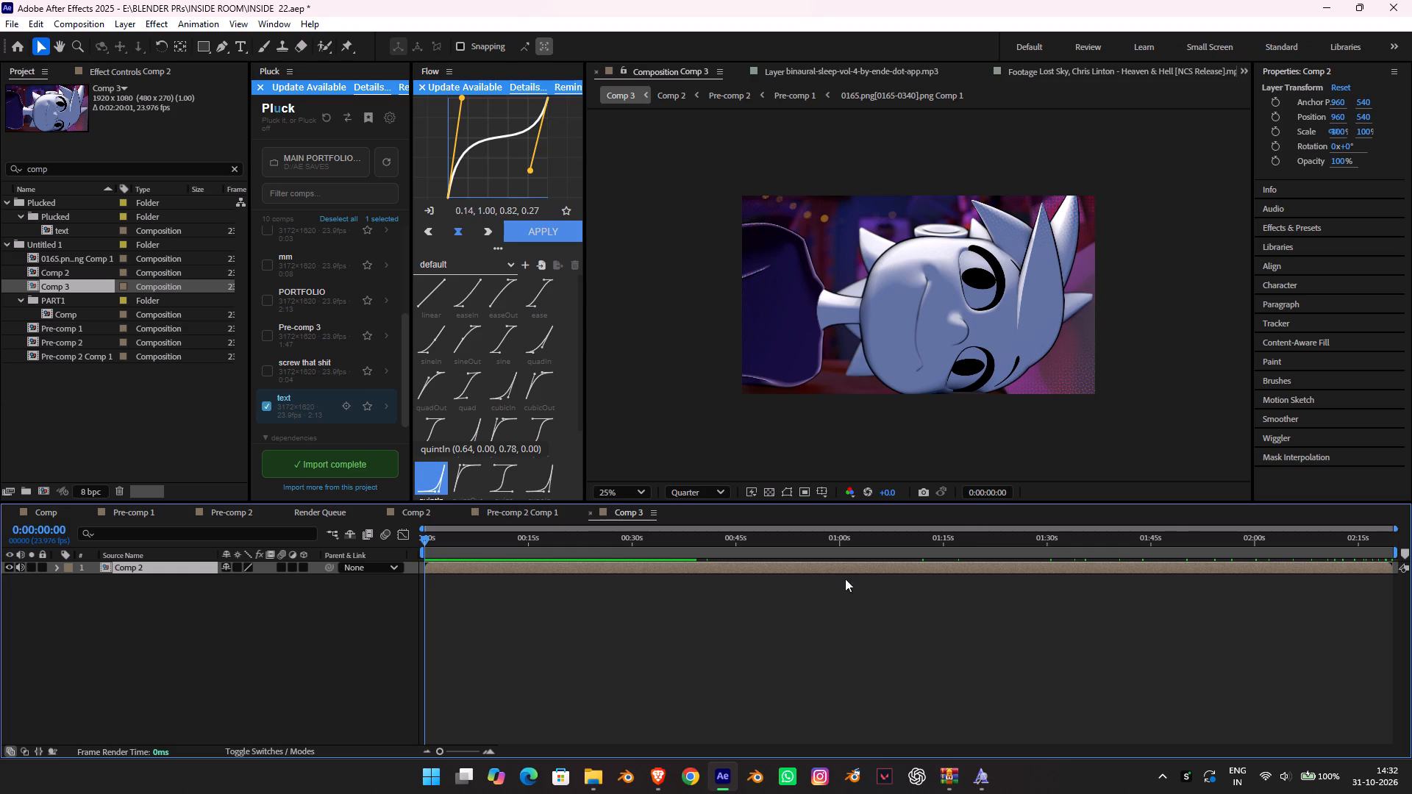
left_click_drag(1278, 540, 1350, 551)
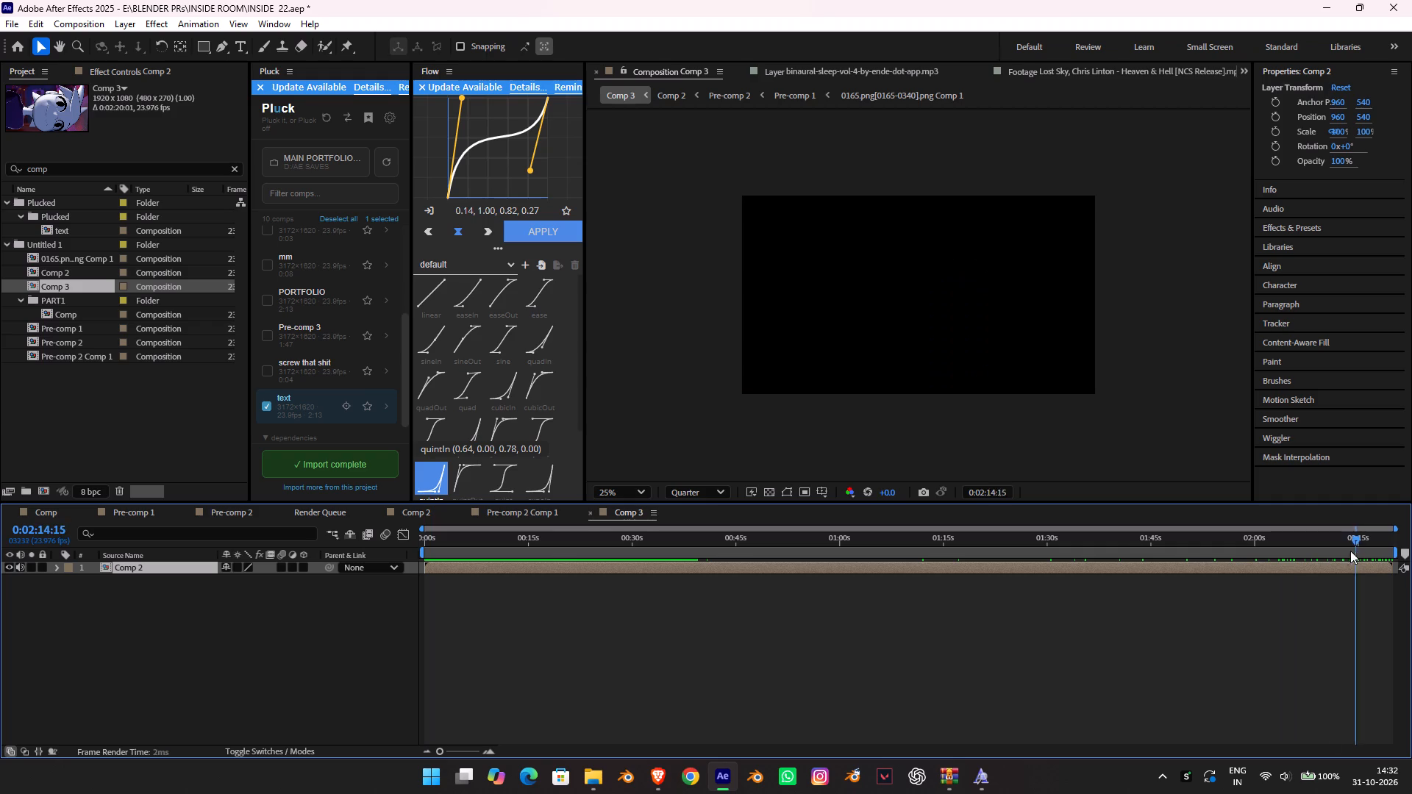
left_click_drag(1350, 551, 945, 559)
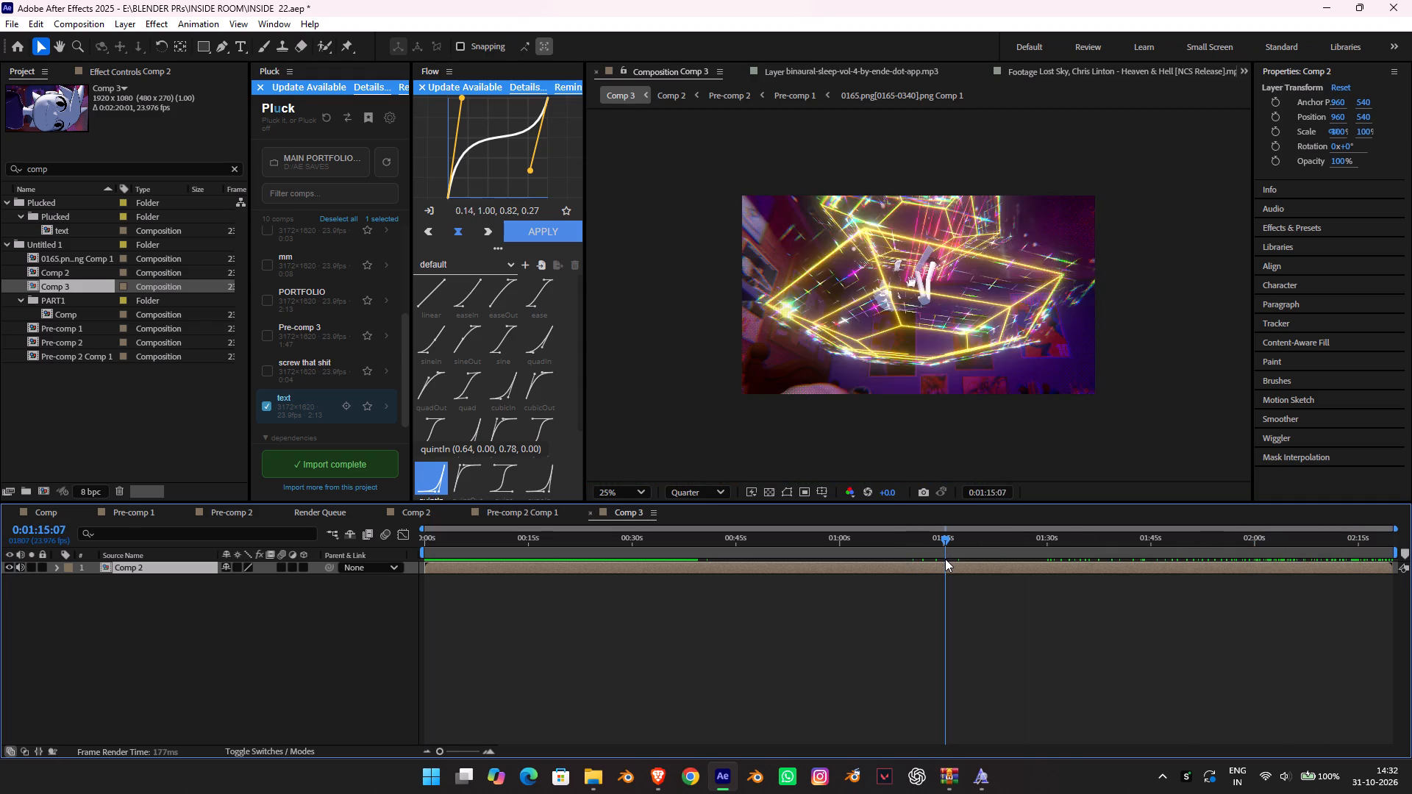
left_click_drag(945, 559, 945, 559)
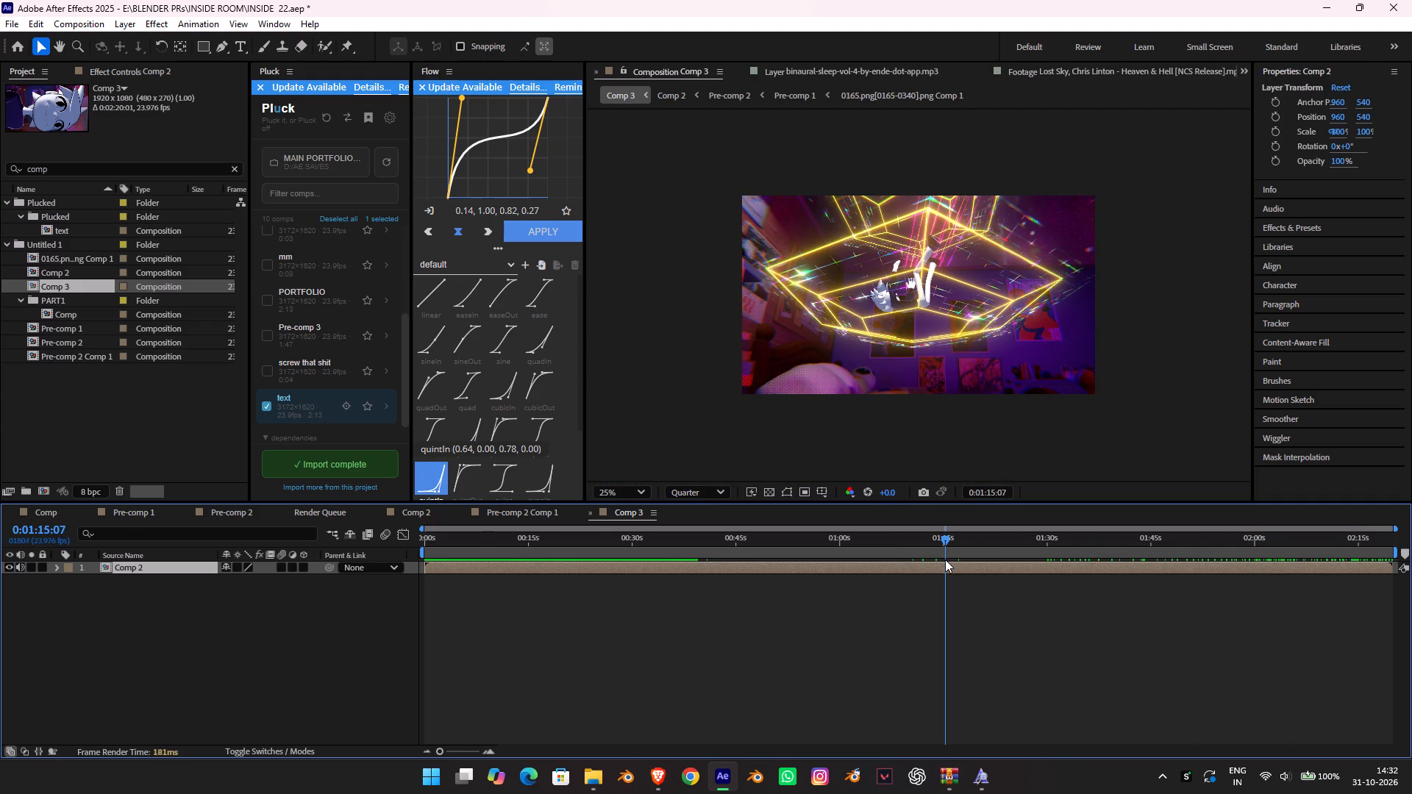
left_click_drag(945, 559, 311, 523)
Shift the Comp 2 layer in Comp 3 so it starts about 5 seconds in, leaving an empty opening.
left_click_drag(454, 562, 496, 573)
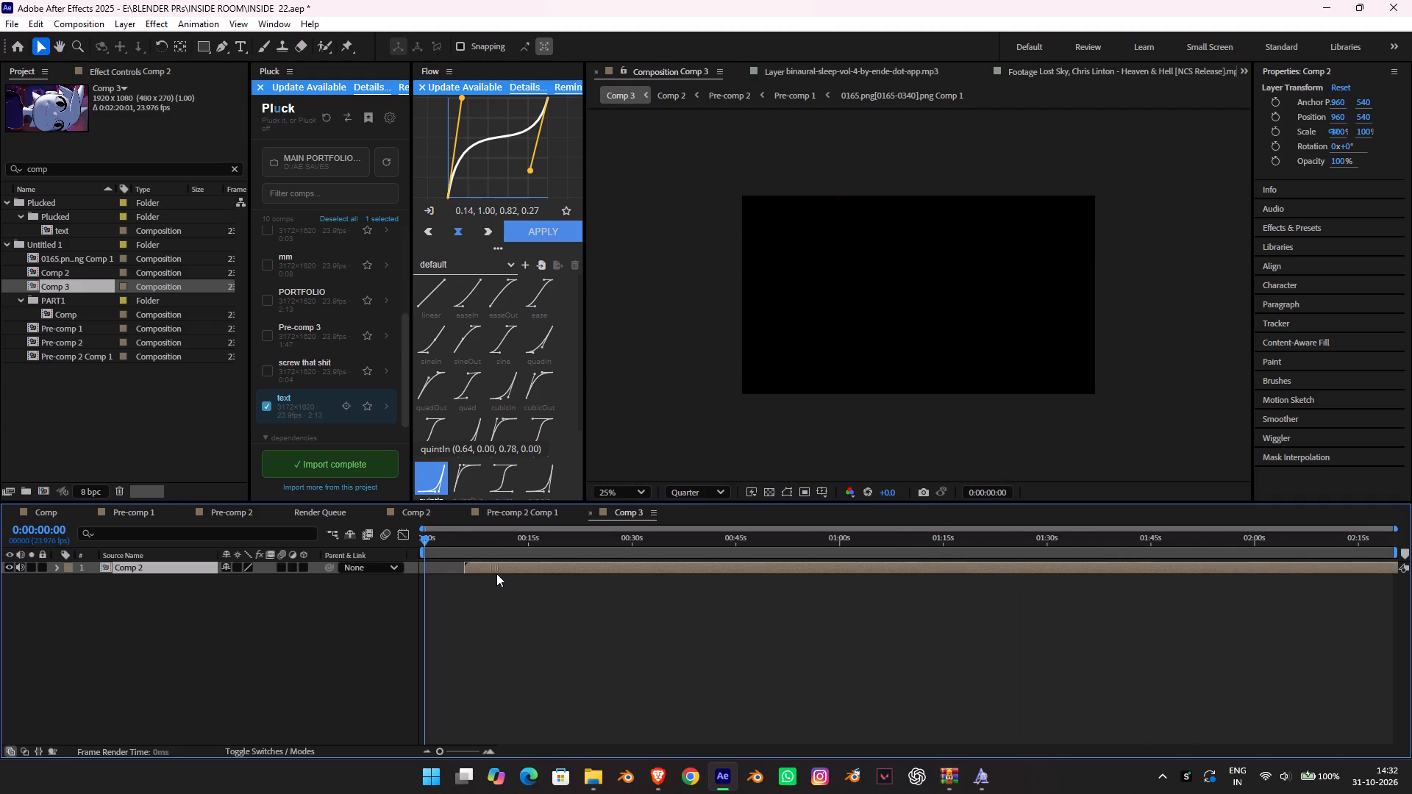
left_click_drag(496, 573, 489, 576)
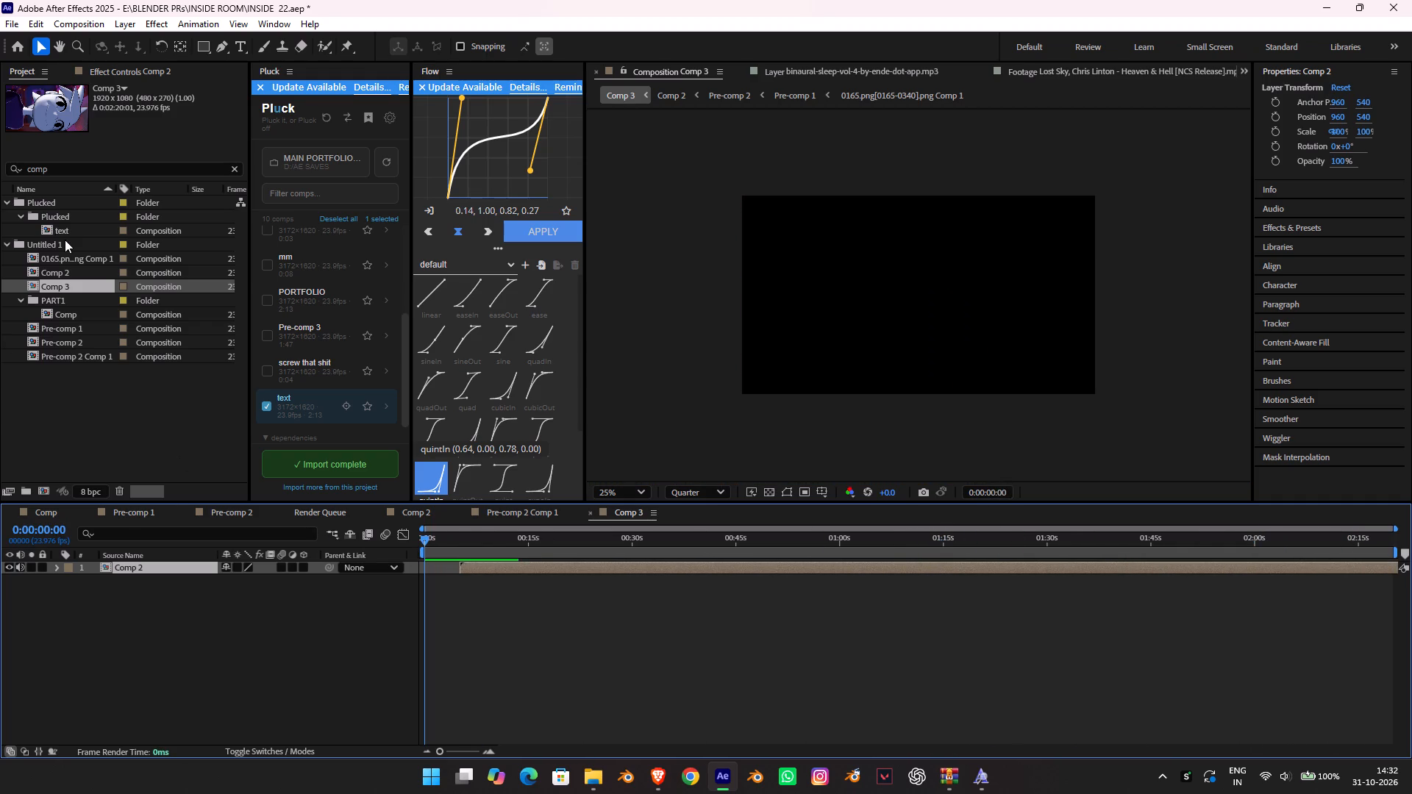
Add the plucked "text" composition above Comp 2 at the start of Comp 3, and play back the result.
left_click(57, 235)
left_click_drag(51, 234, 112, 562)
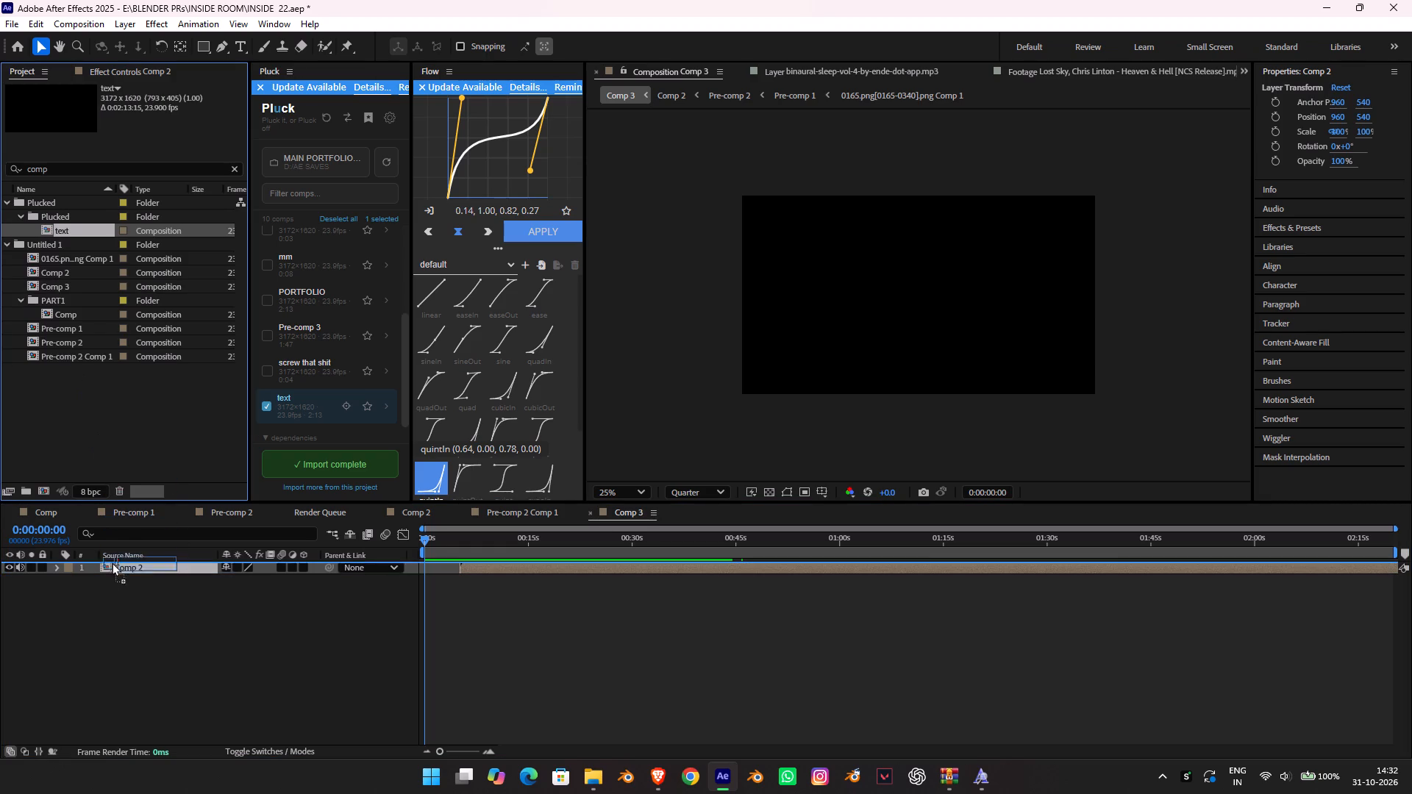
left_click_drag(112, 562, 113, 566)
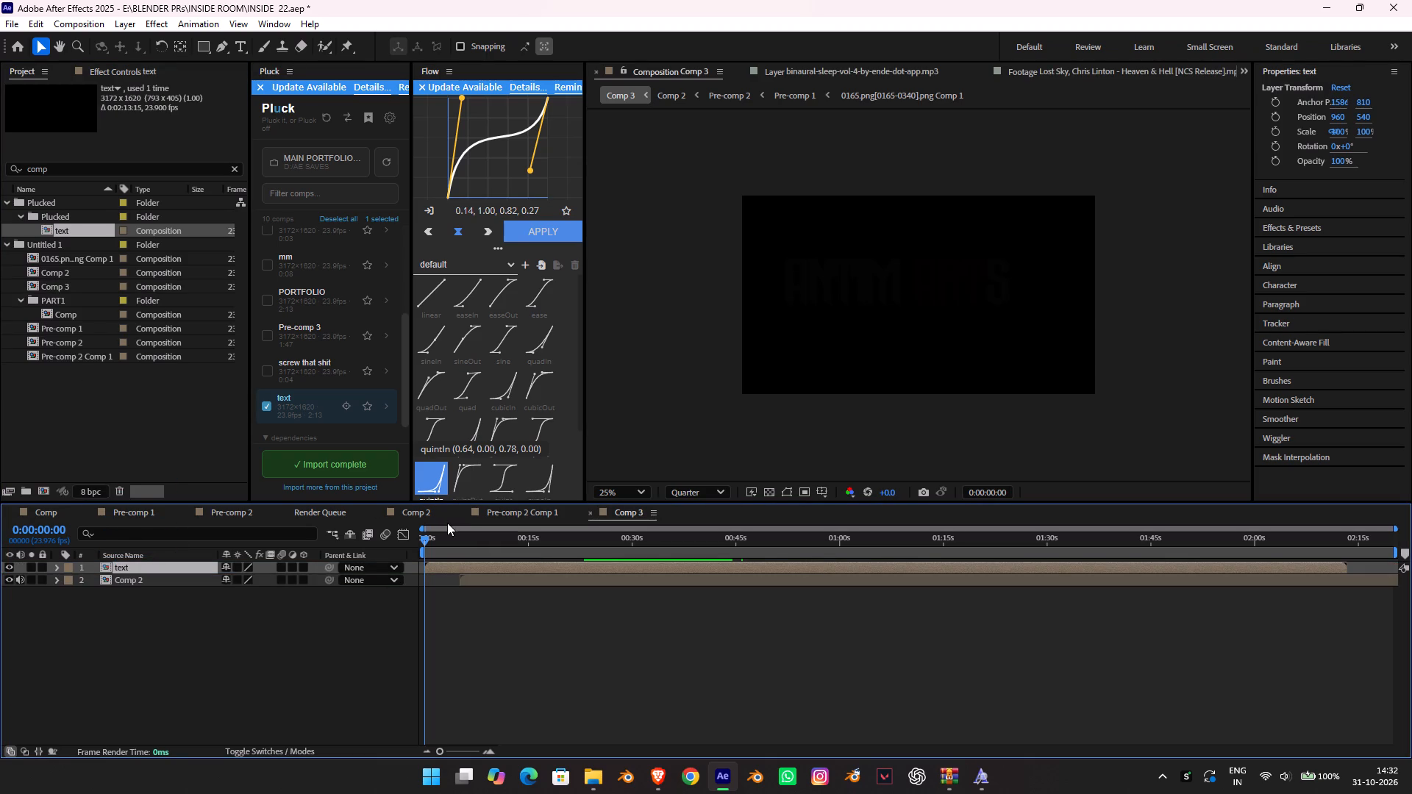
key("space")
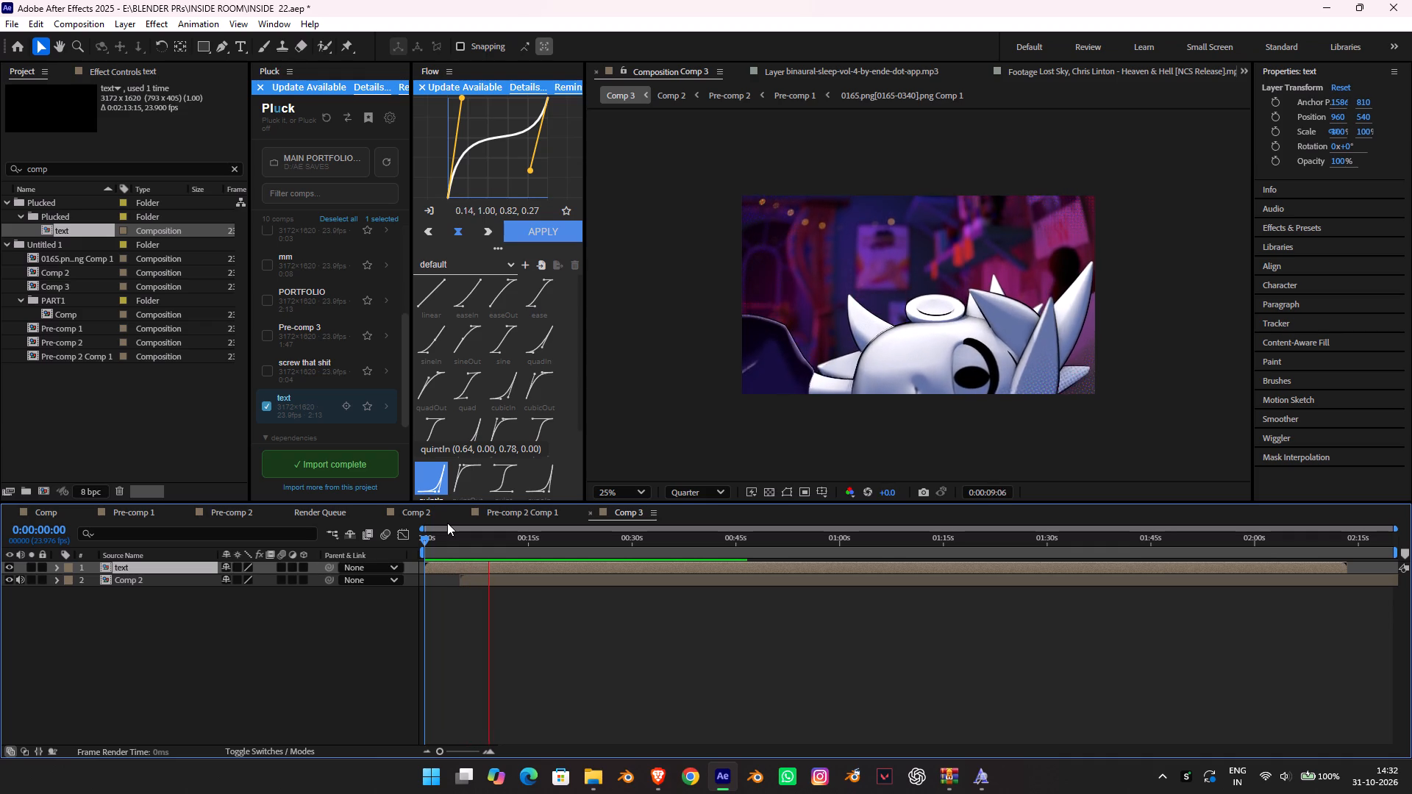
key("space")
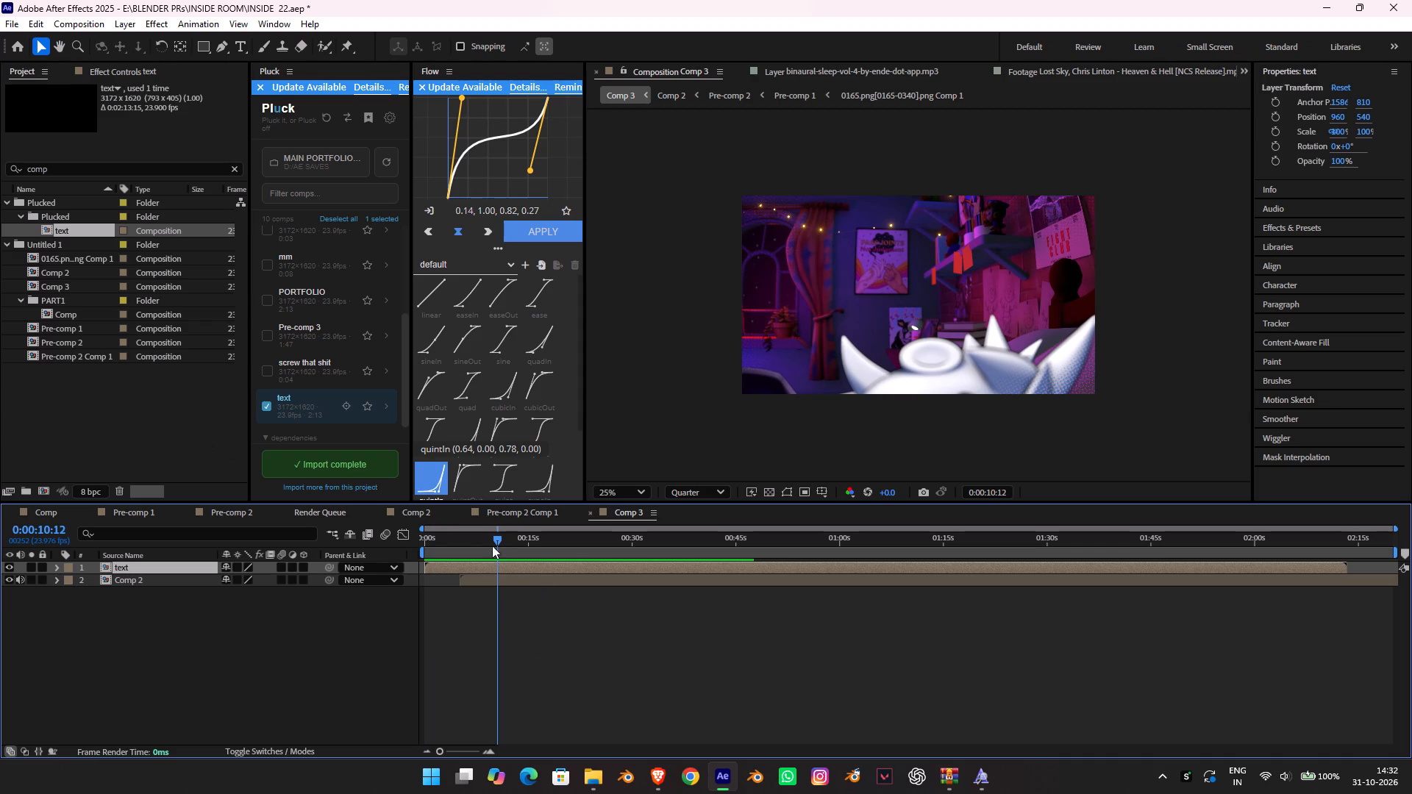
Scale the text layer to 61% and reposition its ANTIM ARTS PRESENTS title near the centre of the frame.
left_click_drag(484, 539, 365, 512)
key("space")
key("space")
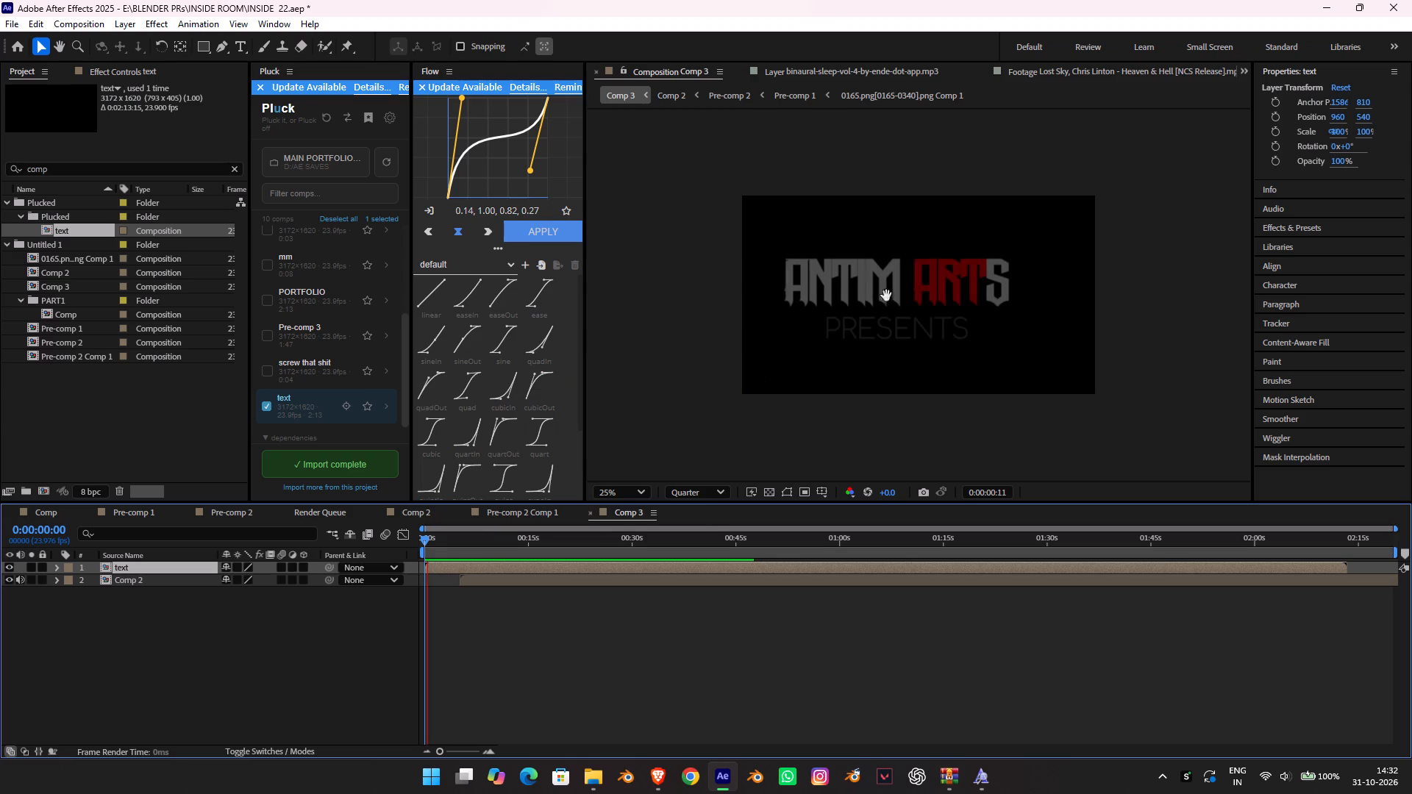
left_click_drag(910, 287, 929, 286)
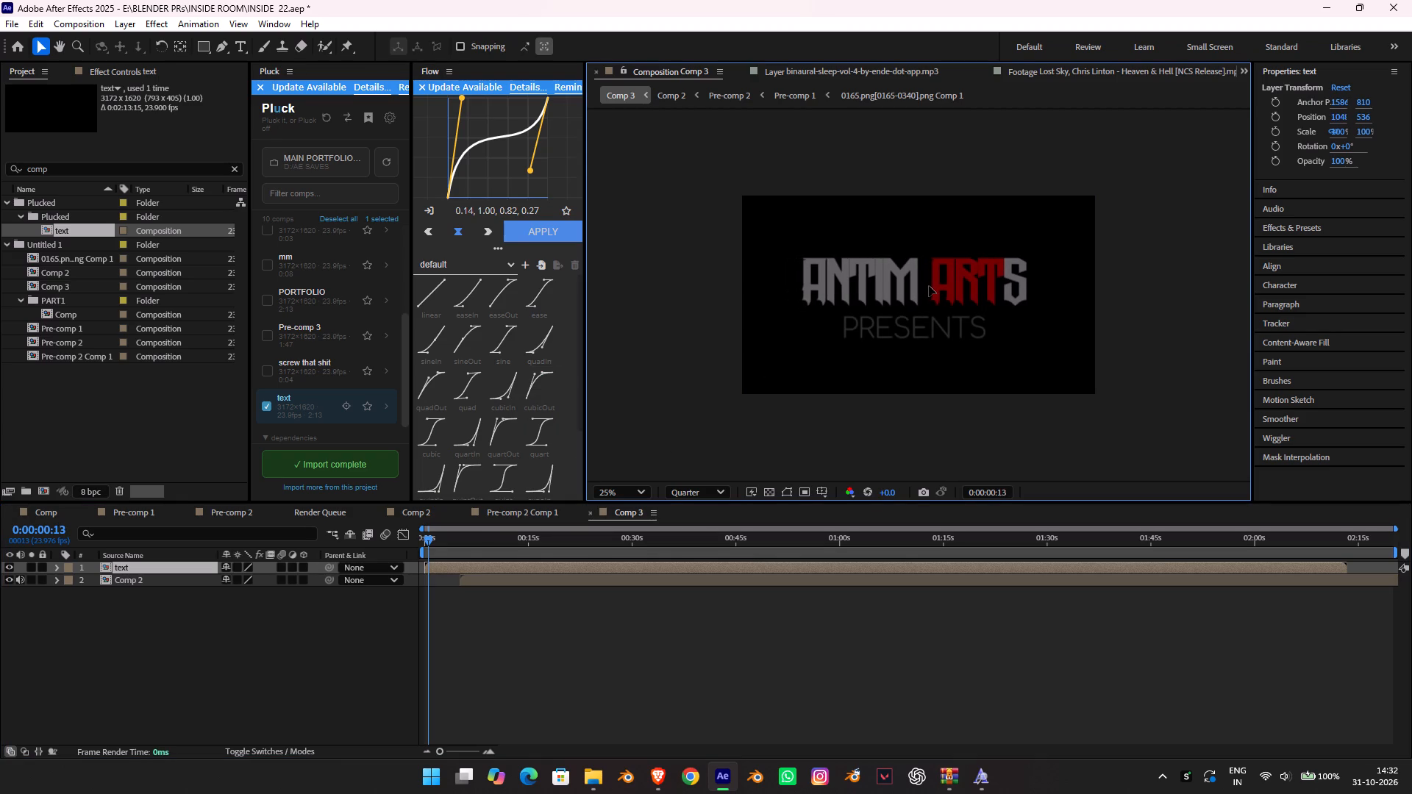
left_click_drag(929, 286, 929, 285)
key("s")
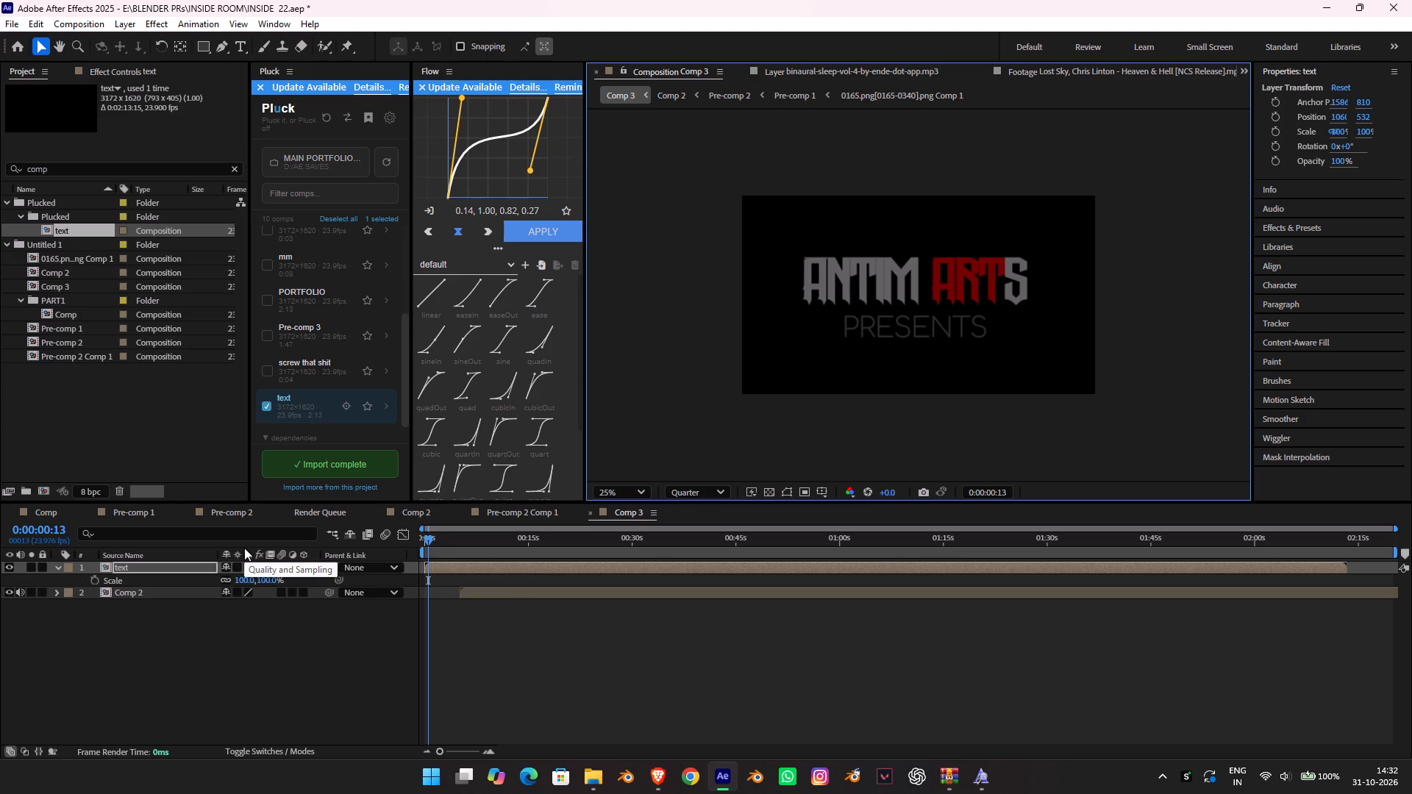
left_click_drag(246, 581, 220, 584)
left_click_drag(938, 296, 926, 304)
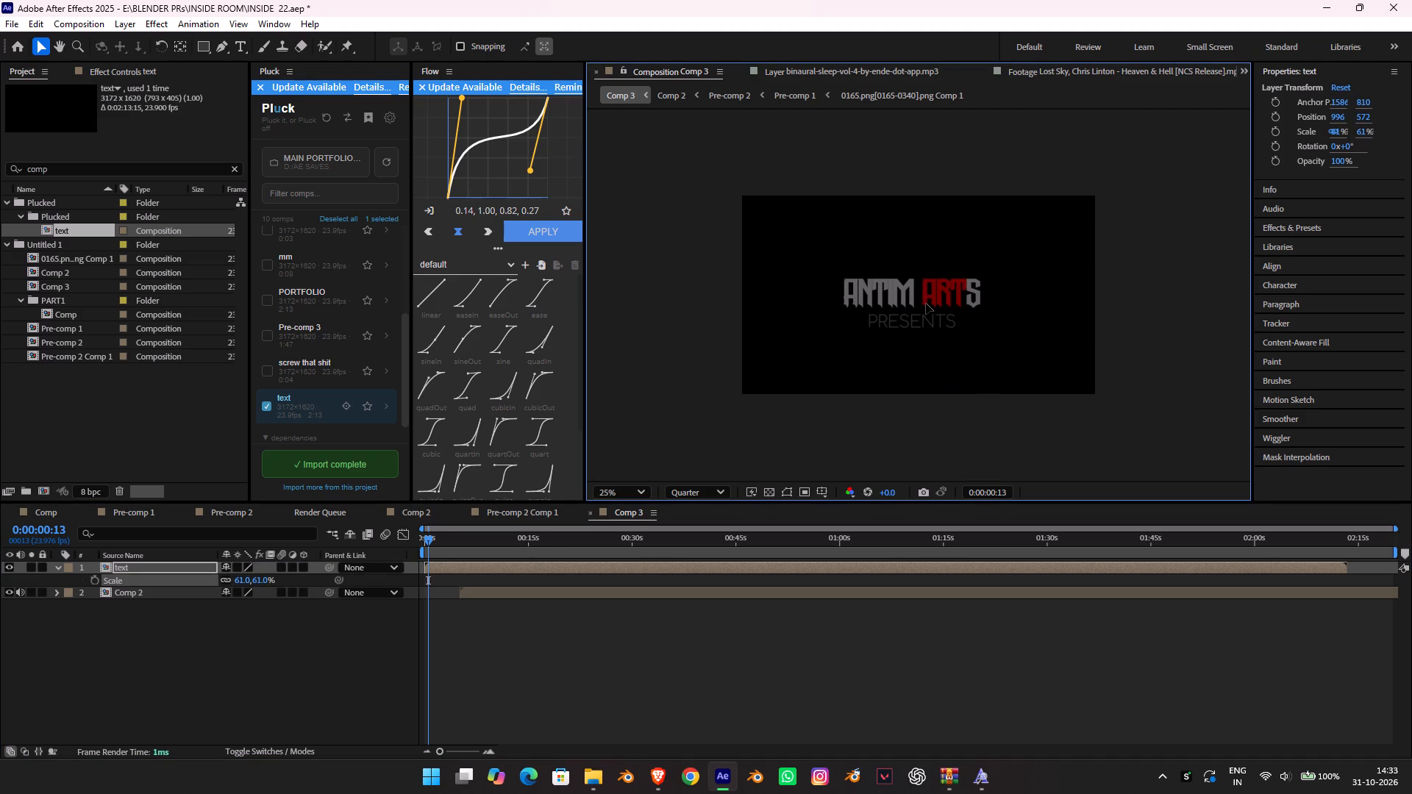
left_click_drag(926, 304, 929, 298)
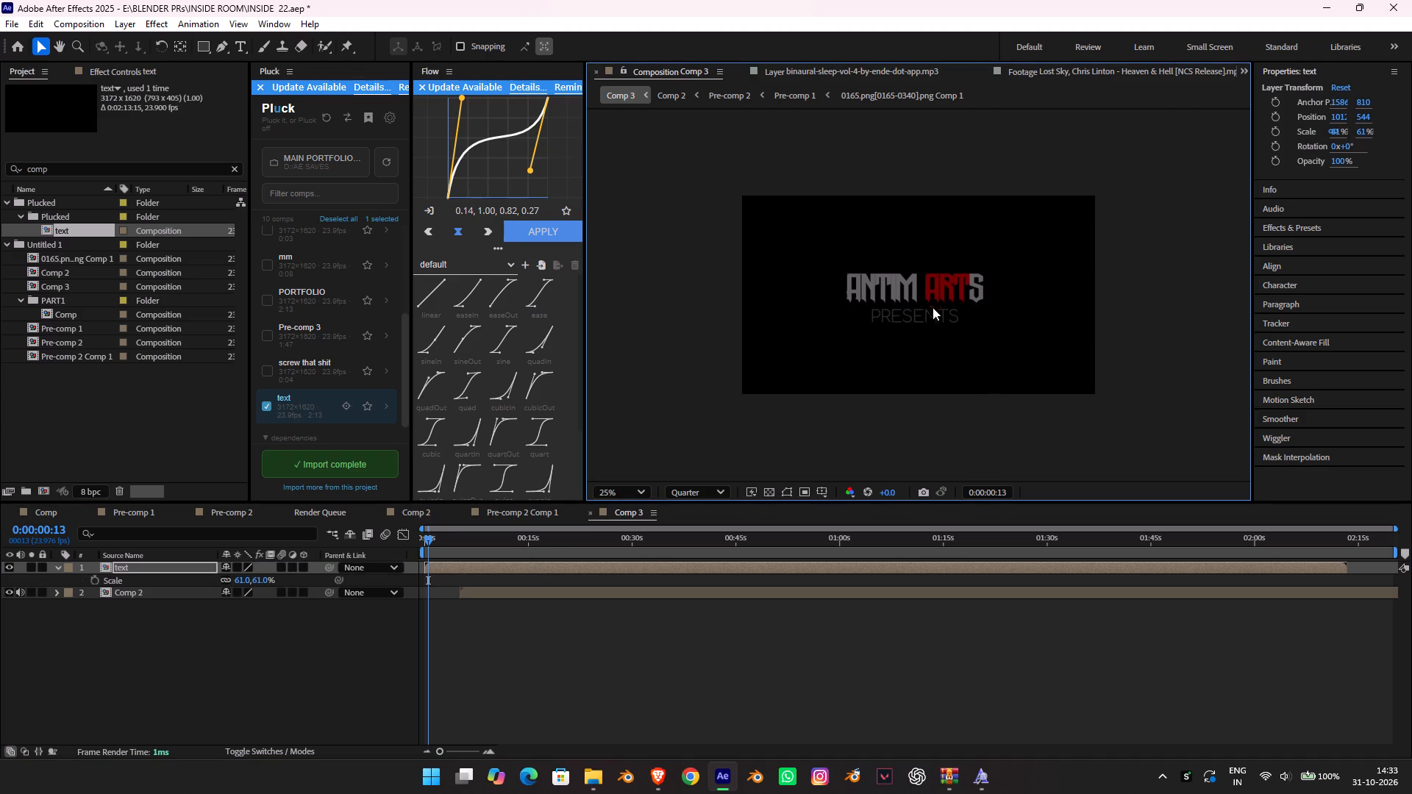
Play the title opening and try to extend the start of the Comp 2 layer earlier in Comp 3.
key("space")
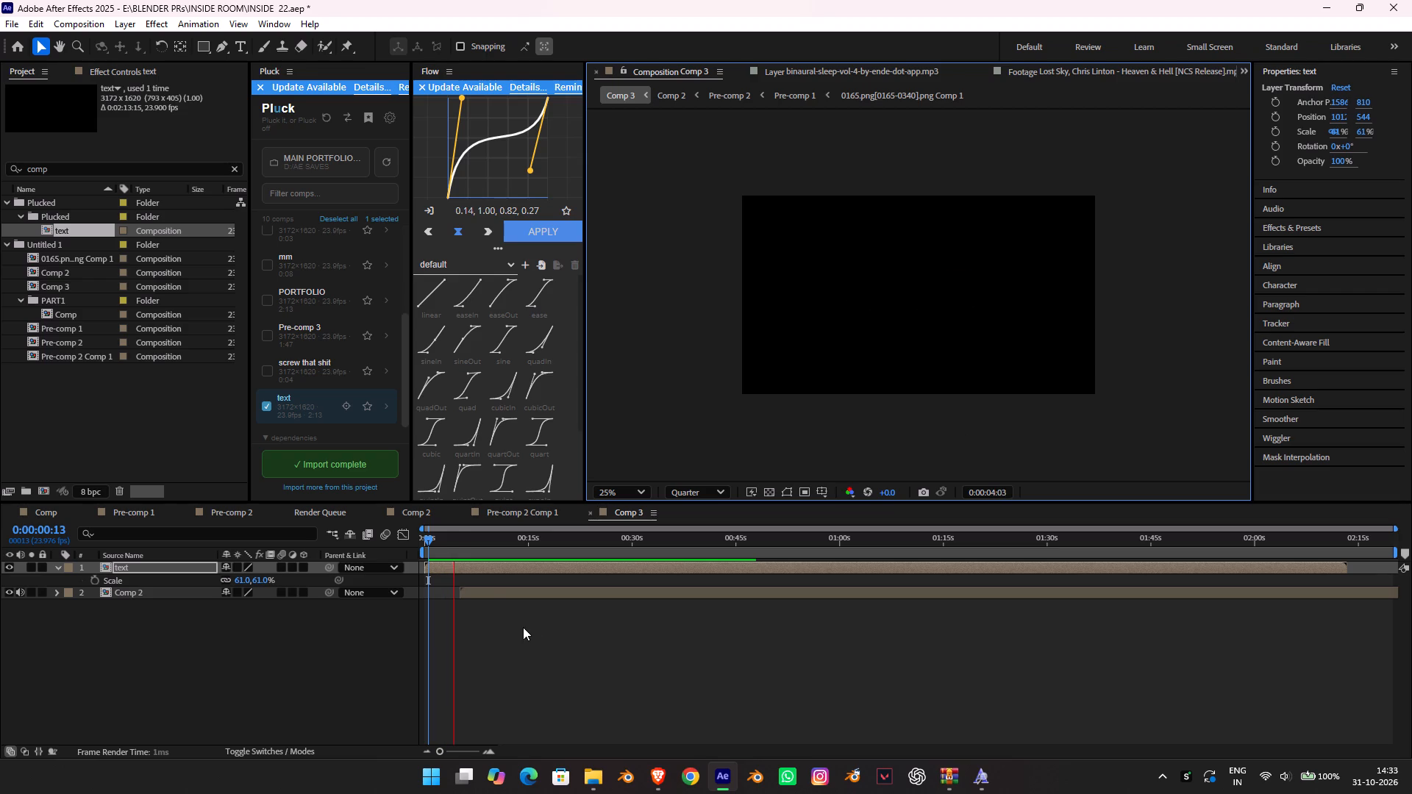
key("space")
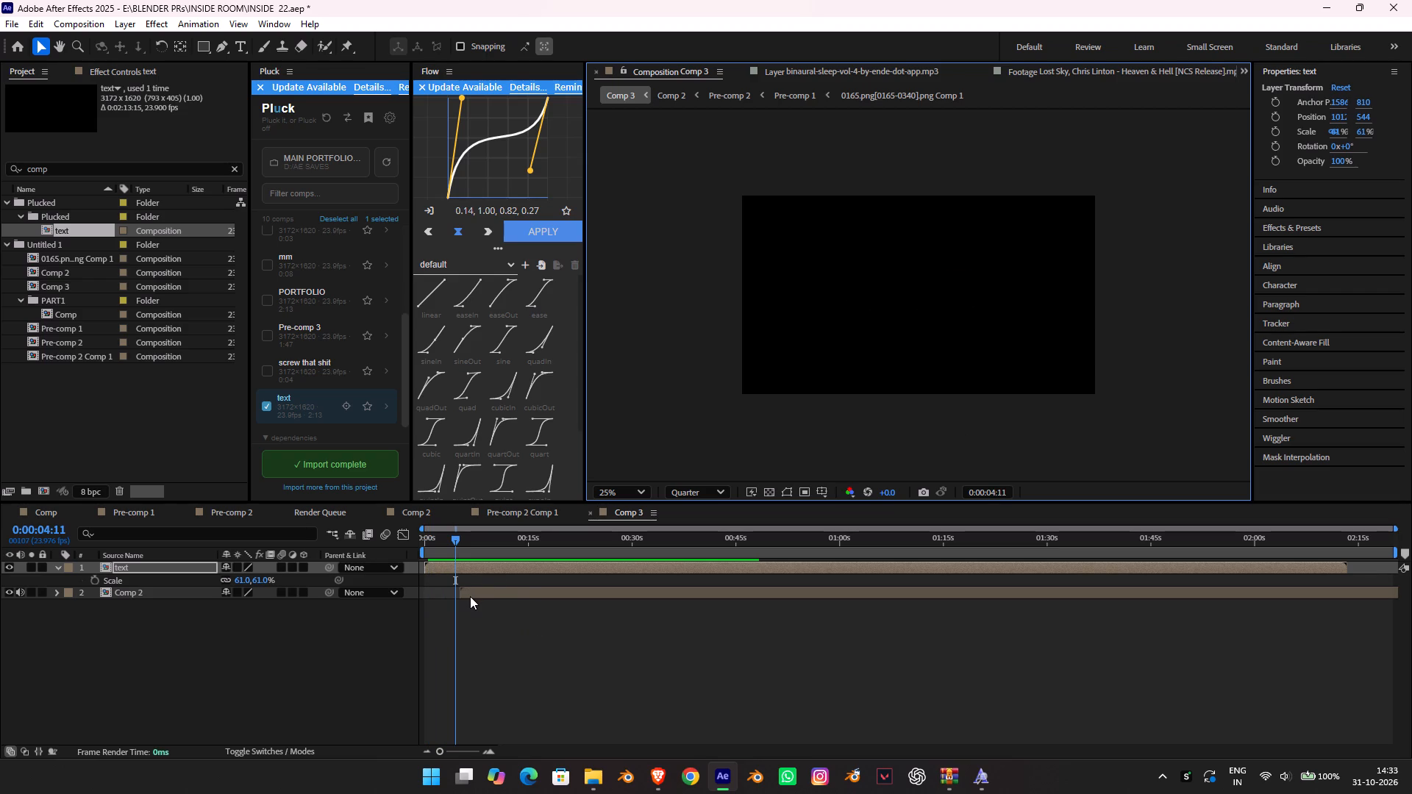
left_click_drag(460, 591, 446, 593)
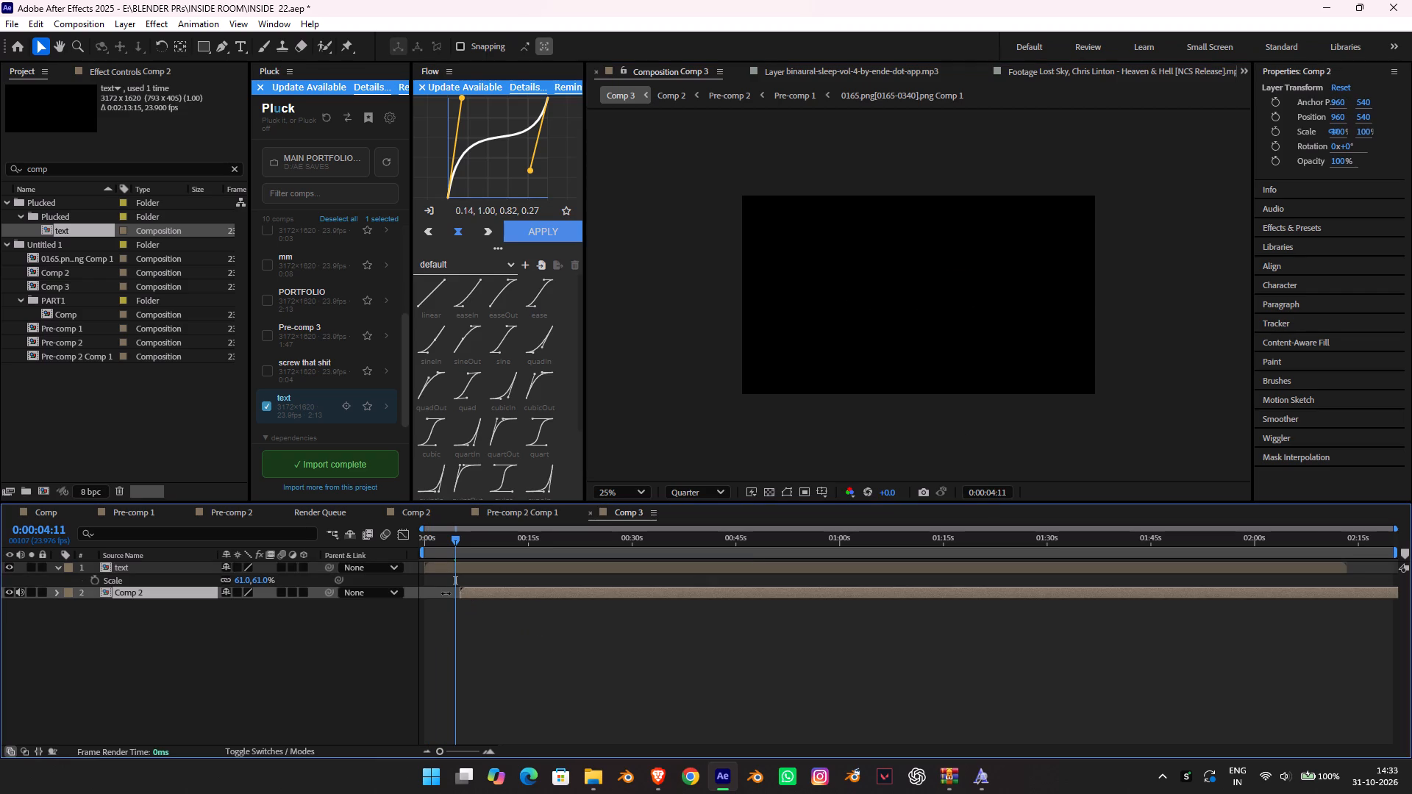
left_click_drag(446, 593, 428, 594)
Open Comp 2 from Comp 3, look through its layer stack, and open the nested Pre-comp 2.
double_click(491, 598)
scroll(489, 606, "down", 7)
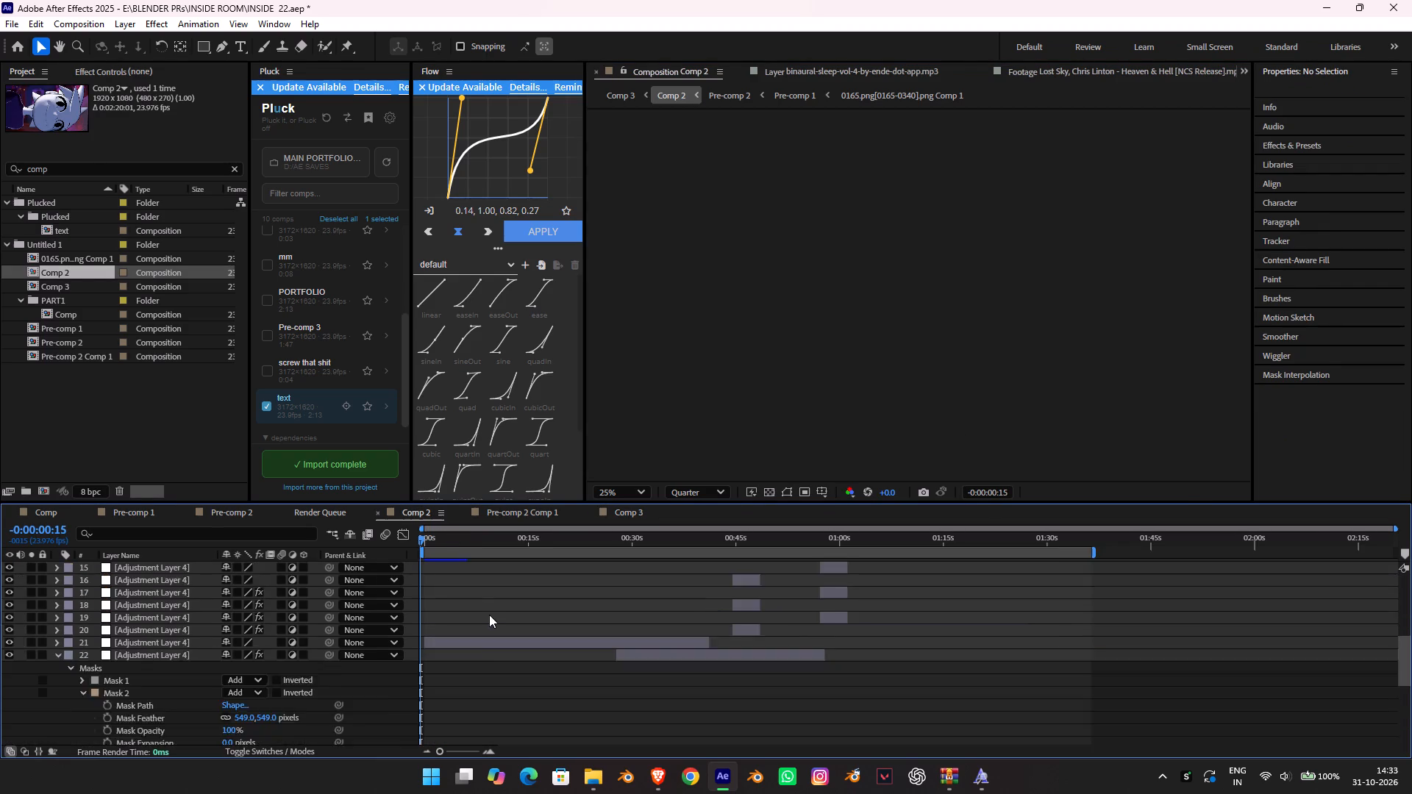
scroll(489, 615, "down", 19)
scroll(482, 731, "up", 8)
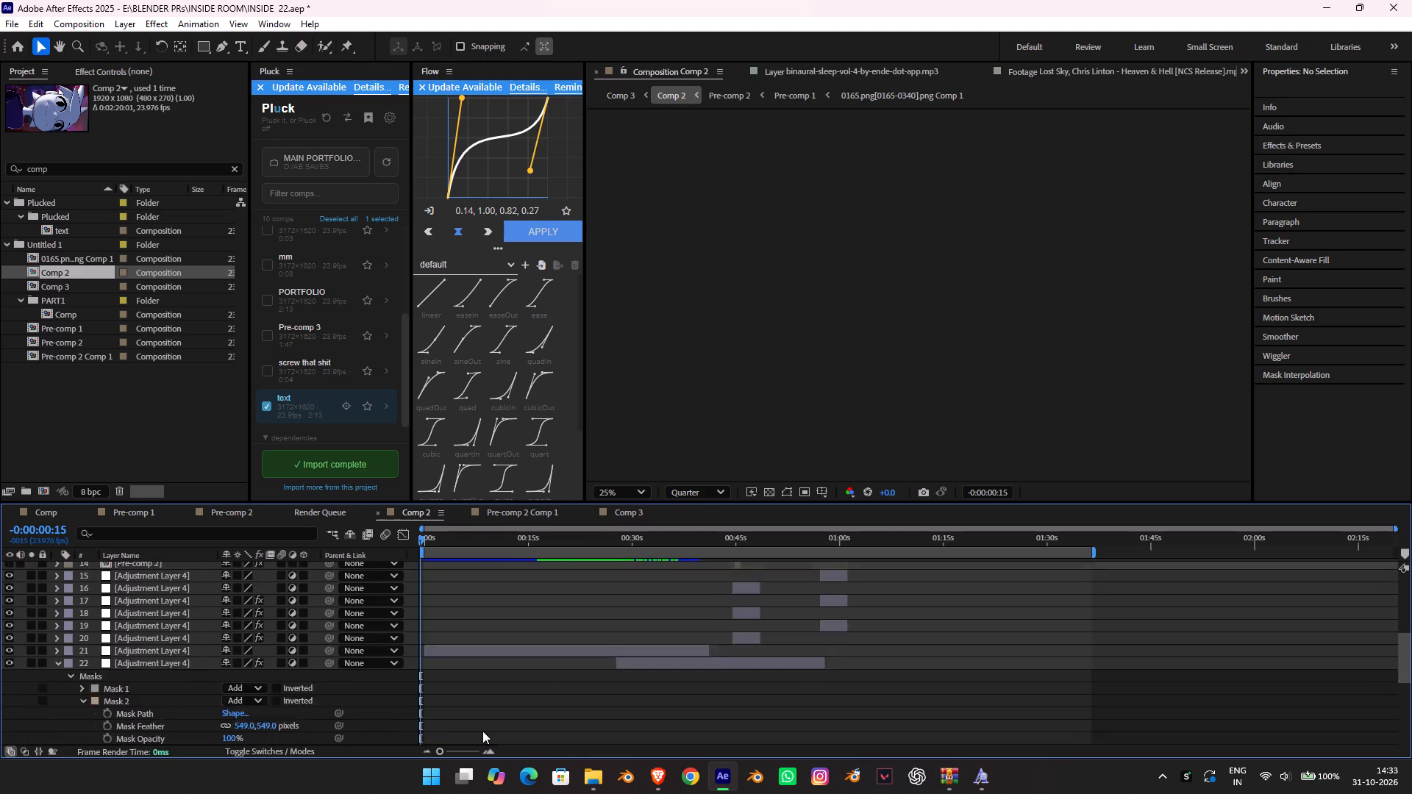
scroll(482, 731, "up", 6)
scroll(485, 688, "down", 17)
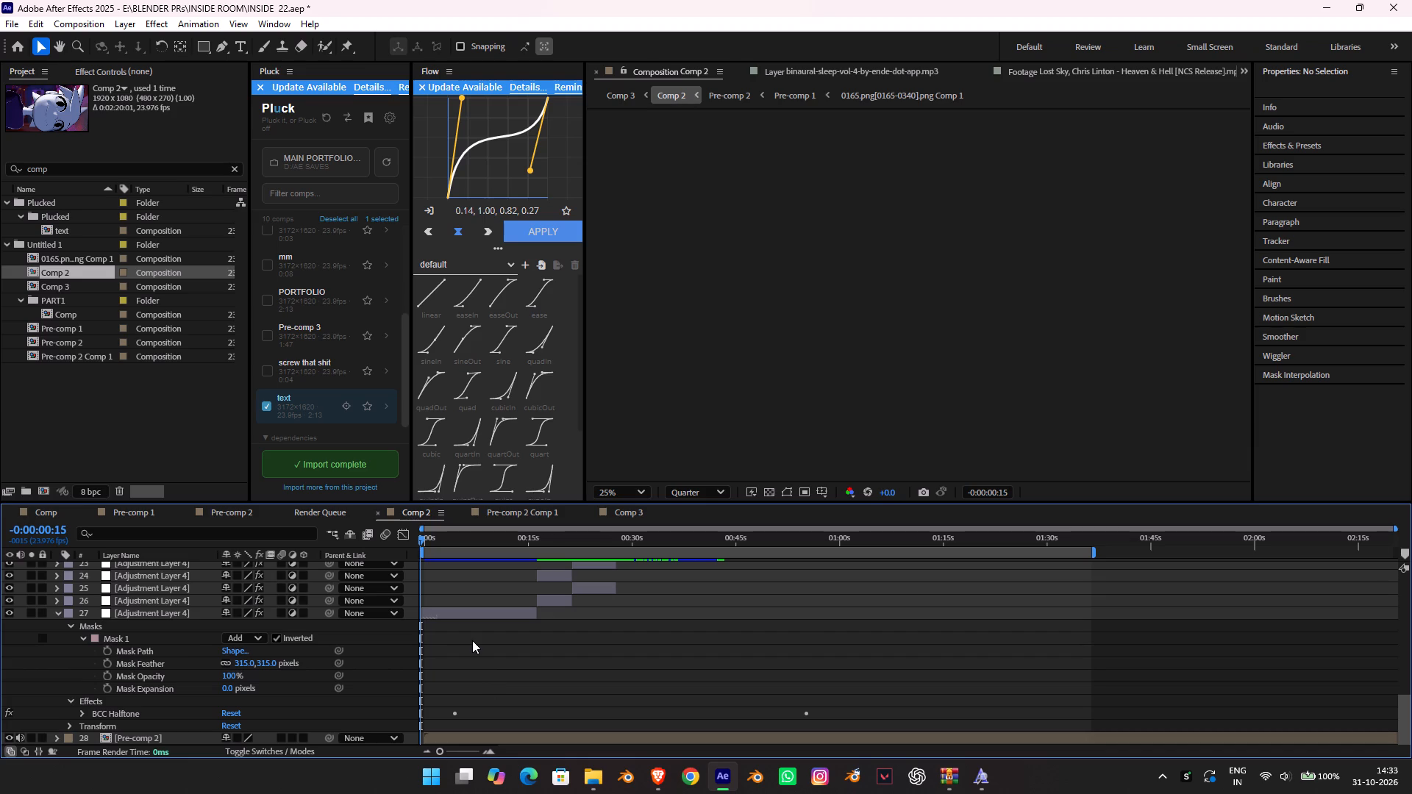
scroll(599, 726, "down", 5)
scroll(447, 641, "up", 10)
scroll(476, 660, "down", 4)
scroll(394, 670, "up", 5)
scroll(196, 621, "up", 5)
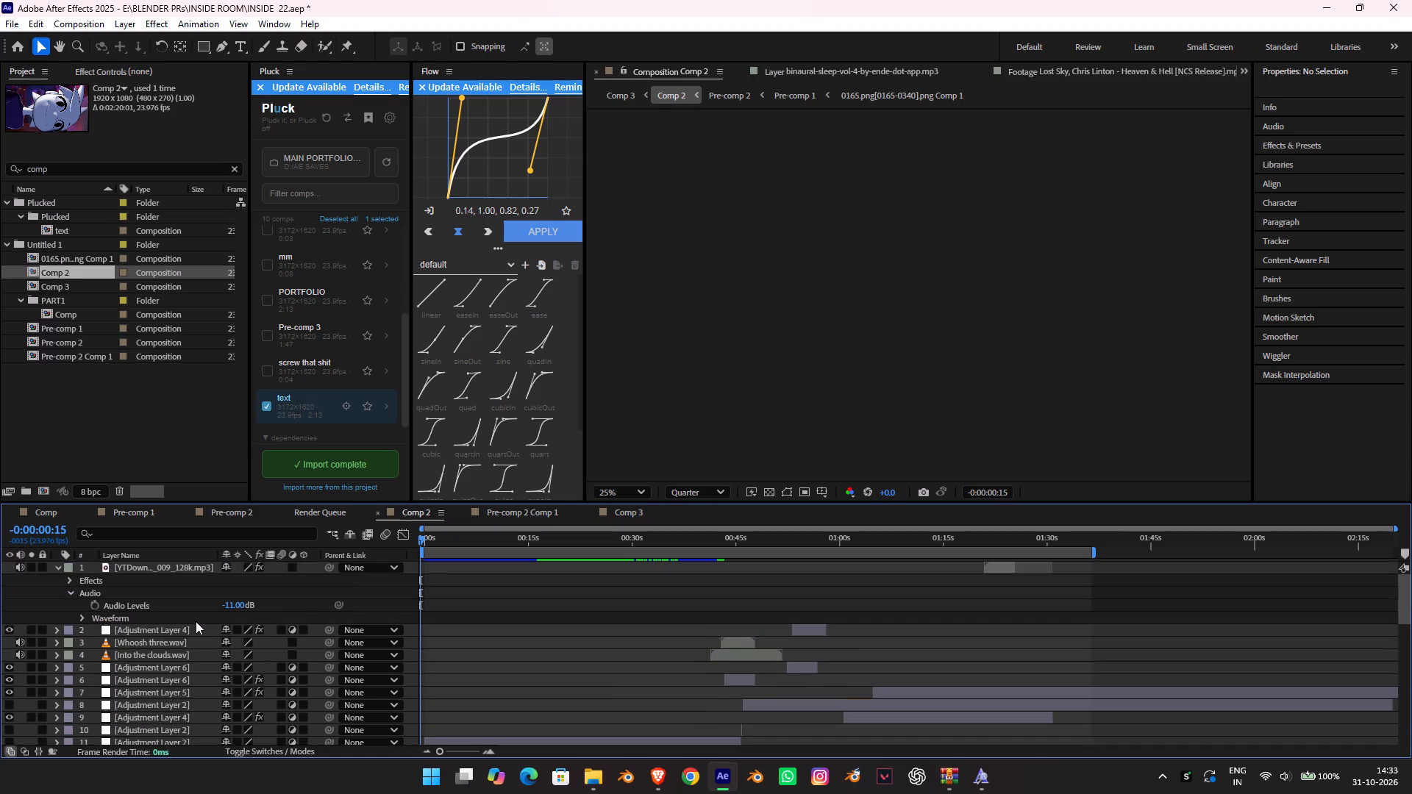
scroll(196, 621, "down", 20)
double_click(495, 743)
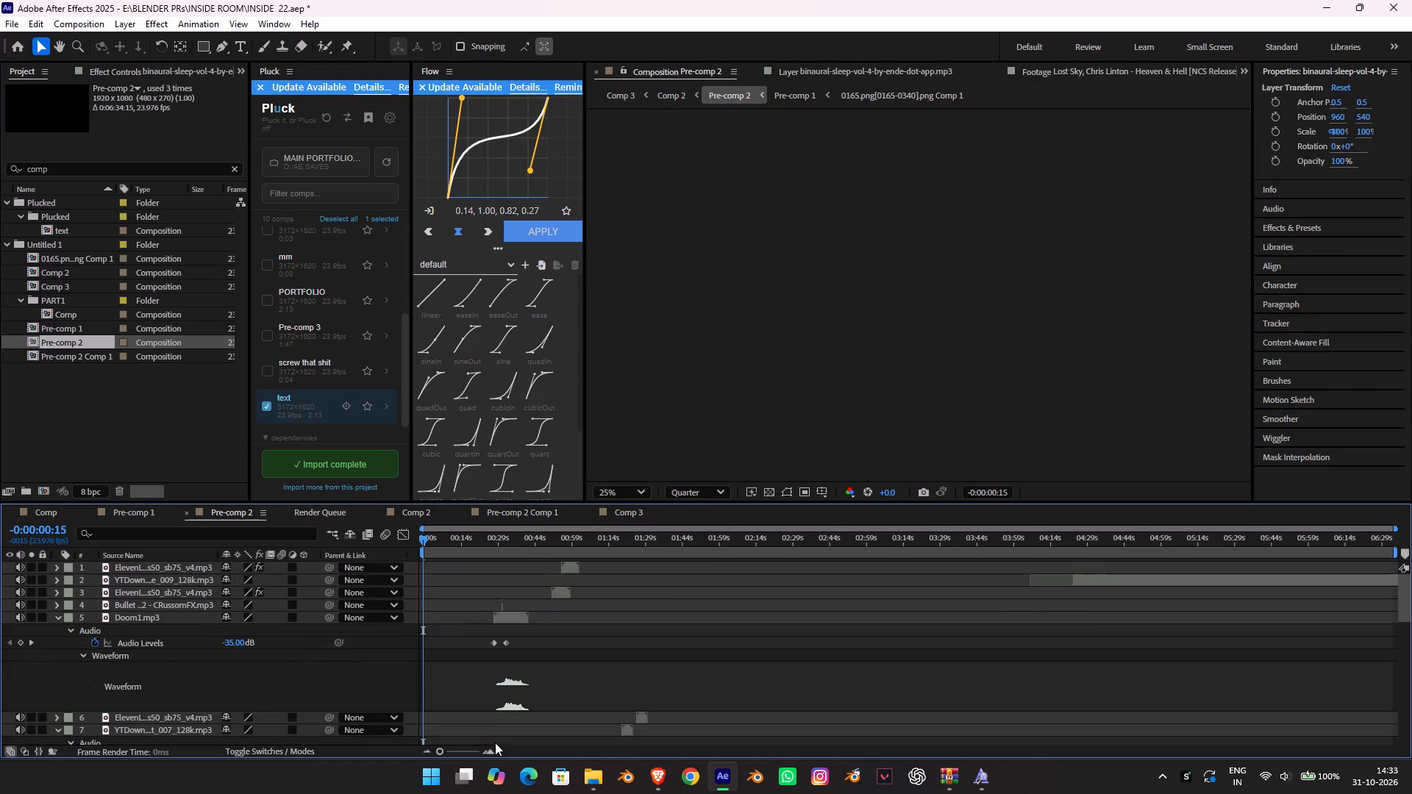
Copy the binaural-sleep-vol-4-by-ende-dot-app.mp3 layer in Pre-comp 2.
scroll(427, 643, "down", 12)
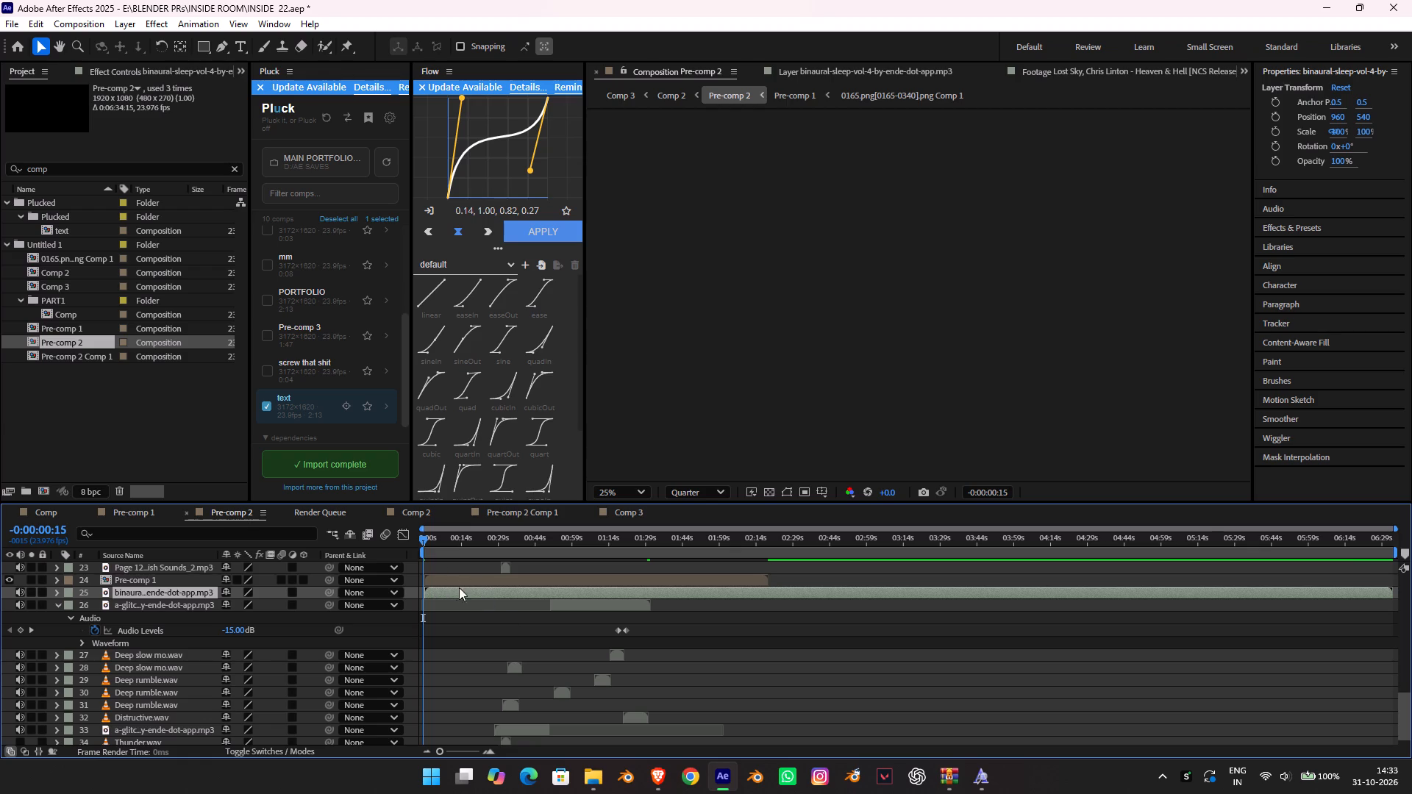
key("ctrl+c")
Look through the audio layers around the binaural-sleep track and play the opening of Pre-comp 2.
scroll(901, 621, "down", 5, "alt")
scroll(901, 621, "up", 3, "alt")
scroll(901, 621, "down", 5)
scroll(901, 621, "down", 12, "alt")
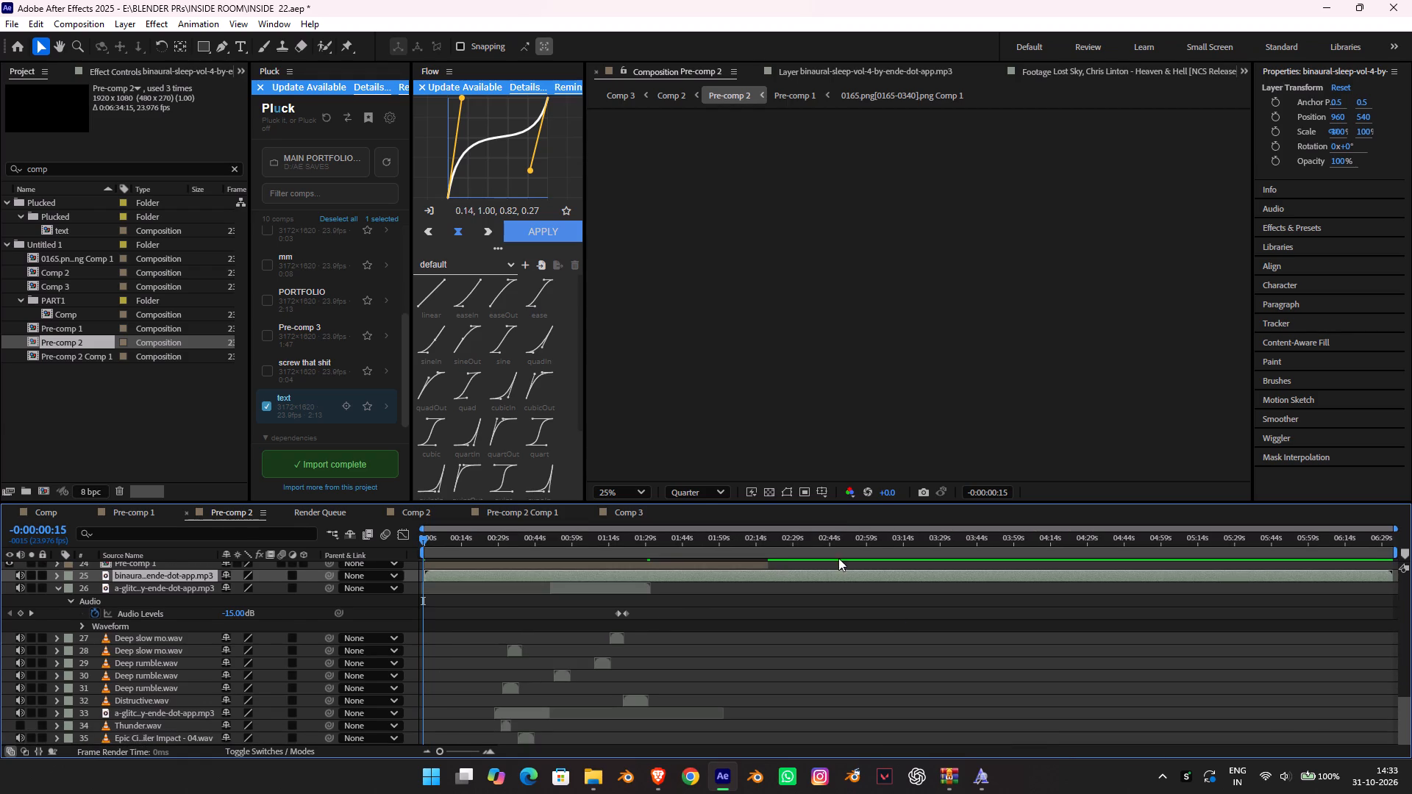
key("space")
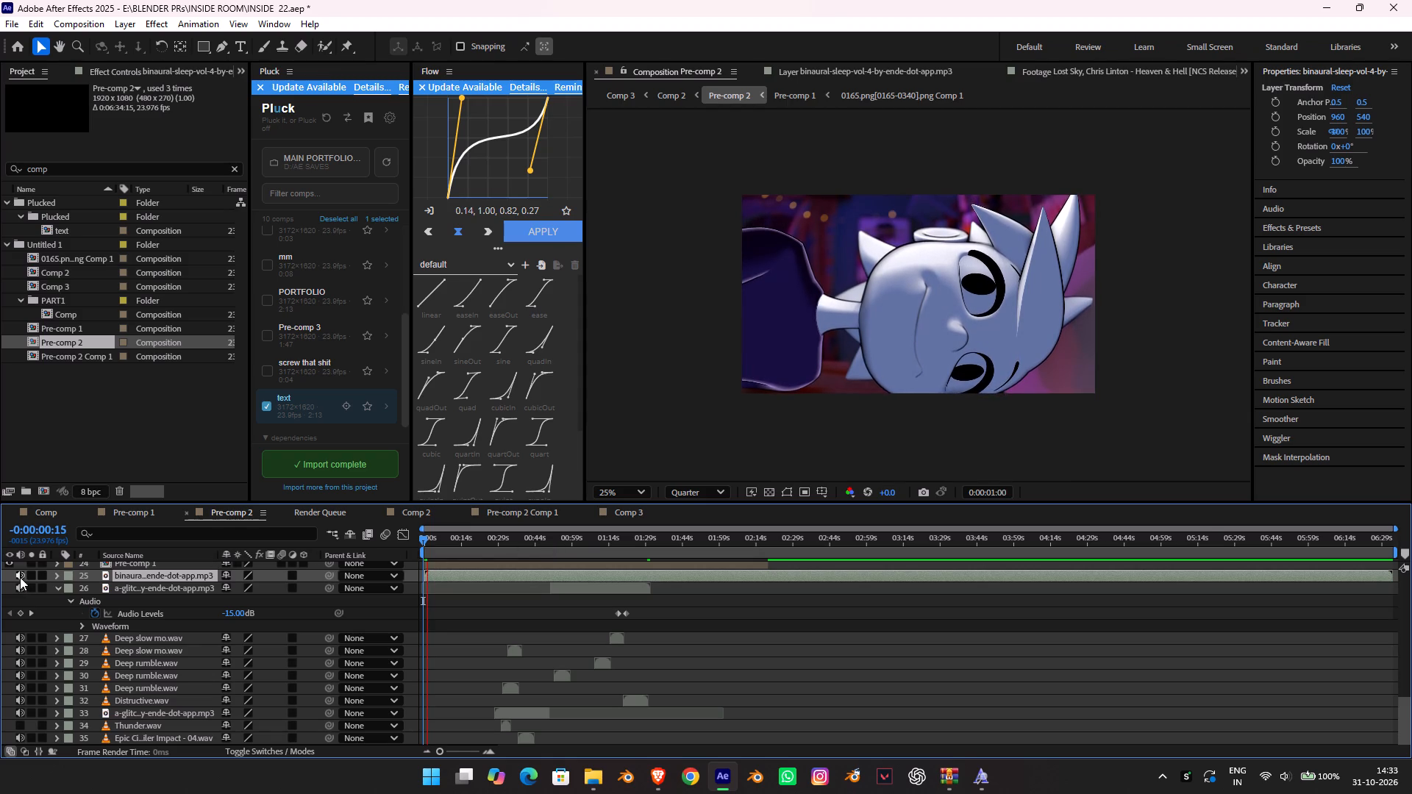
key("space")
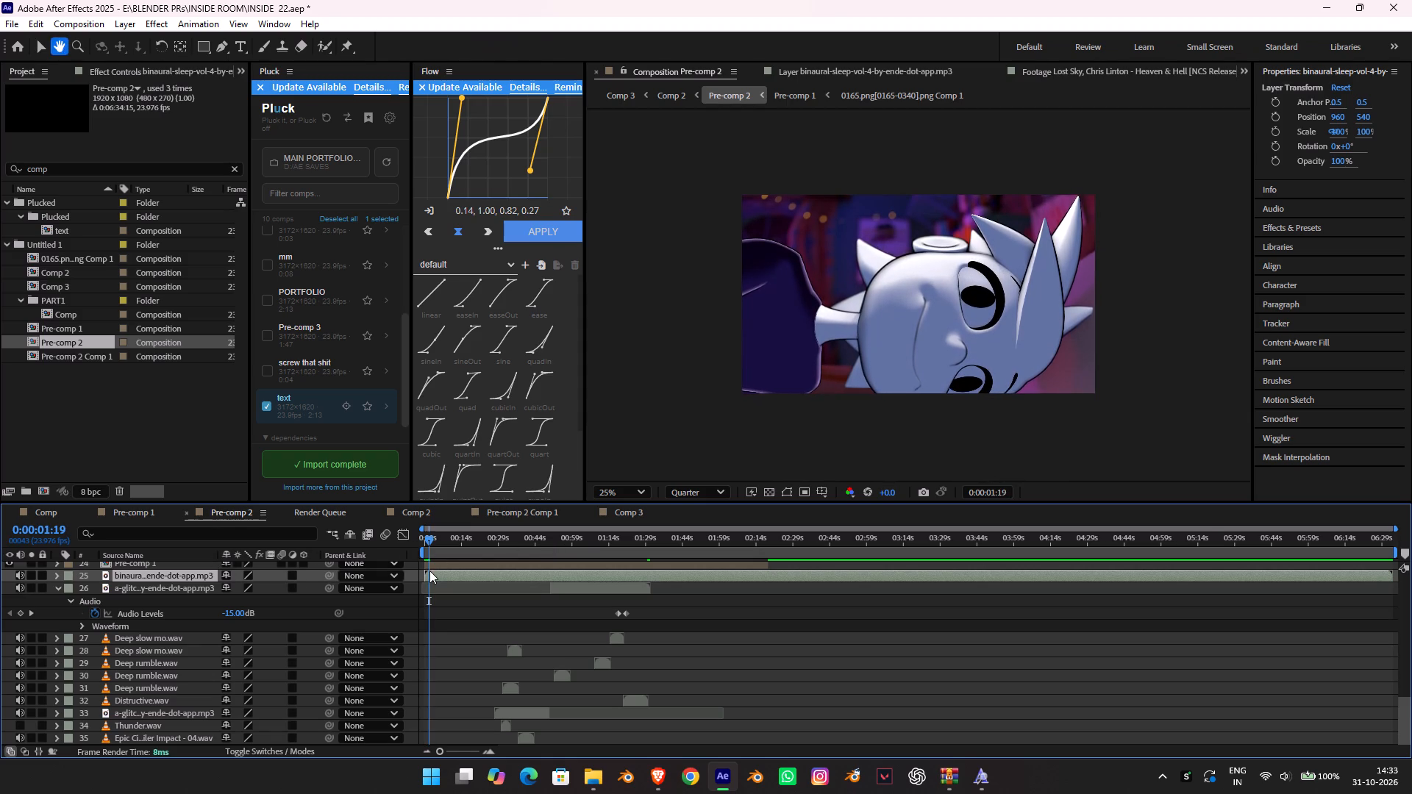
Open the binaural-sleep audio layer in its own viewer and audition it, scrubbing as far as about 0:05:10.
double_click(432, 571)
key("space")
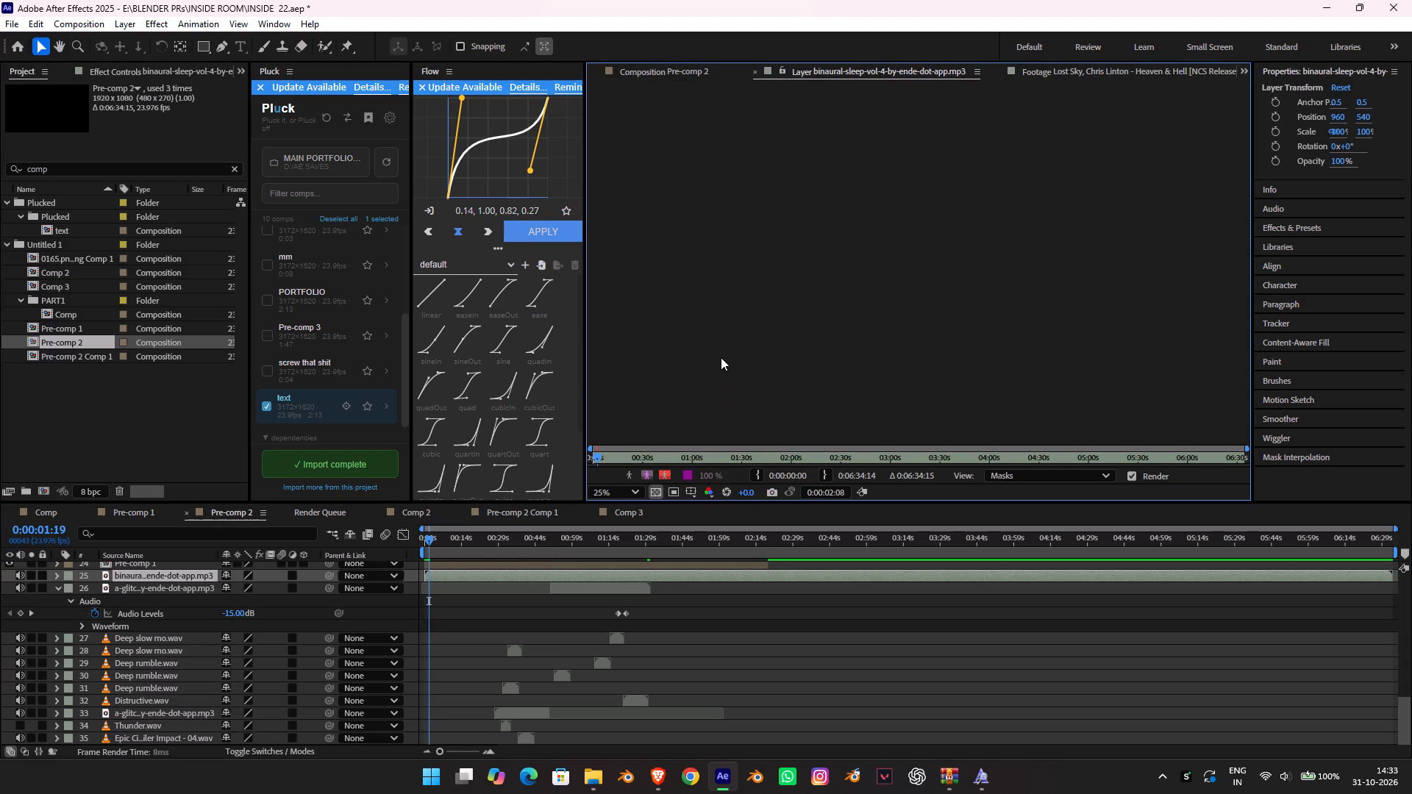
key("space")
left_click_drag(431, 534, 485, 534)
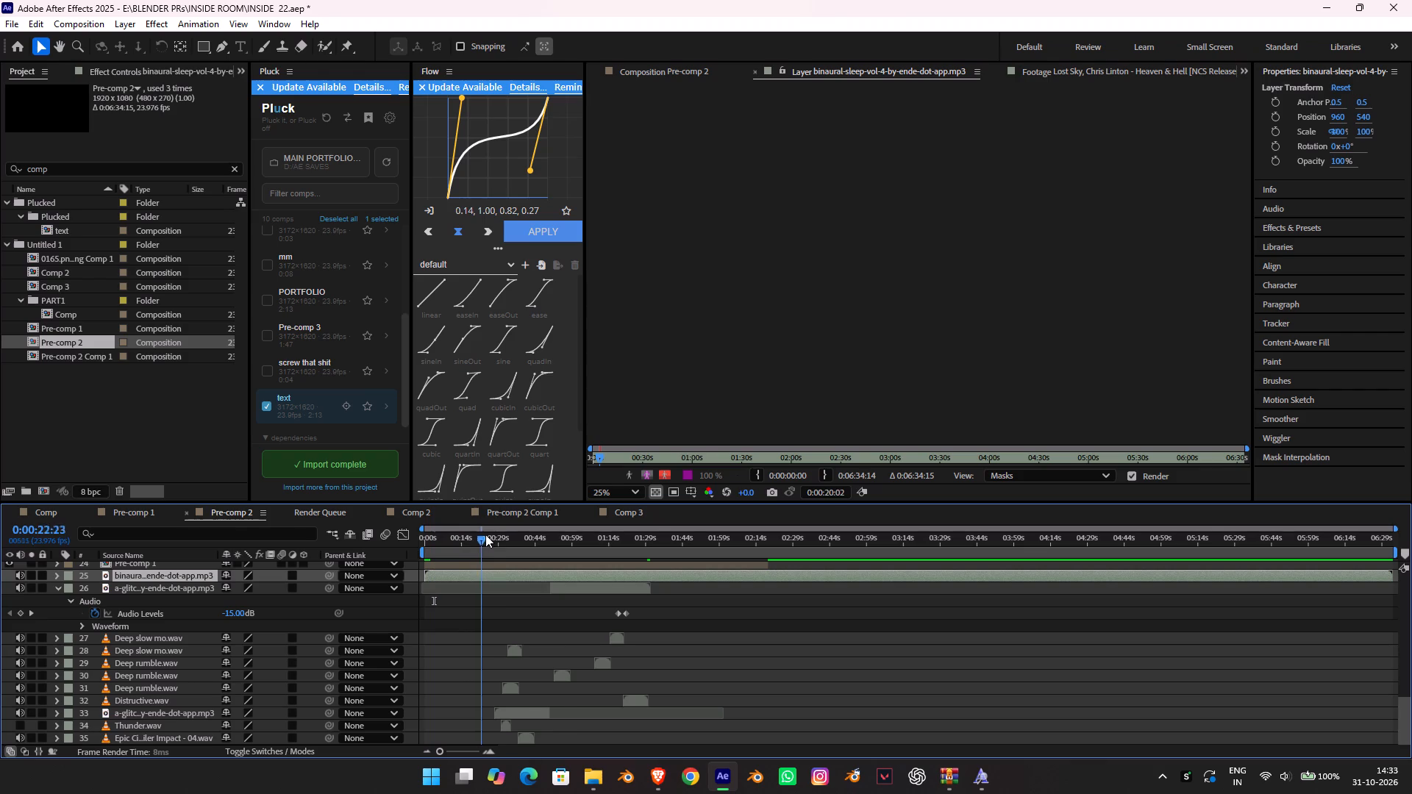
left_click_drag(485, 534, 398, 520)
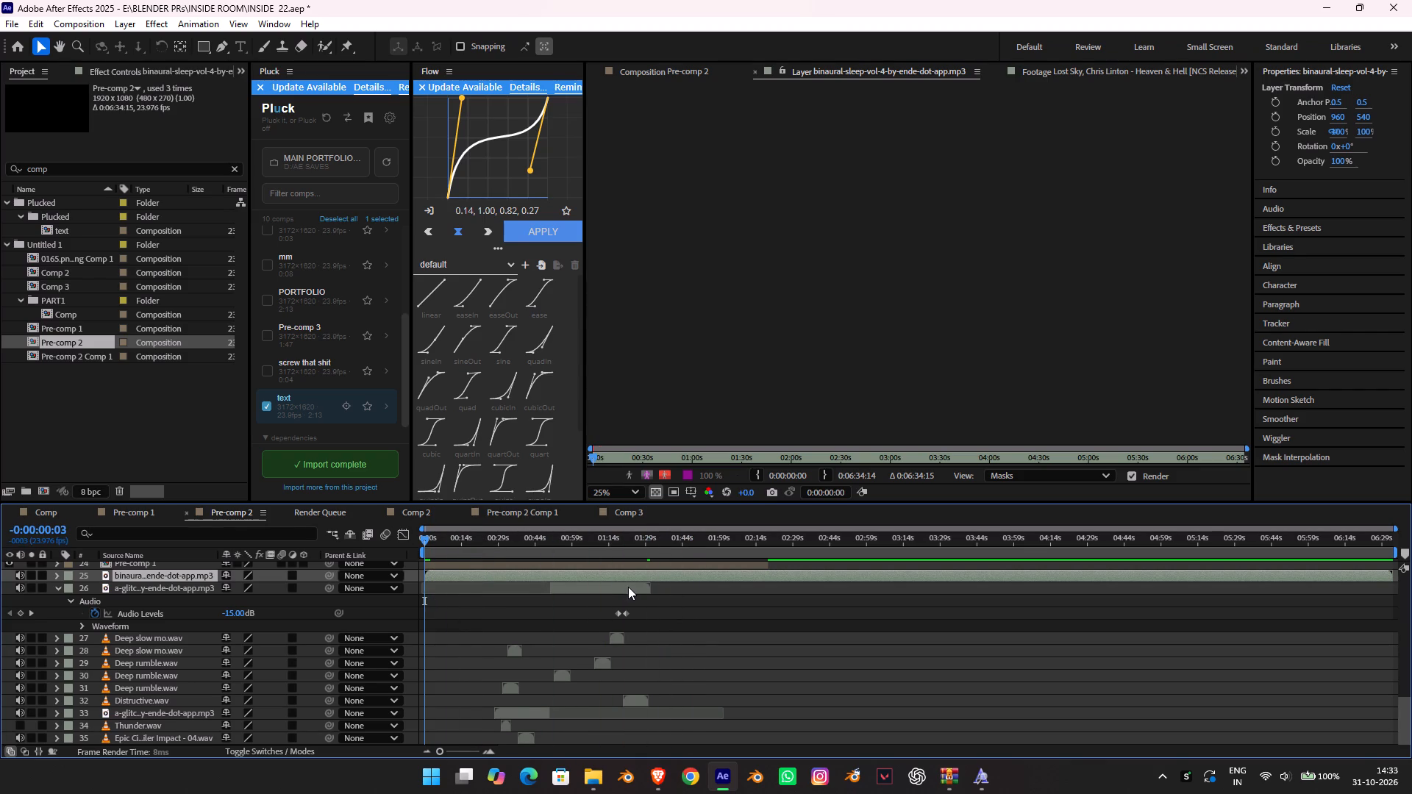
left_click(769, 576)
scroll(768, 604, "up", 2)
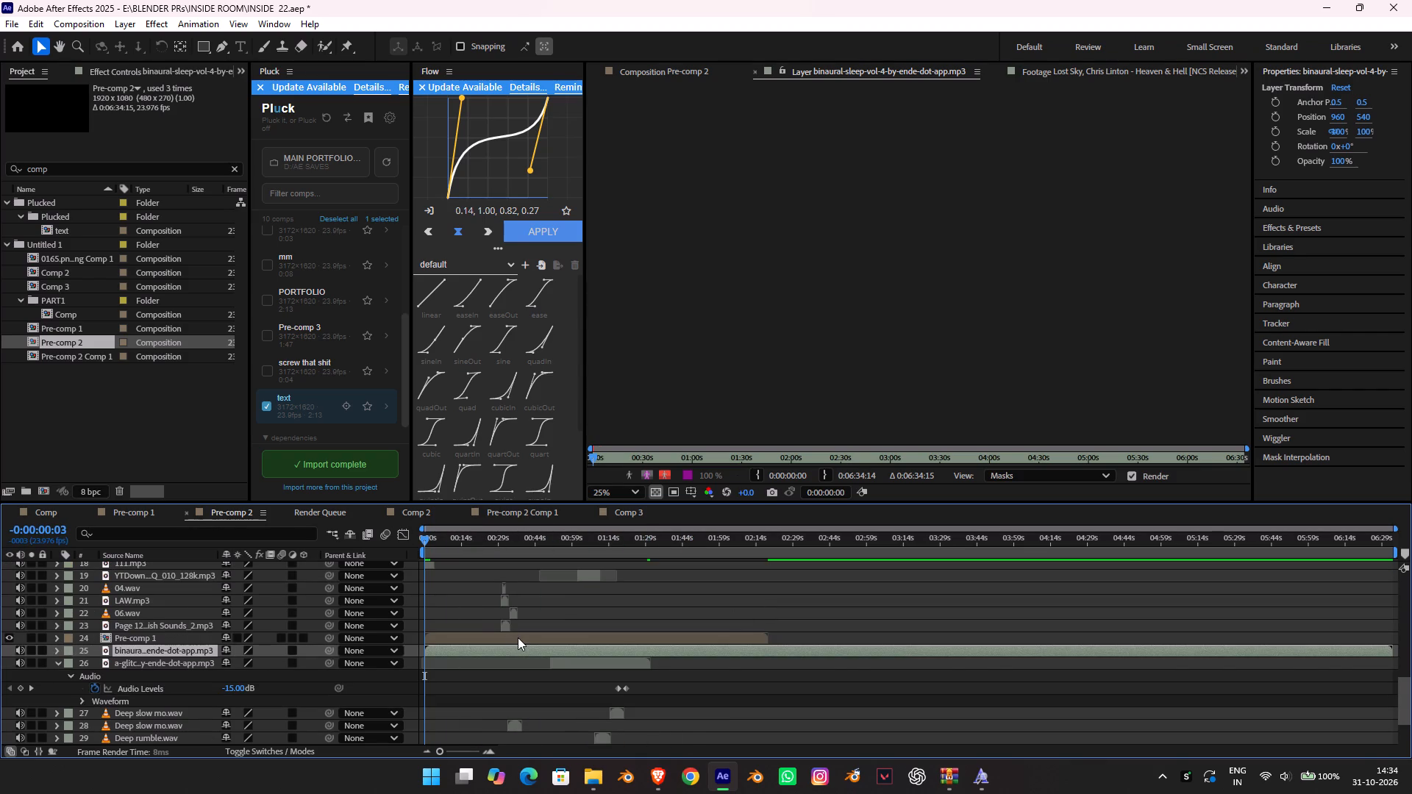
scroll(643, 609, "down", 6)
scroll(643, 609, "up", 6)
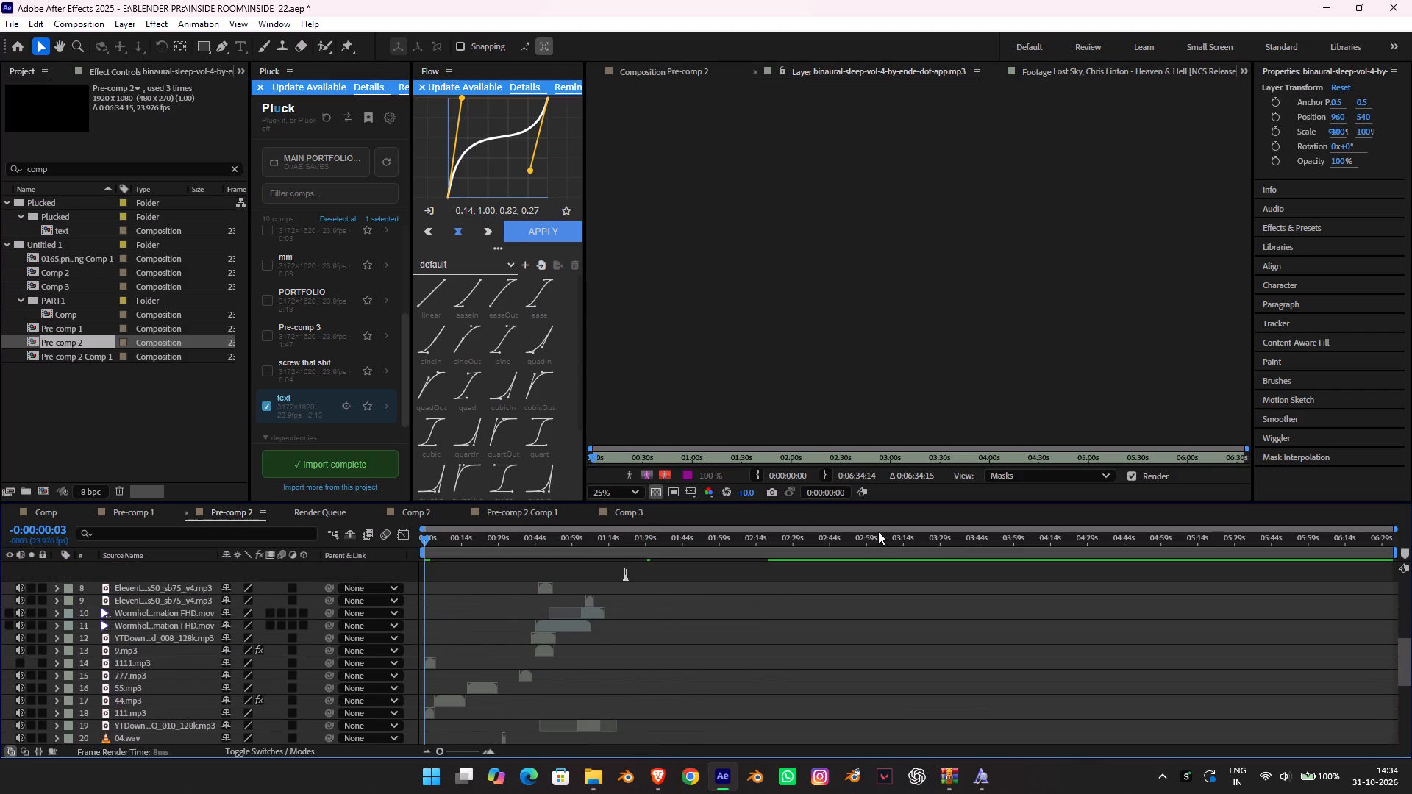
left_click_drag(878, 532, 910, 533)
left_click_drag(1075, 541, 1188, 540)
key("space")
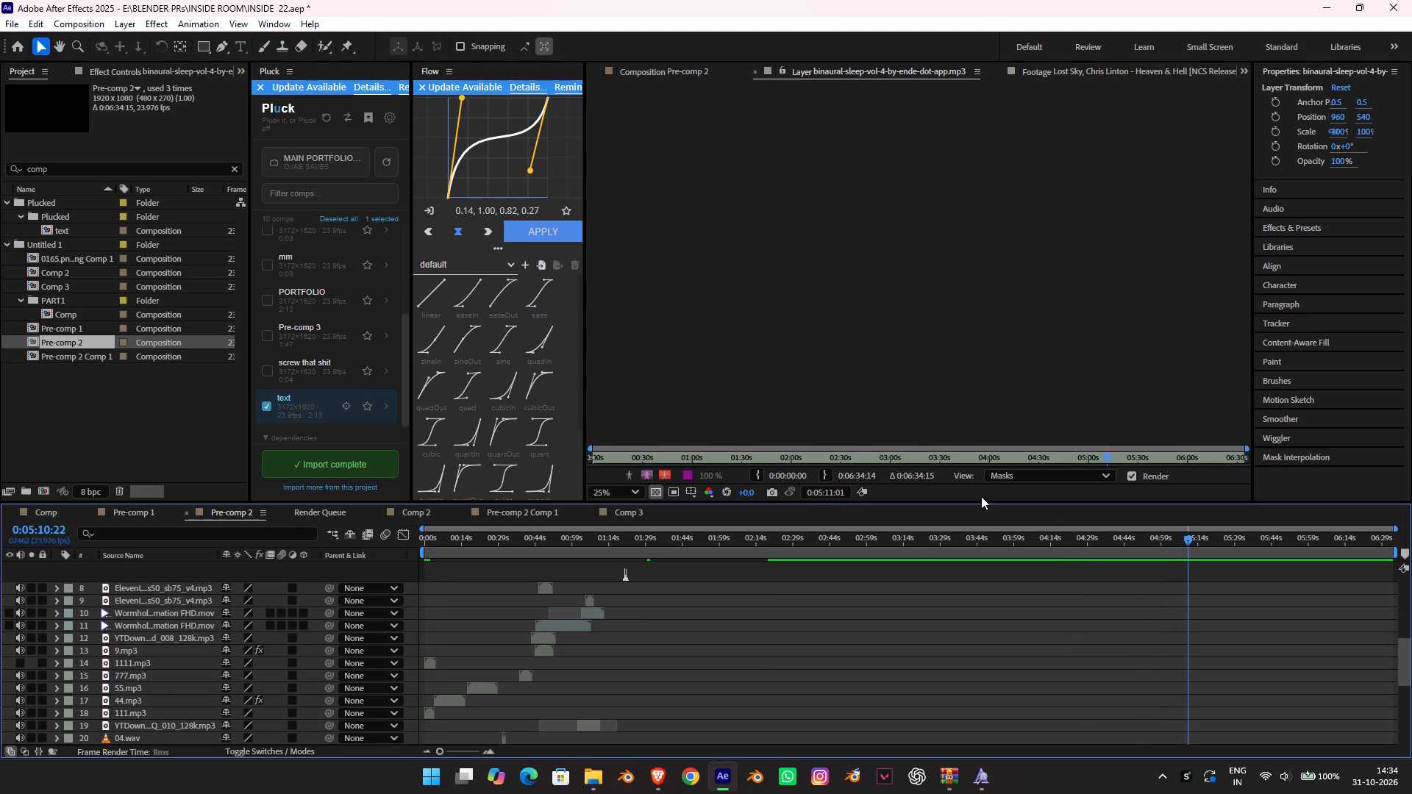
Return to the Pre-comp 2 composition view and audition its audio from about 0:05:10, 0:03:12 and 0:03:33.
left_click(663, 64)
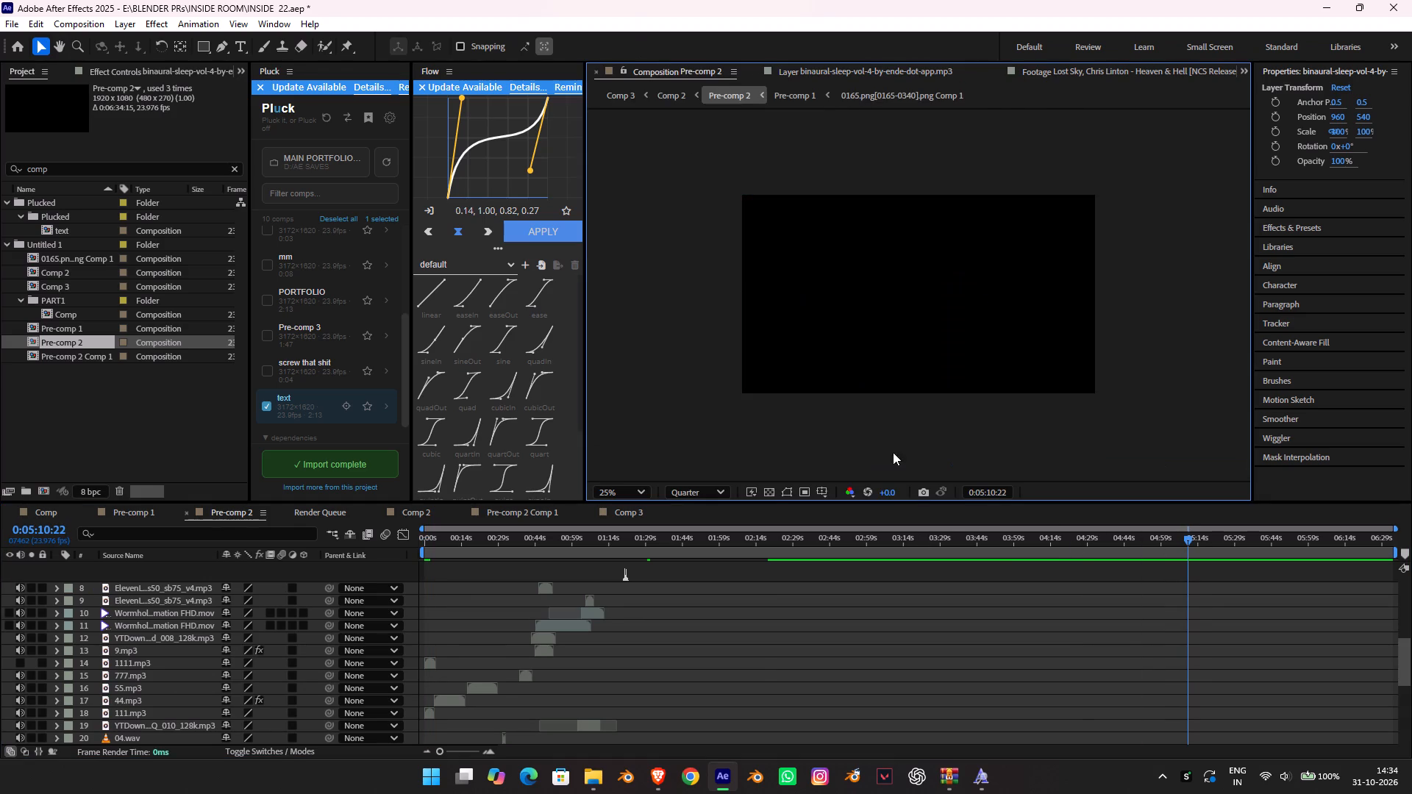
scroll(994, 546, "down", 3)
key("space")
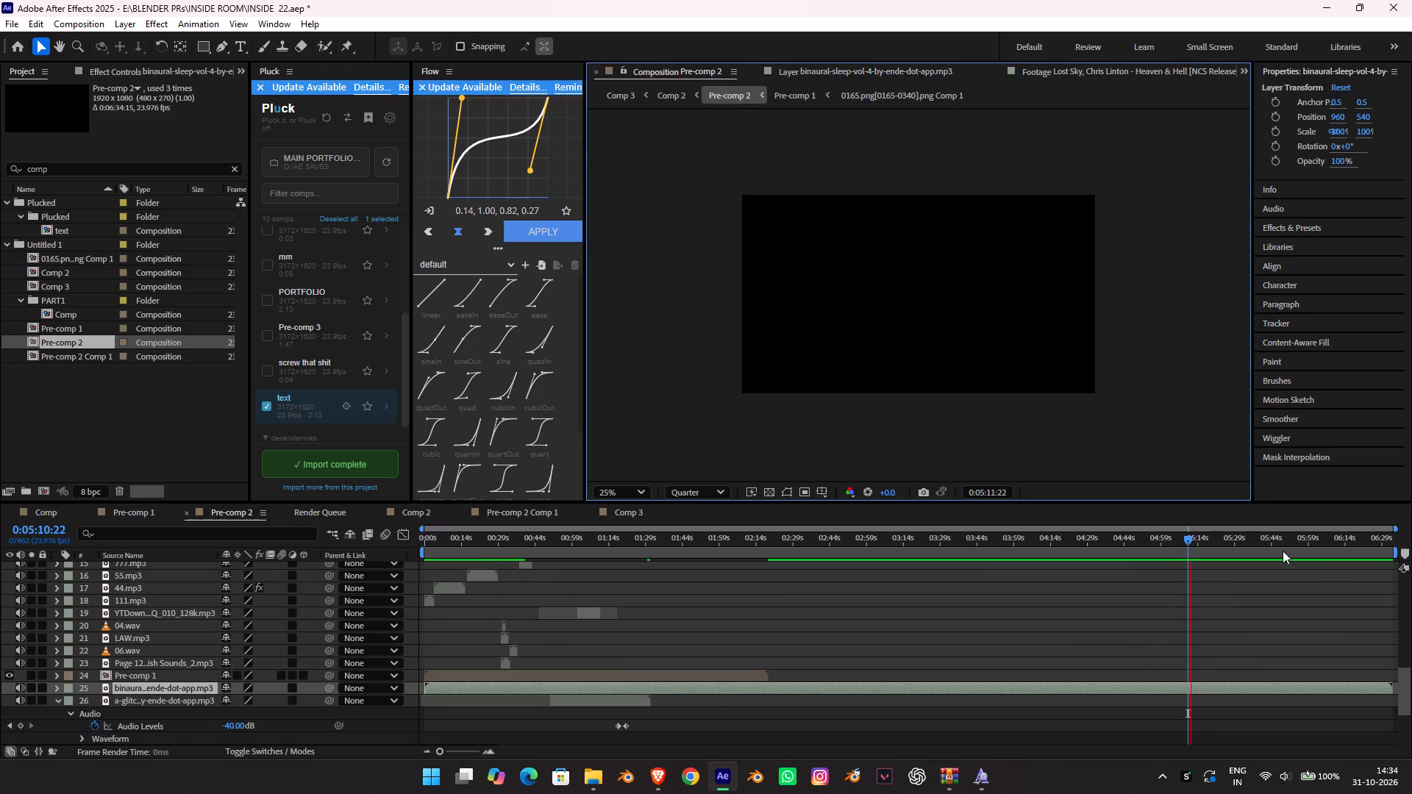
left_click(897, 538)
key("space")
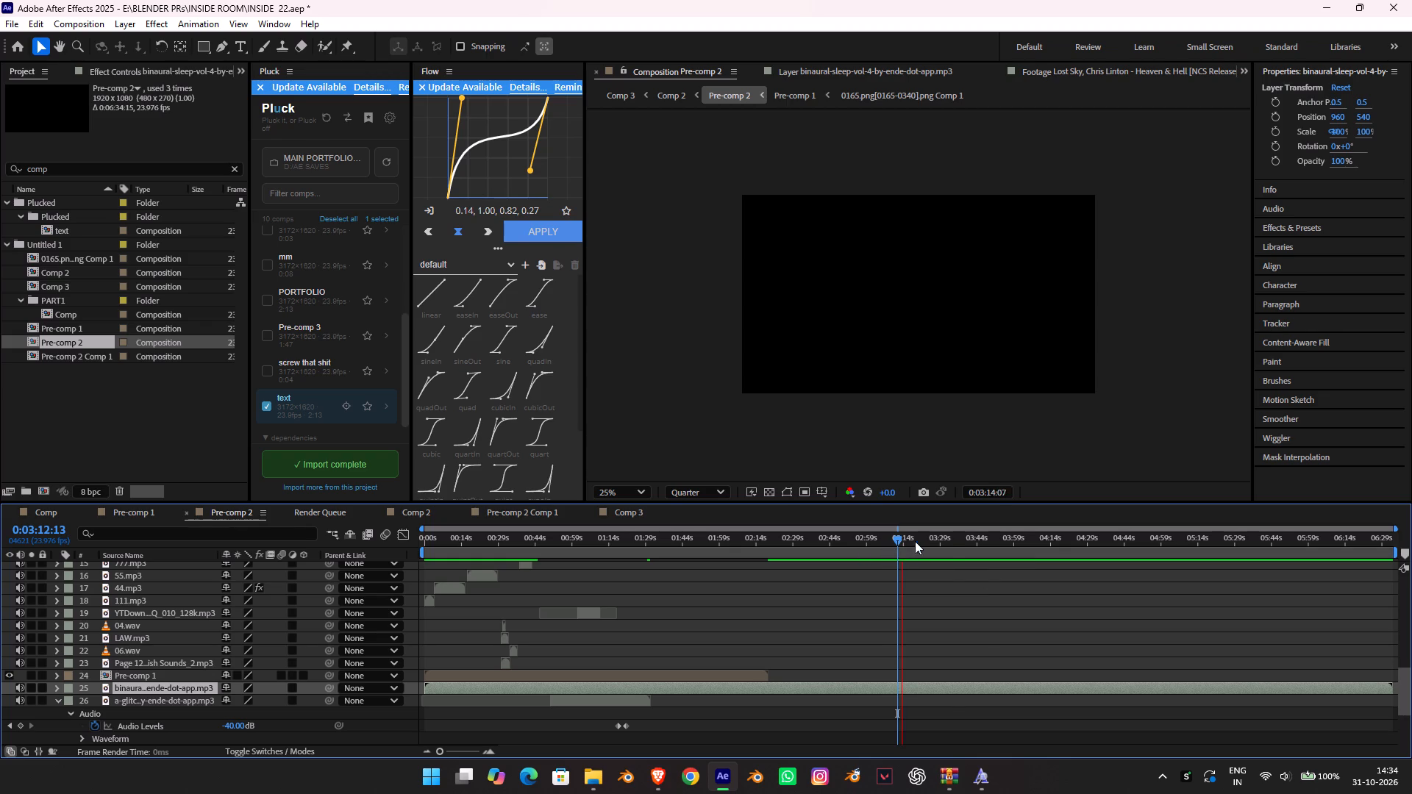
left_click_drag(924, 541, 949, 542)
key("space")
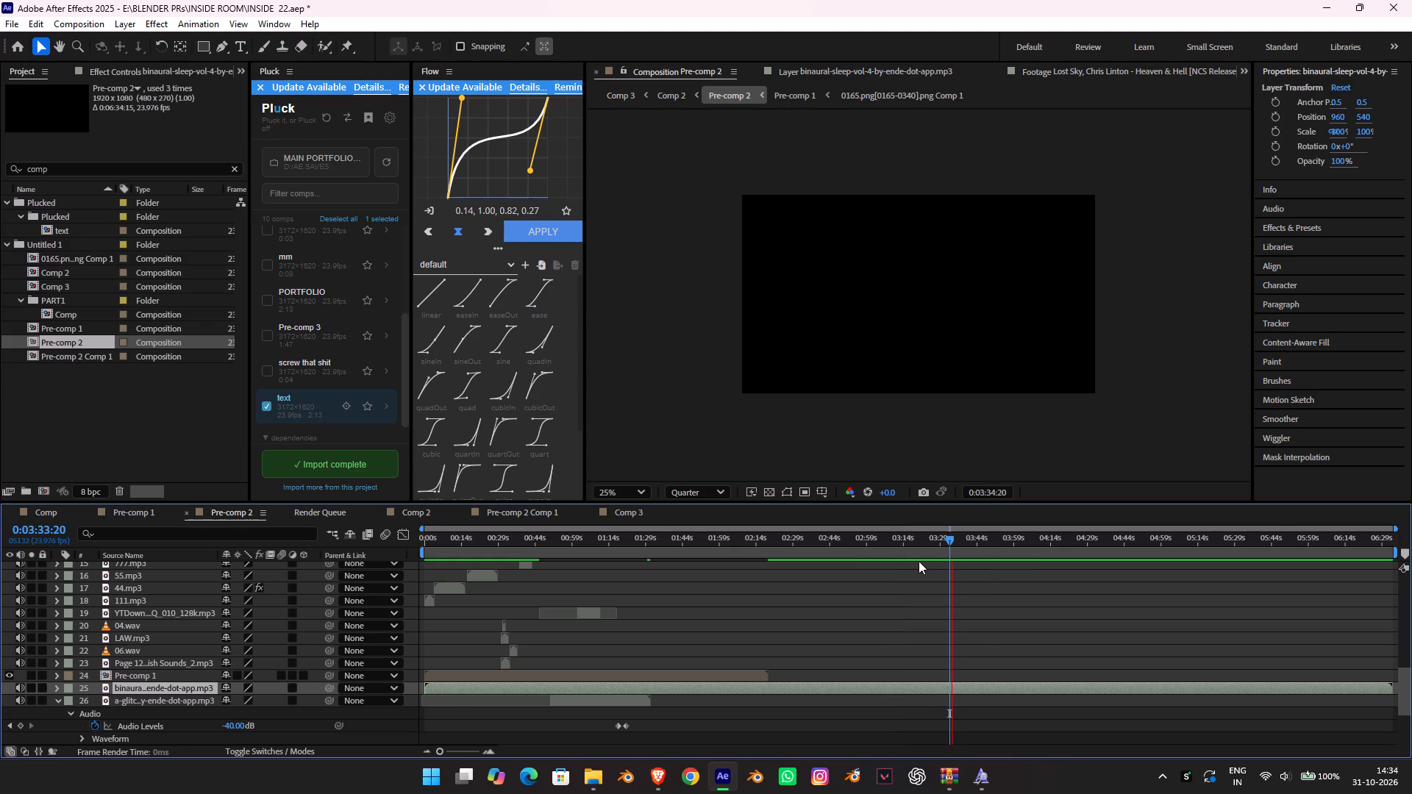
Check the binaural-sleep layer's Audio Levels keyframes over the opening of Pre-comp 2 and copy the layer.
key("u")
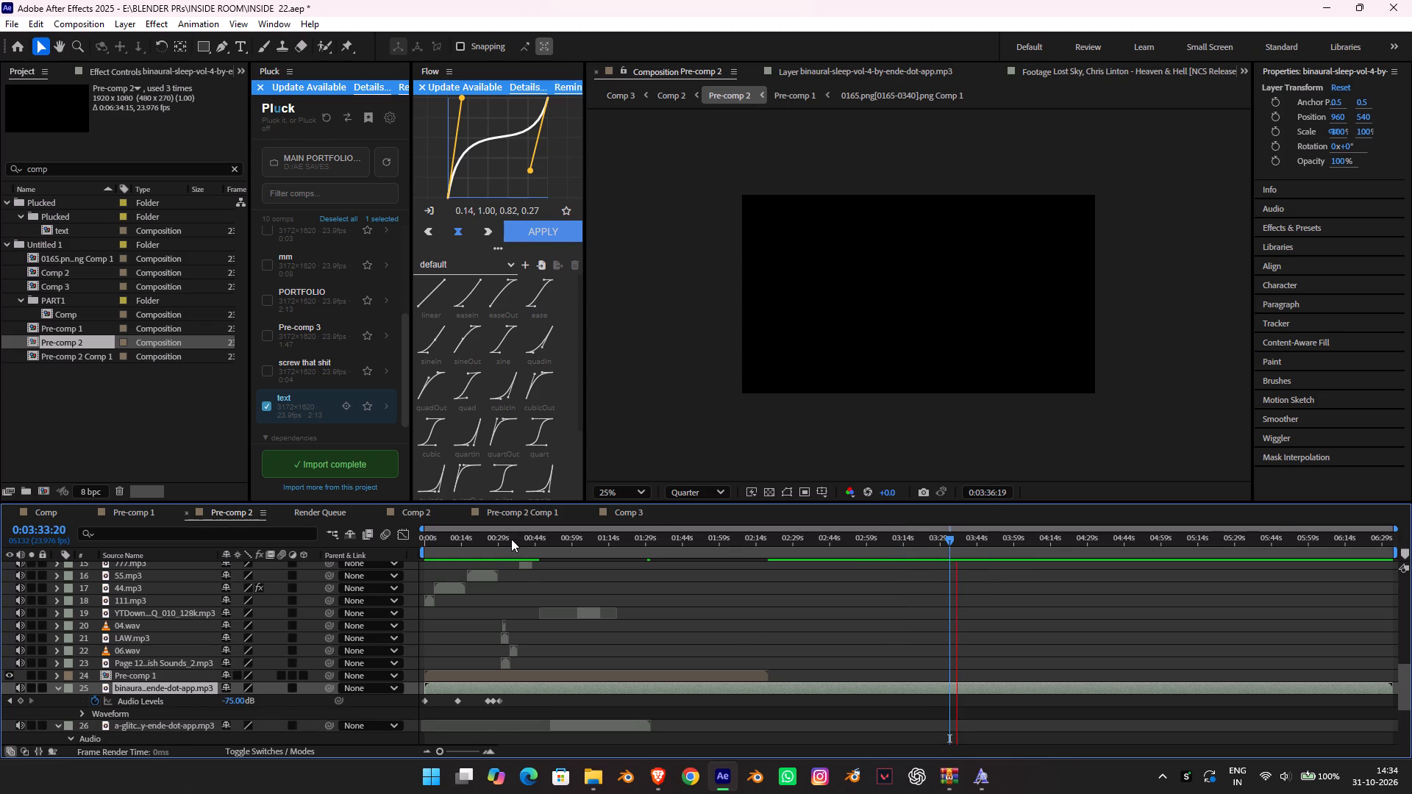
left_click_drag(511, 539, 410, 534)
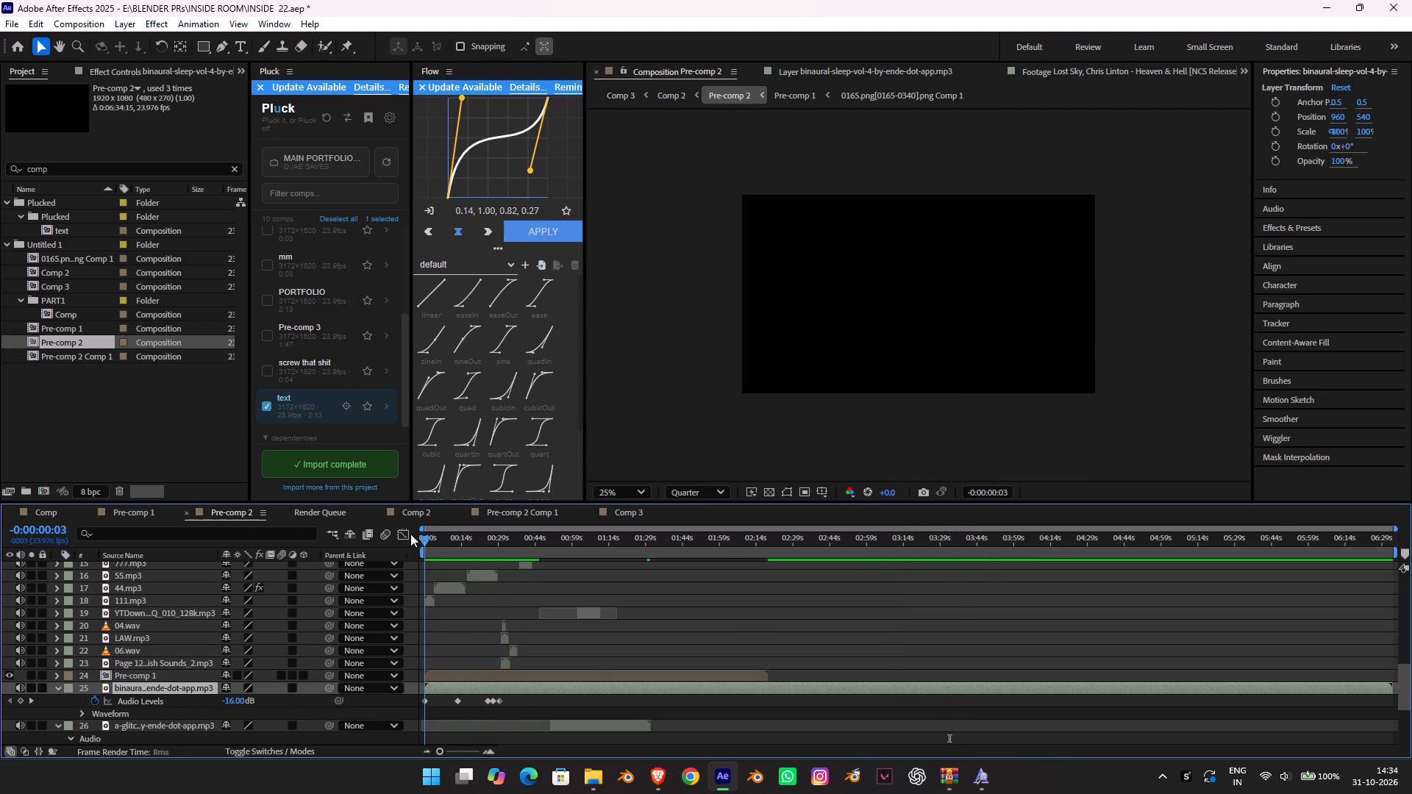
left_click_drag(410, 534, 534, 562)
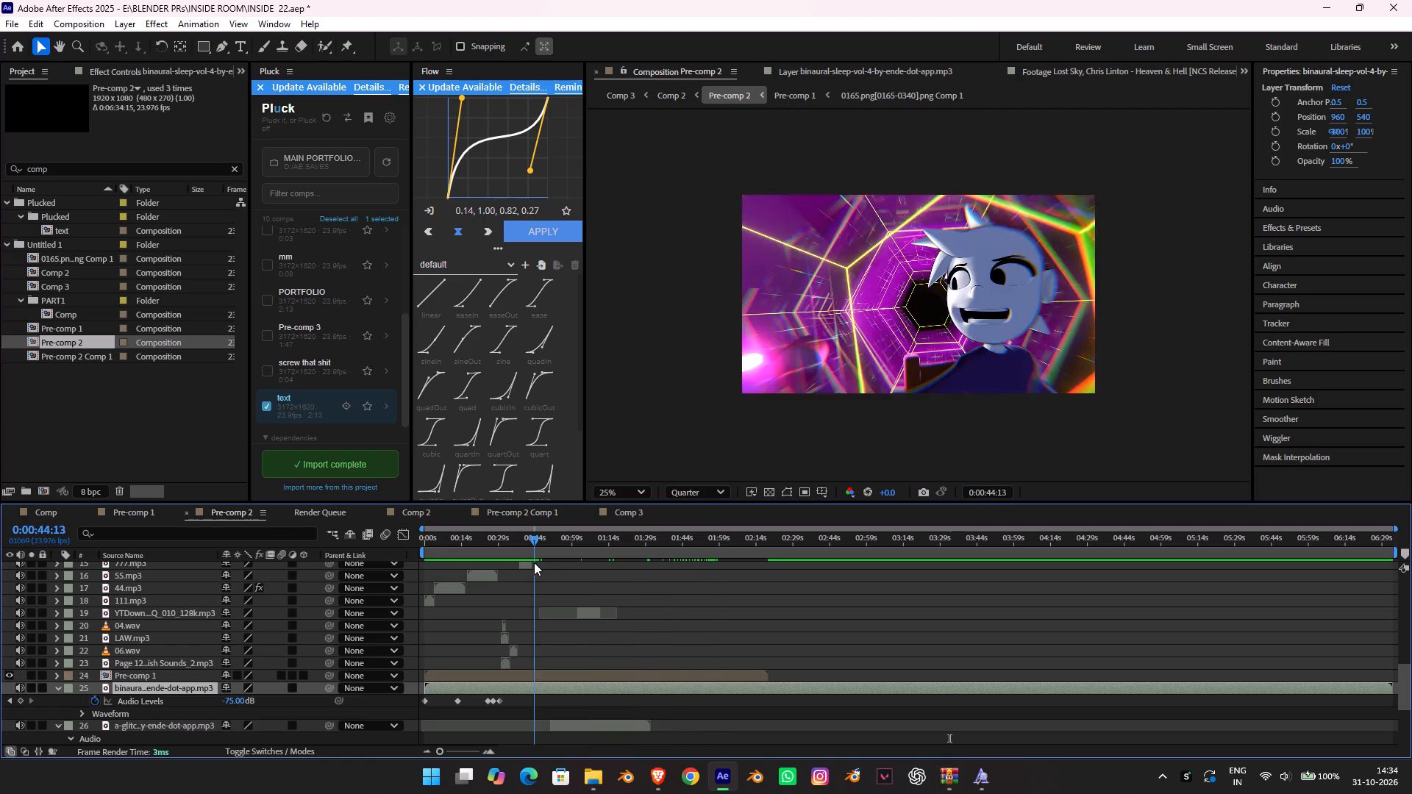
left_click_drag(534, 562, 402, 523)
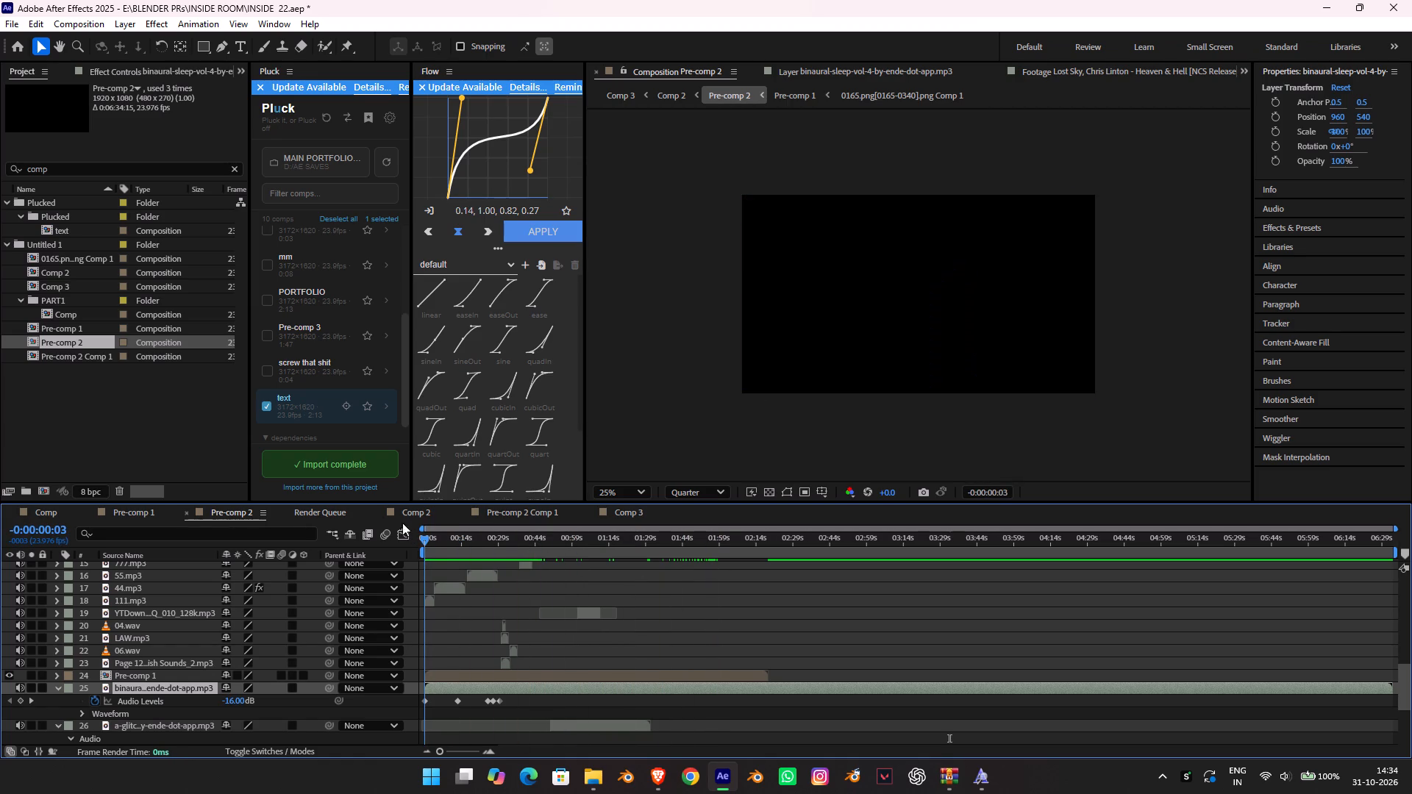
left_click_drag(402, 523, 375, 515)
key("ctrl+c")
left_click_drag(422, 687, 321, 692)
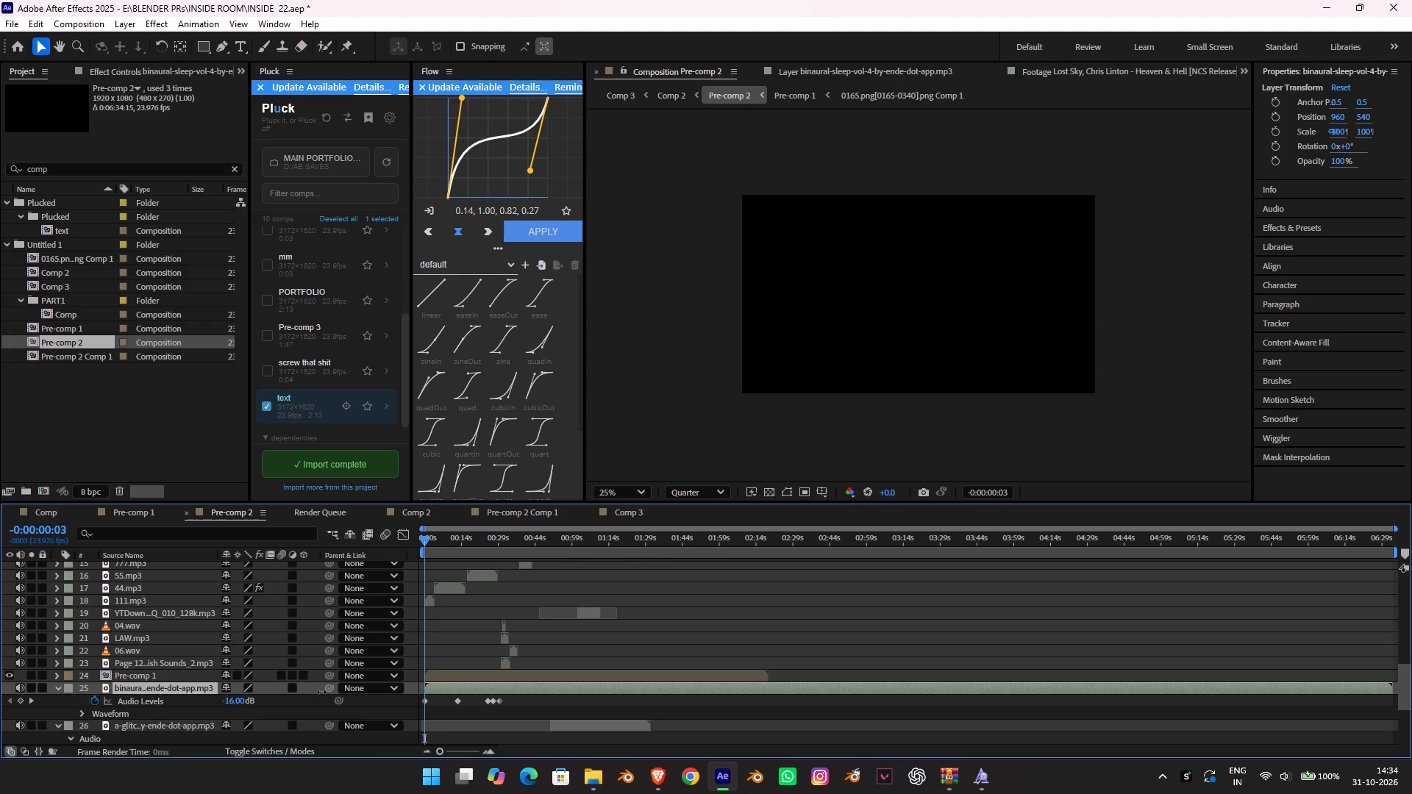
left_click_drag(321, 692, 240, 670)
Switch to Comp 3 and play it from the start through the change from the text to Comp 2.
left_click(618, 520)
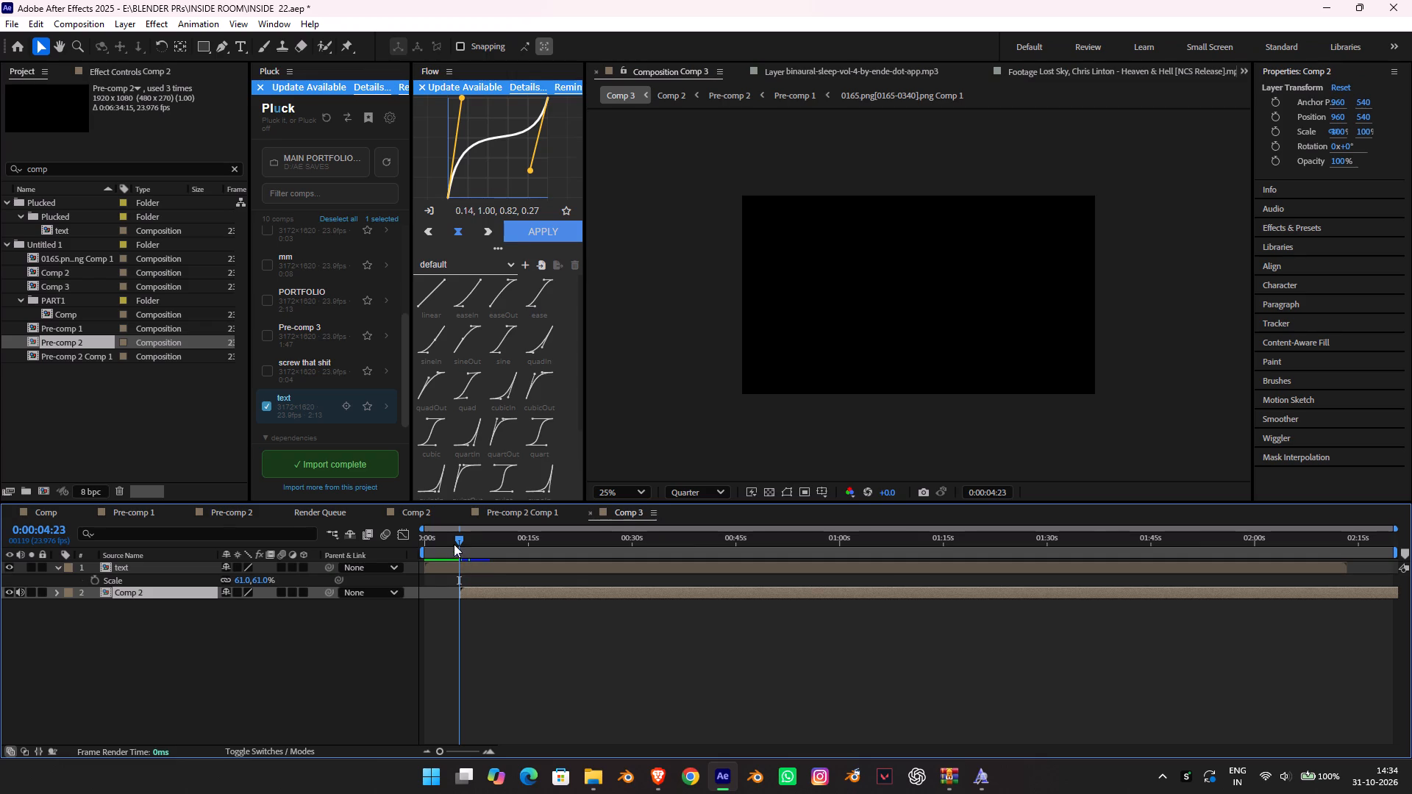
left_click_drag(454, 544, 407, 539)
key("space")
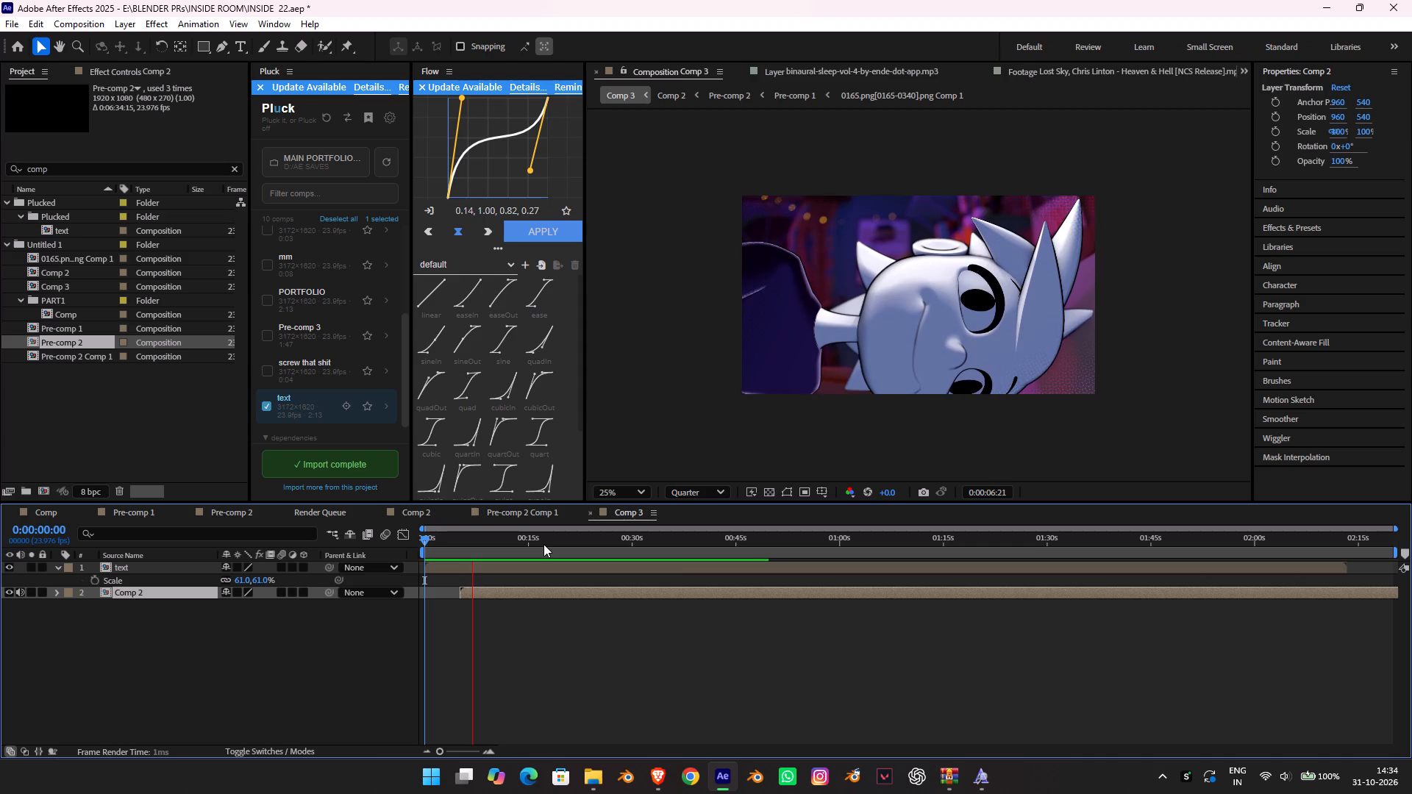
key("space")
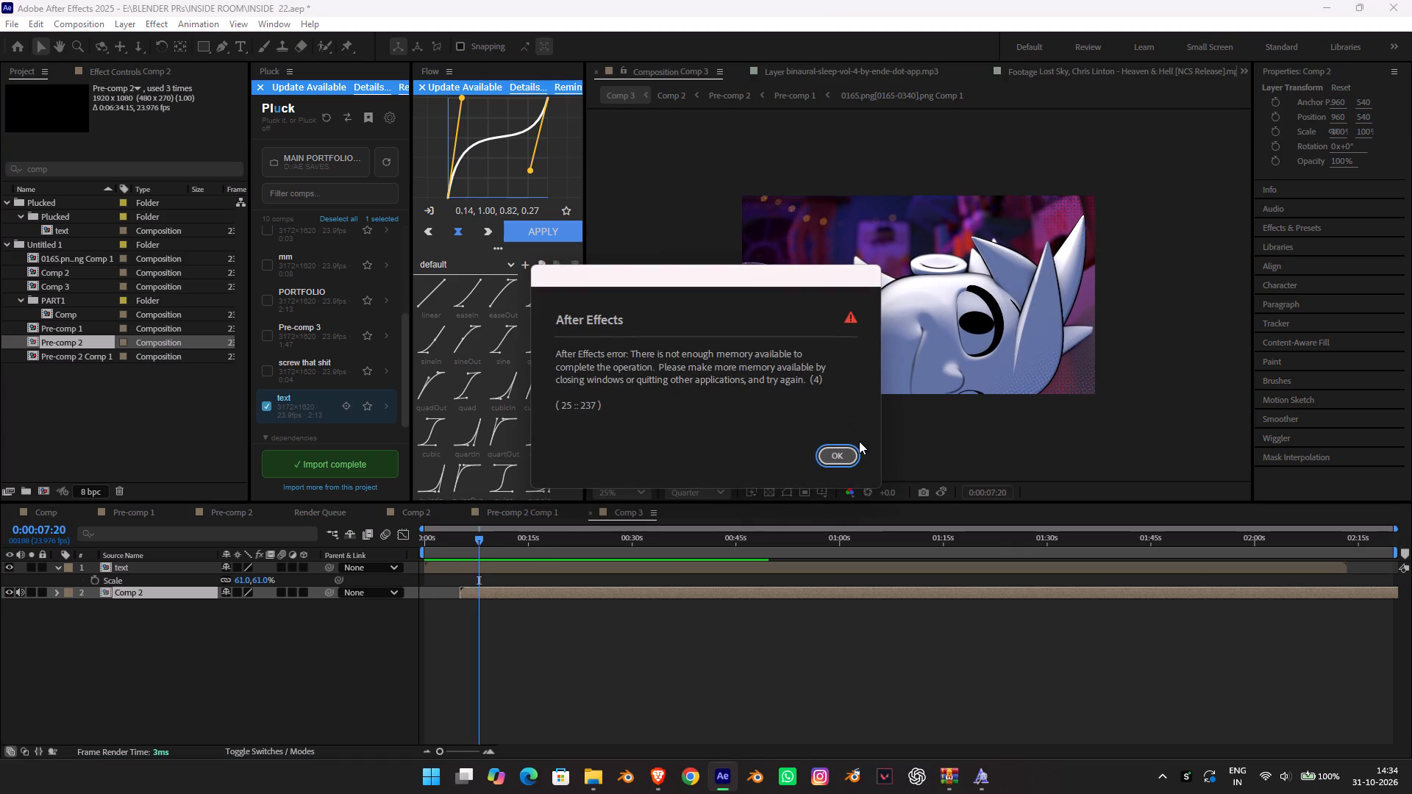
left_click(828, 450)
left_click_drag(788, 464, 797, 464)
left_click(831, 463)
triple_click(831, 463)
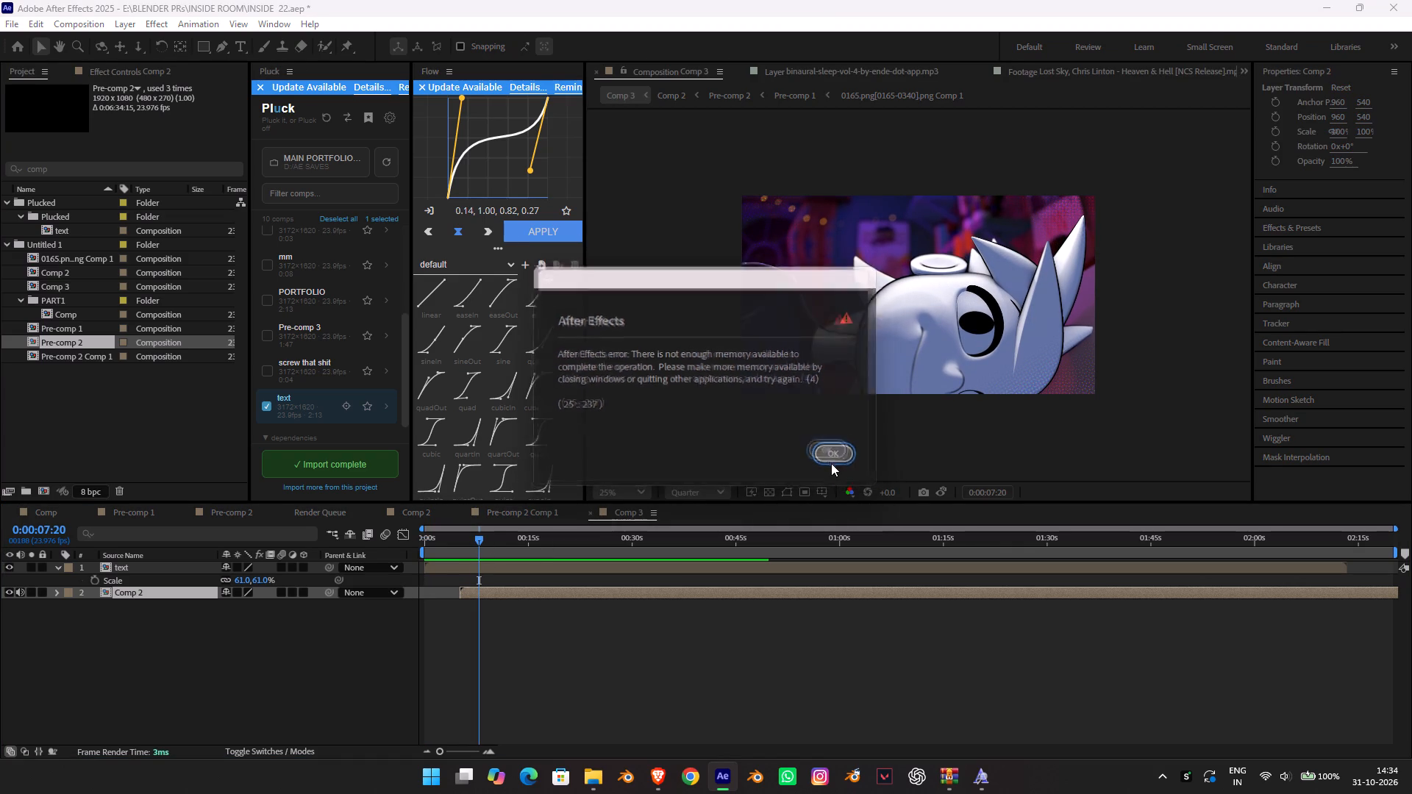
left_click(830, 462)
triple_click(825, 461)
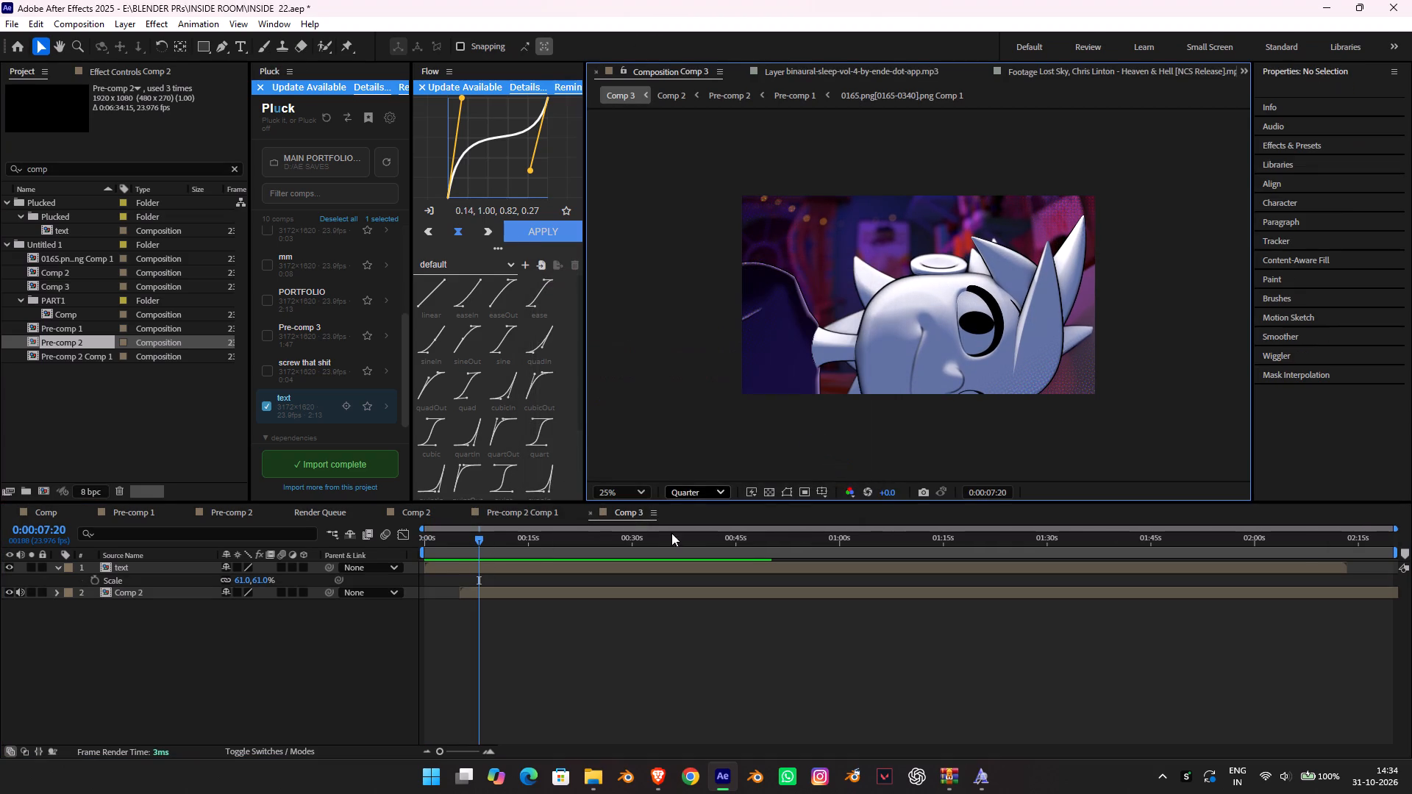
Keyframe the Comp 2 layer's Opacity in Comp 3 from 0% at 0:00:04:14 to 100% at about 0:00:06:18.
left_click(568, 595)
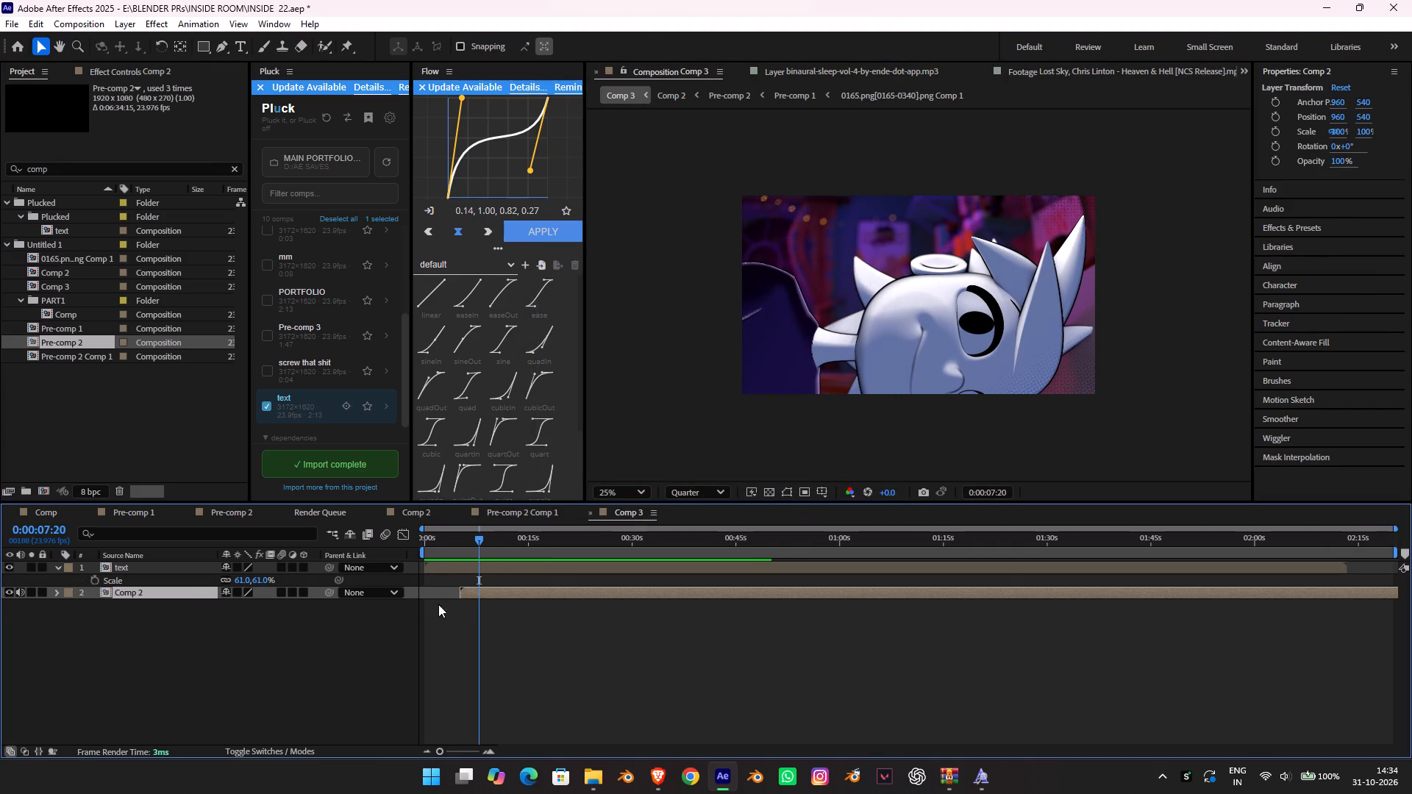
key("t")
double_click(98, 612)
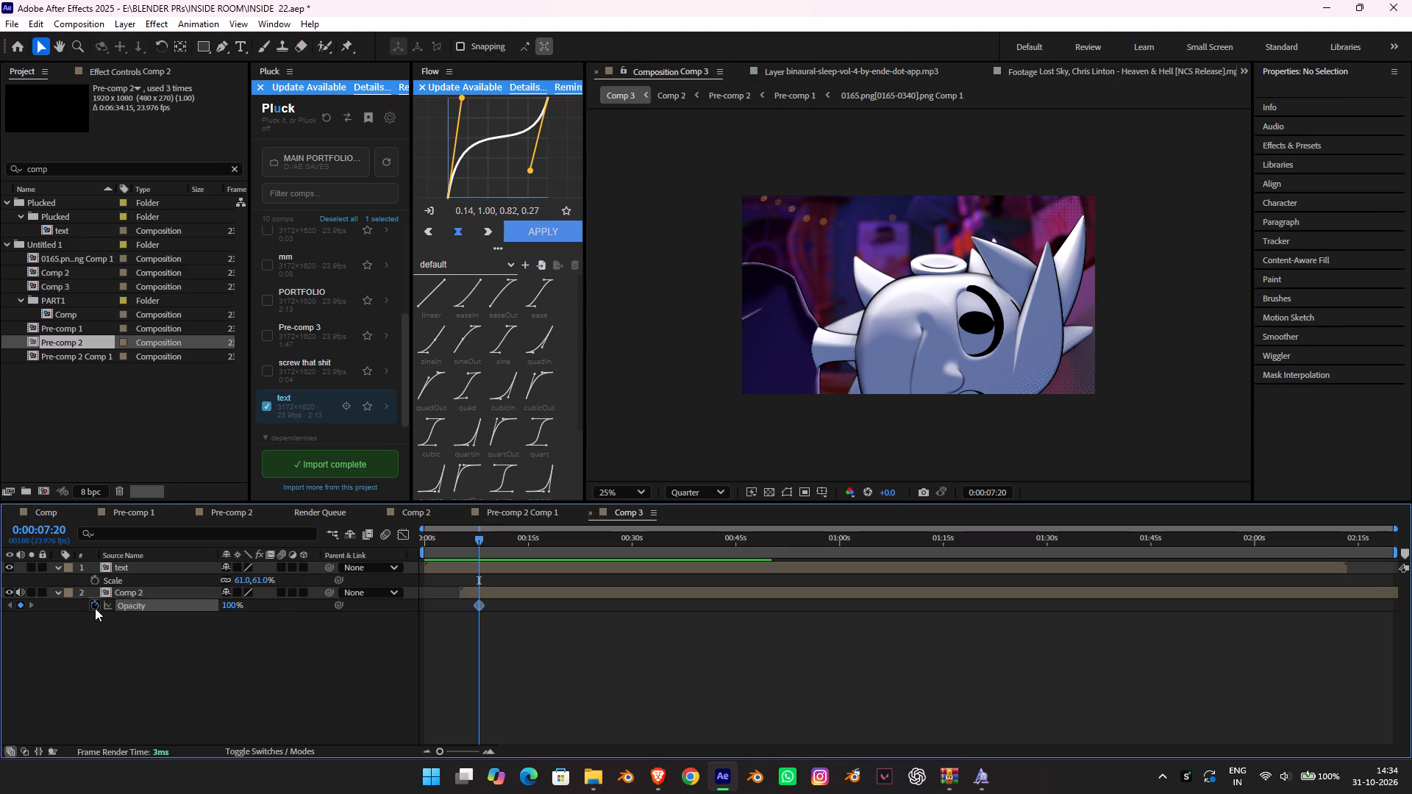
scroll(452, 642, "up", 3, "alt")
left_click_drag(666, 605, 614, 605)
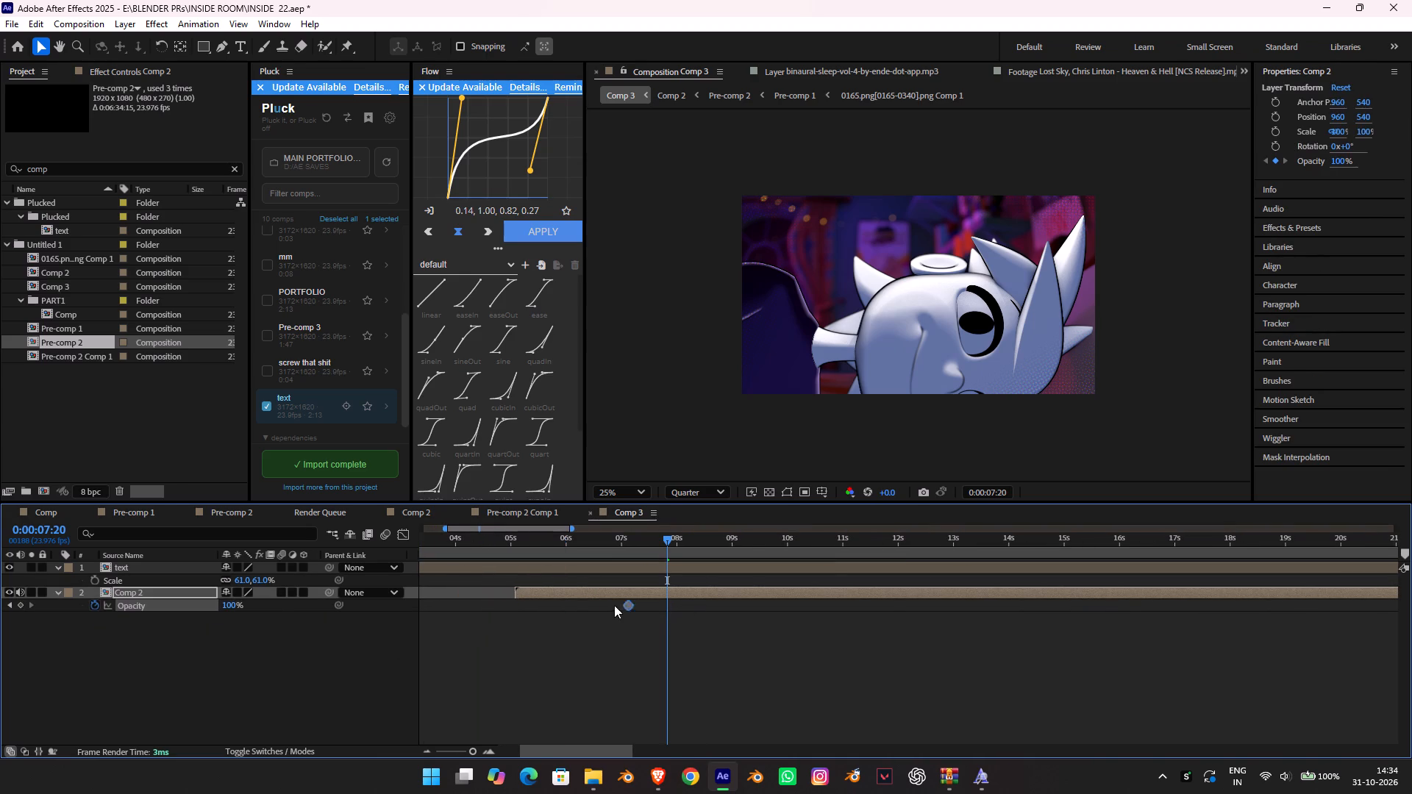
left_click_drag(614, 605, 605, 605)
left_click(488, 538)
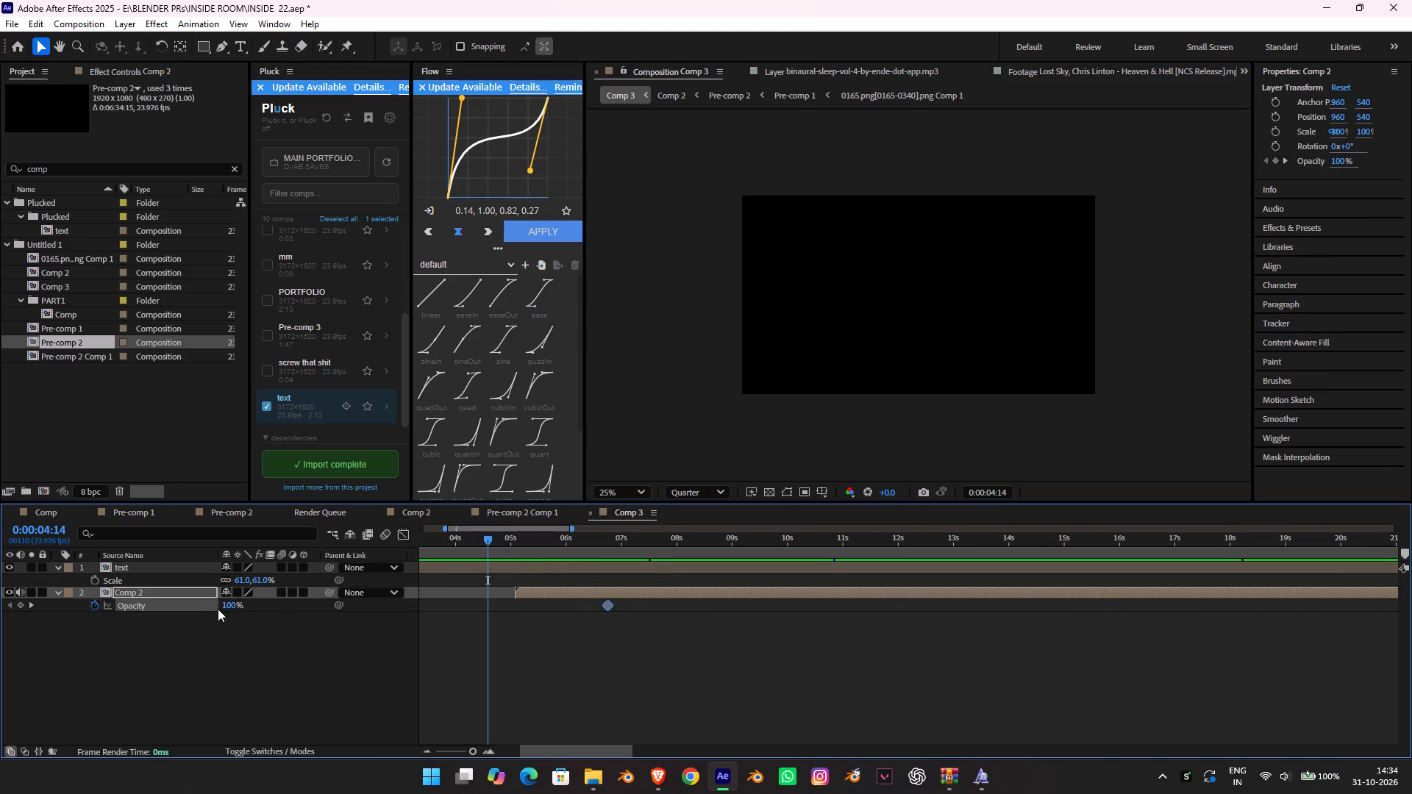
left_click_drag(225, 609, 44, 588)
Preview the fade-in and move its 0% Opacity keyframe to the start of the Comp 2 layer, at about 0:00:05:01.
key("space")
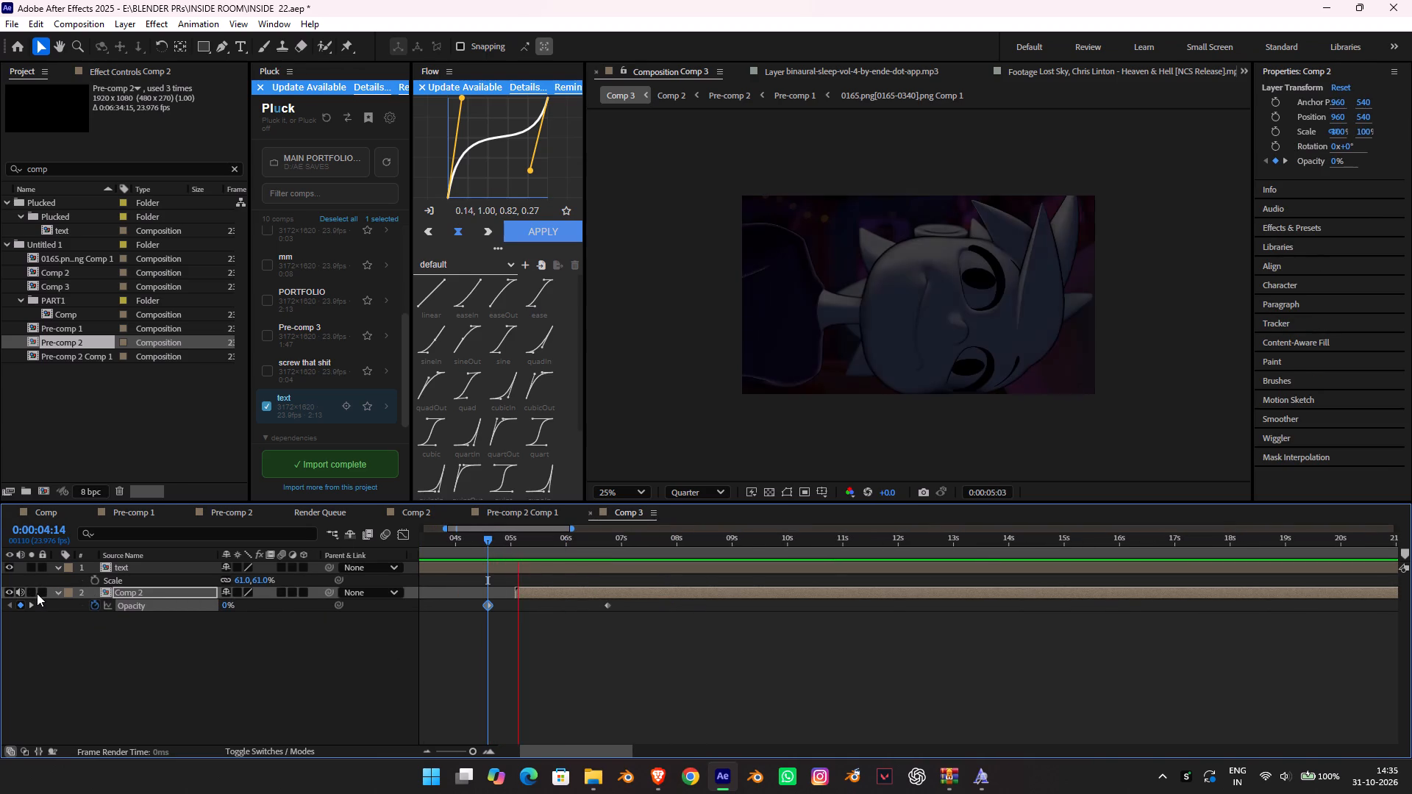
key("space")
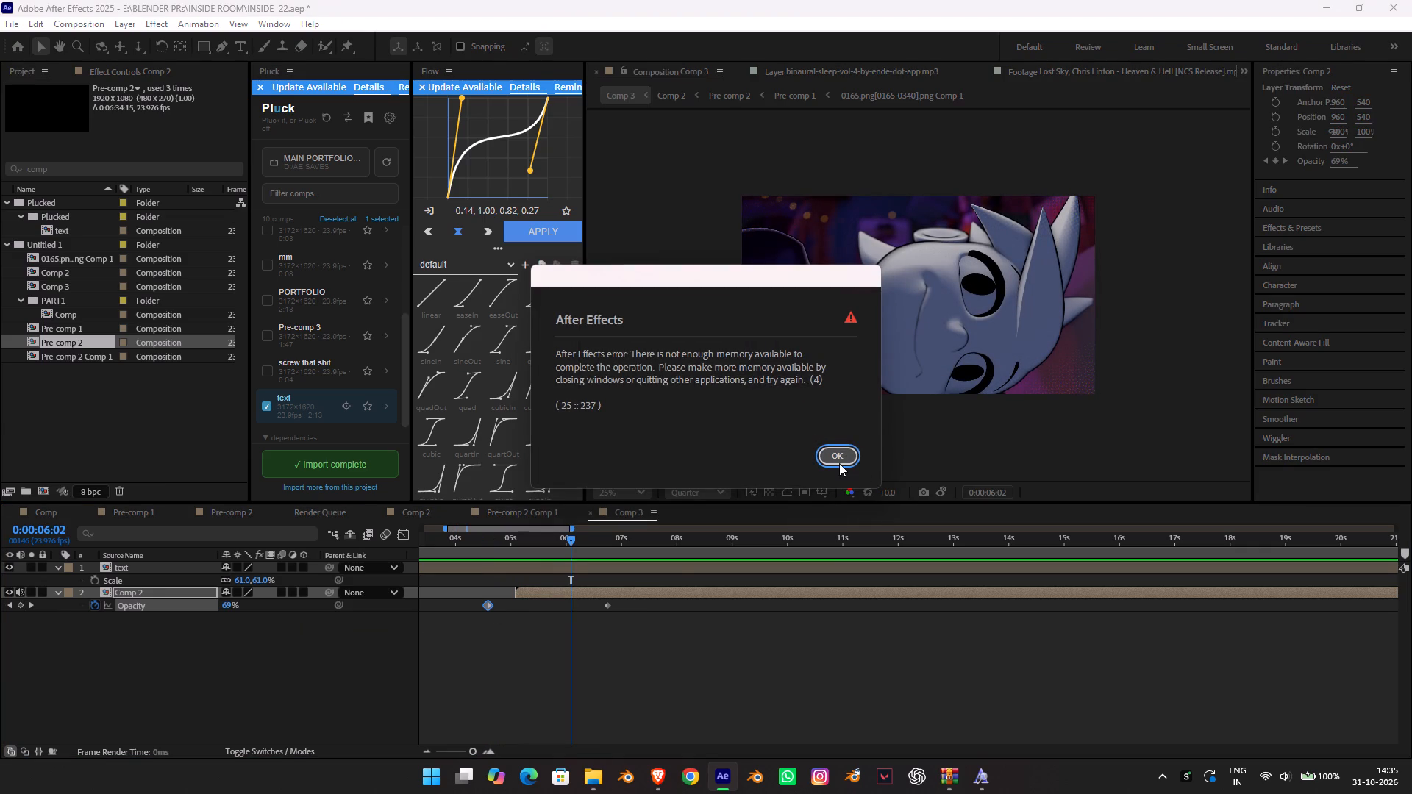
left_click(839, 463)
triple_click(839, 461)
double_click(839, 461)
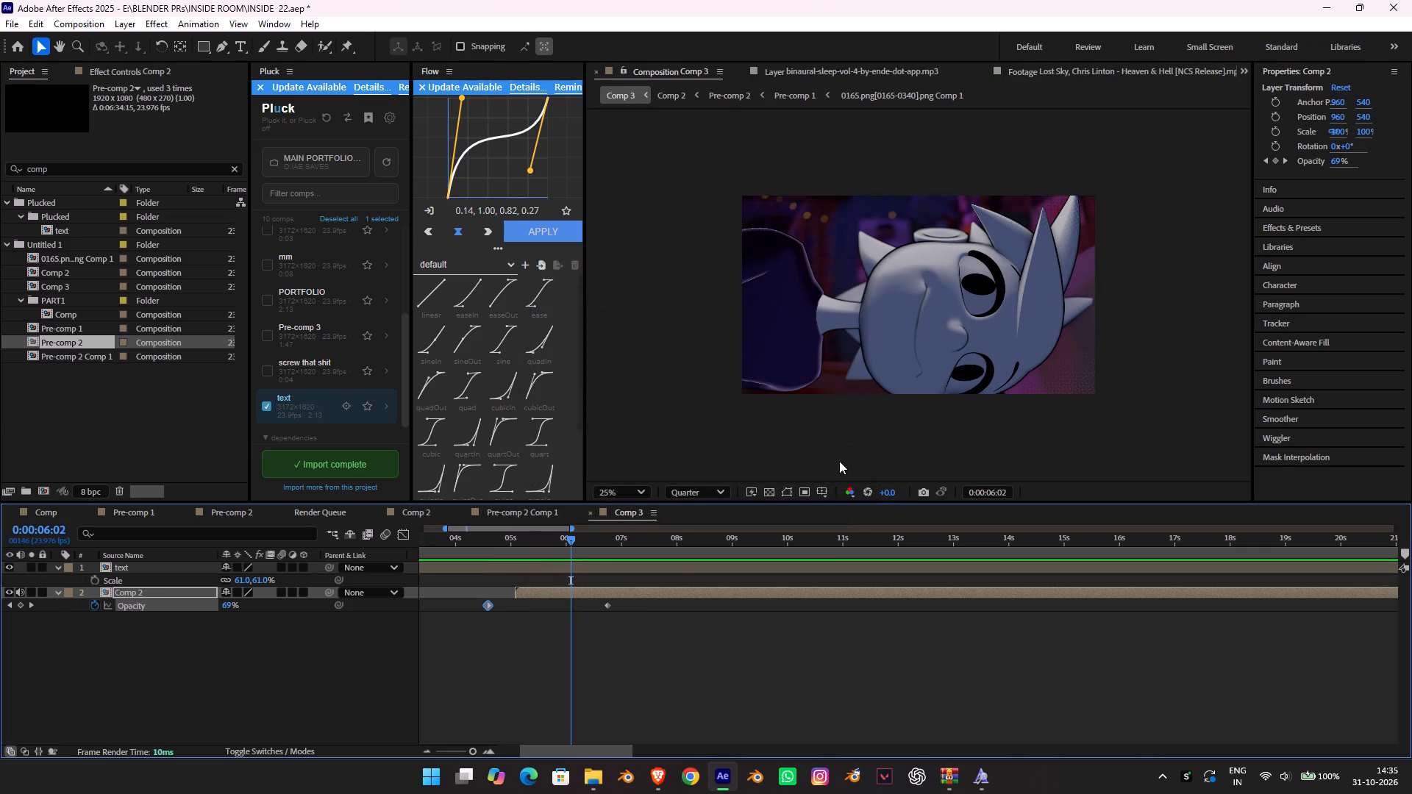
left_click(508, 613)
left_click(485, 607)
left_click_drag(487, 607, 505, 611)
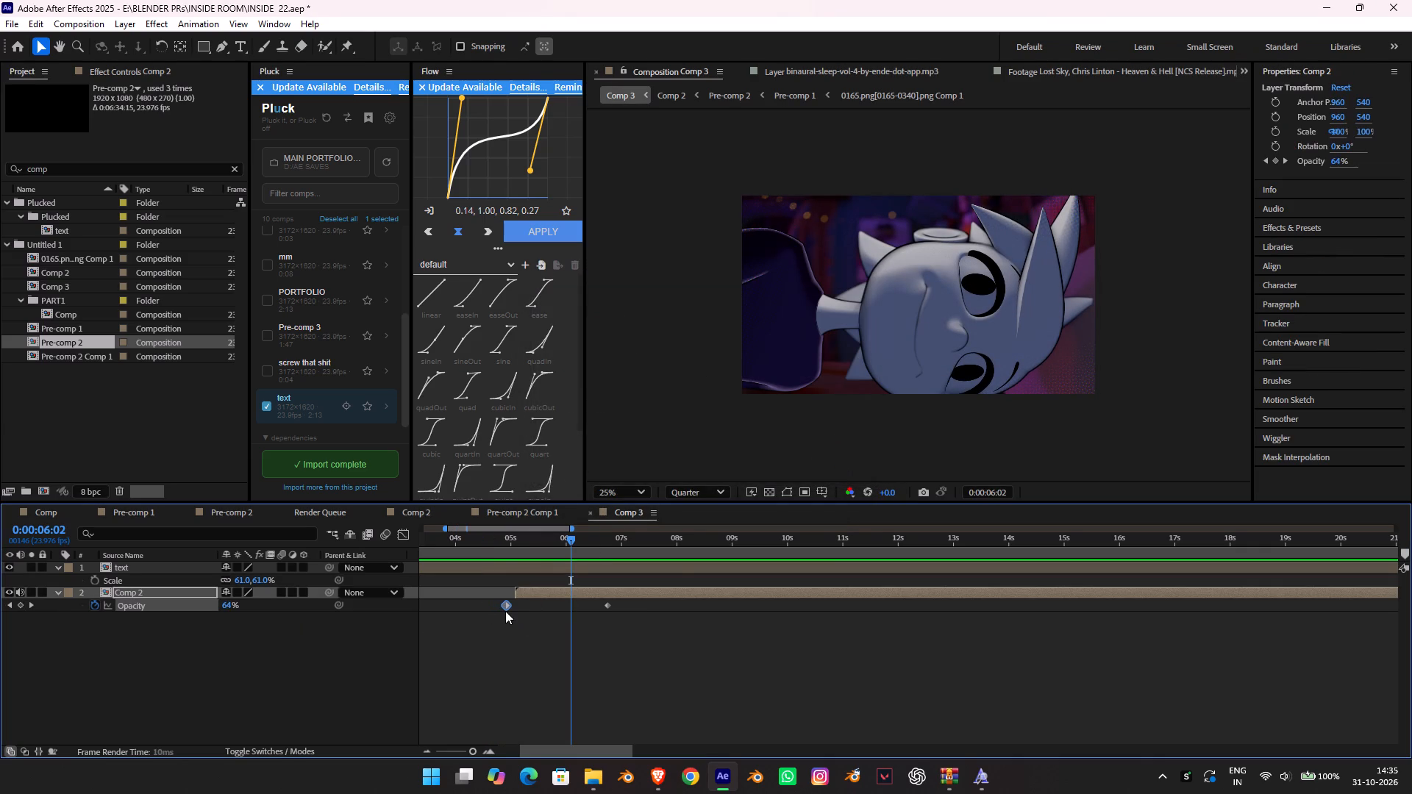
left_click_drag(505, 611, 513, 612)
Shift the Comp 2 layer with its fade earlier so that it starts at about 0:00:04:06.
left_click_drag(521, 535, 510, 534)
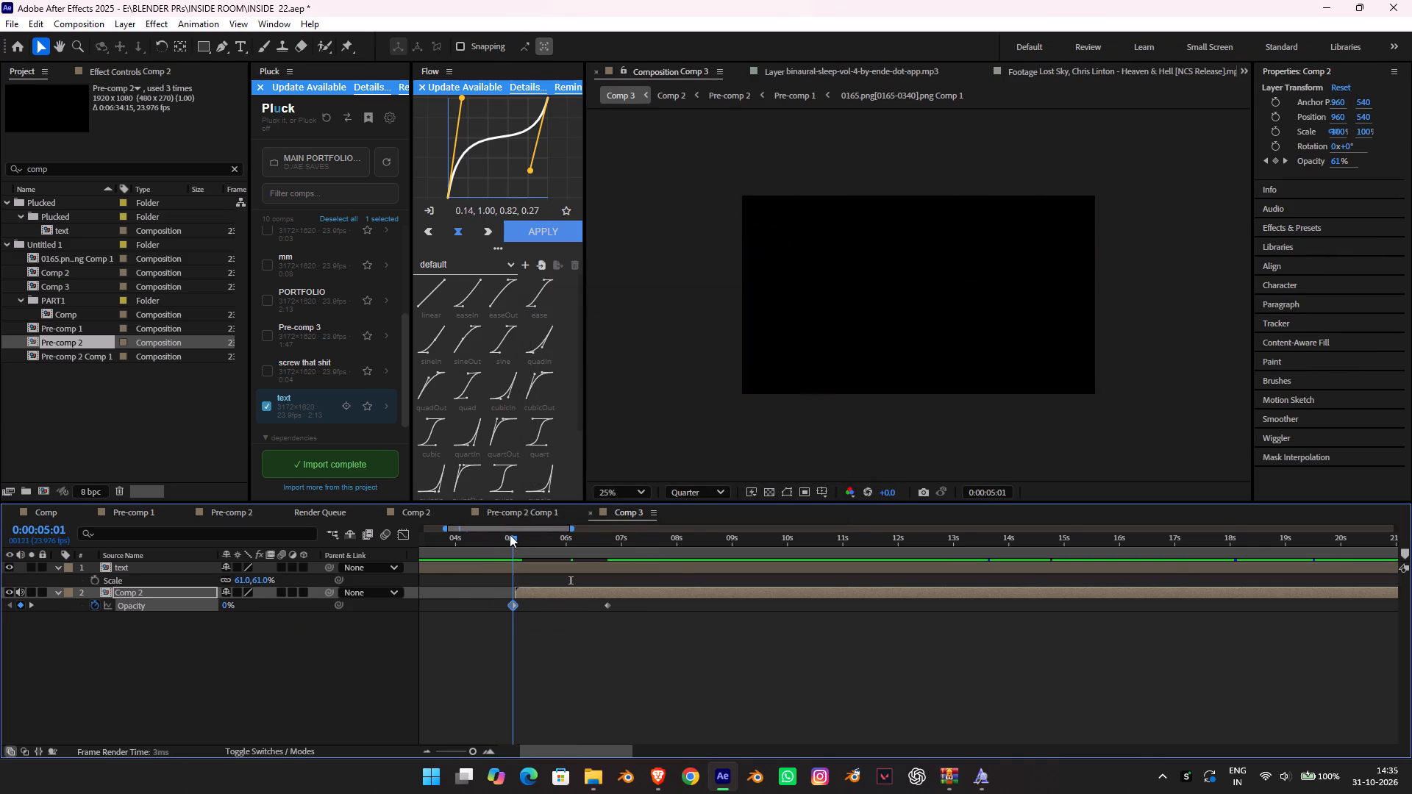
left_click_drag(510, 534, 651, 572)
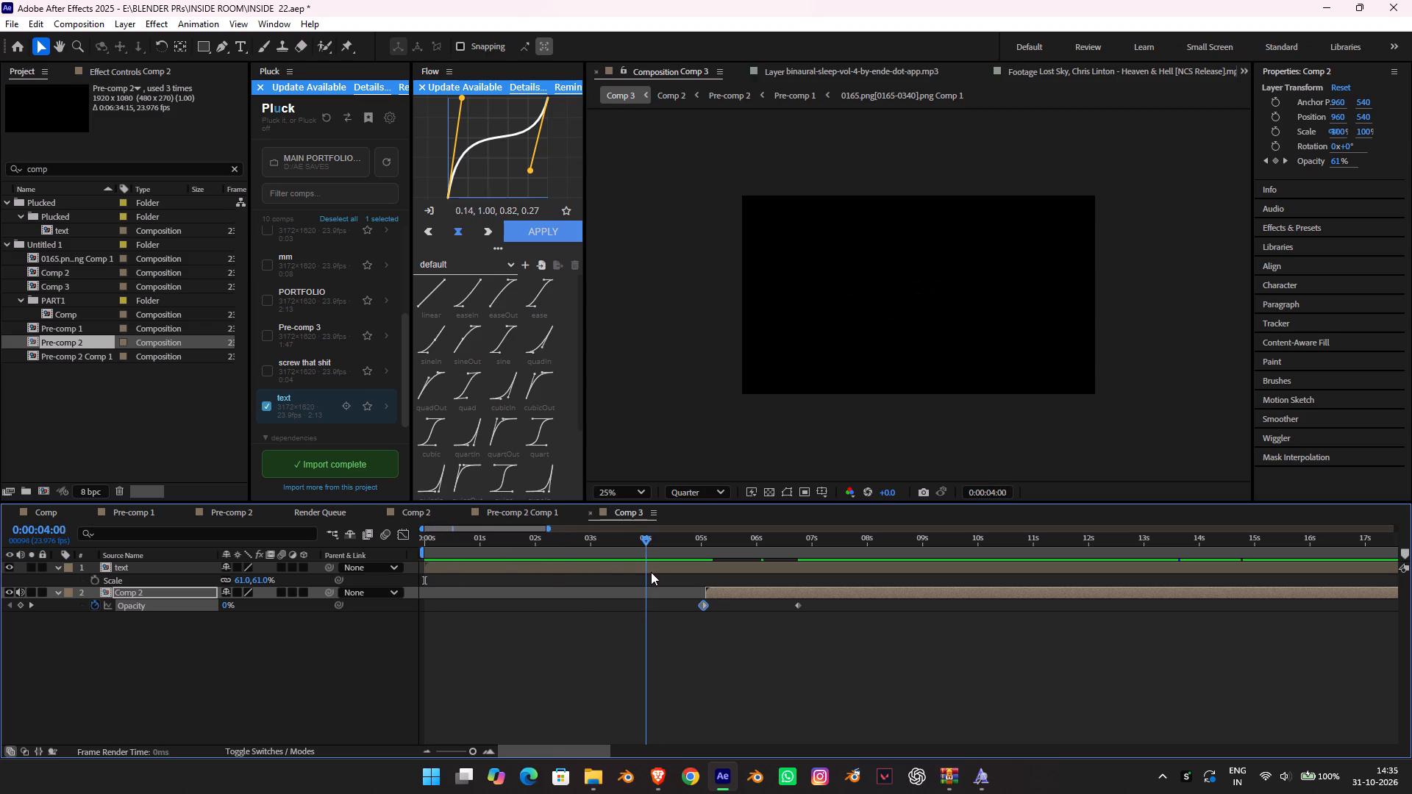
left_click_drag(651, 572, 652, 573)
left_click_drag(734, 590, 688, 589)
Play the Comp 2 fade-in from 0:00:04:03 and return to the start of Comp 3.
key("space")
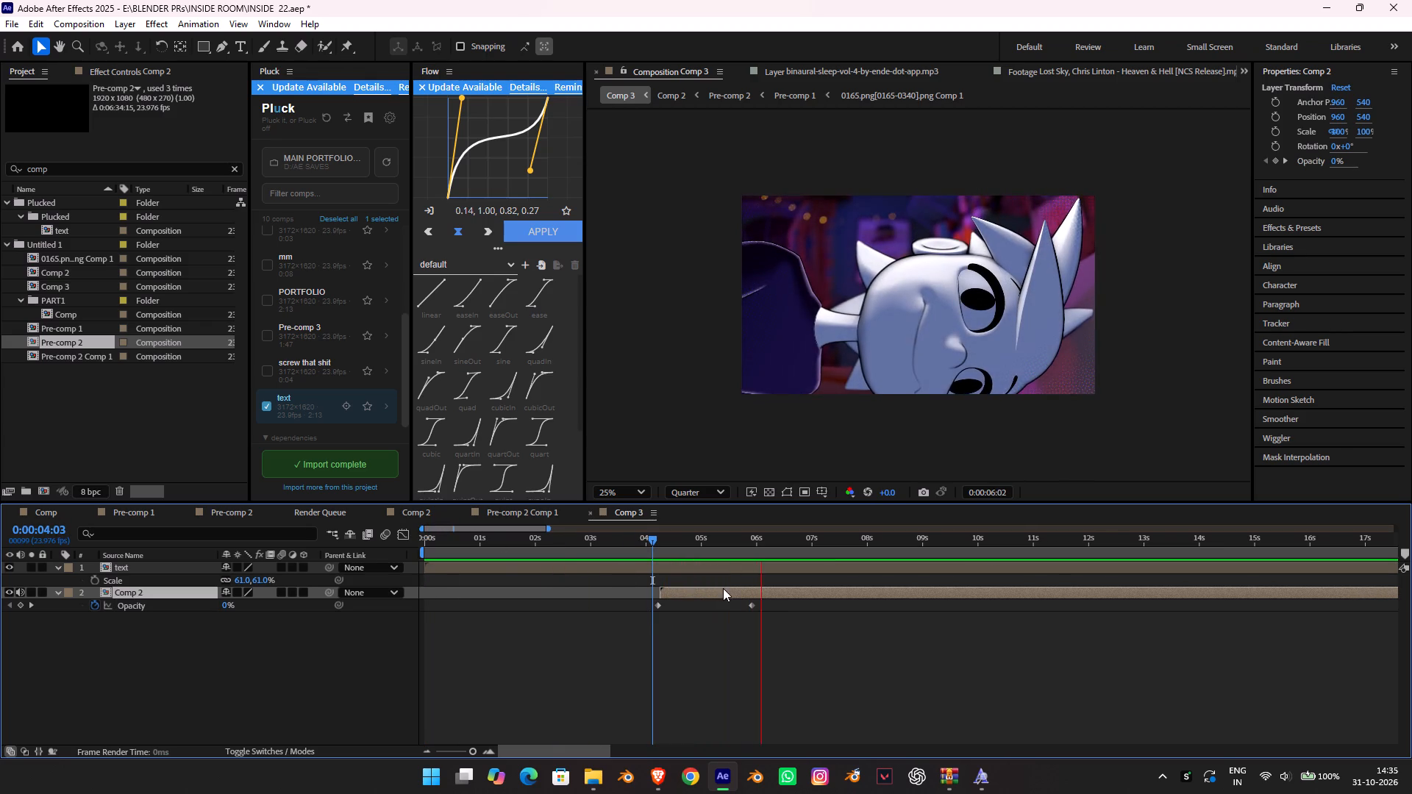
scroll(758, 660, "down", 5, "alt")
key("space")
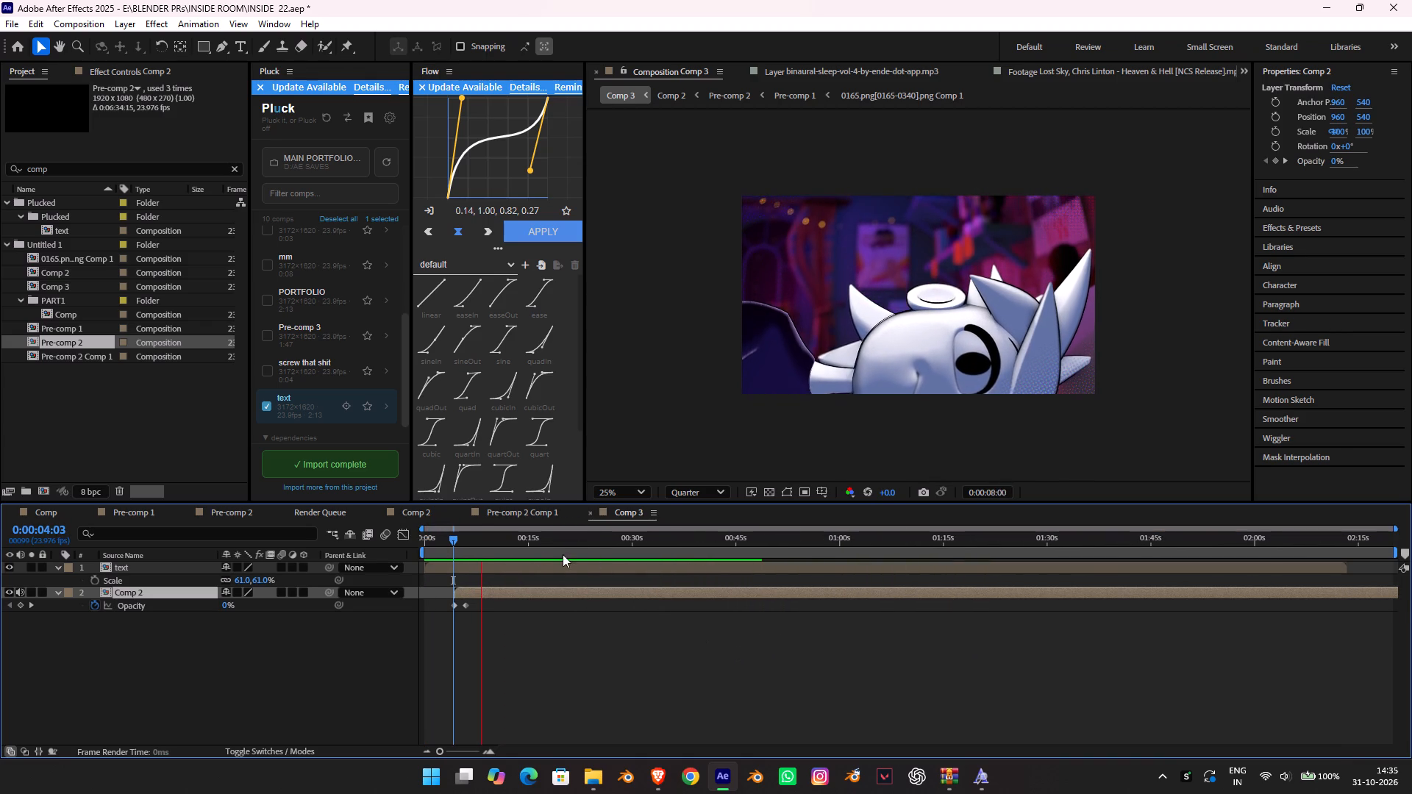
left_click_drag(486, 538, 456, 539)
triple_click(836, 465)
left_click(833, 461)
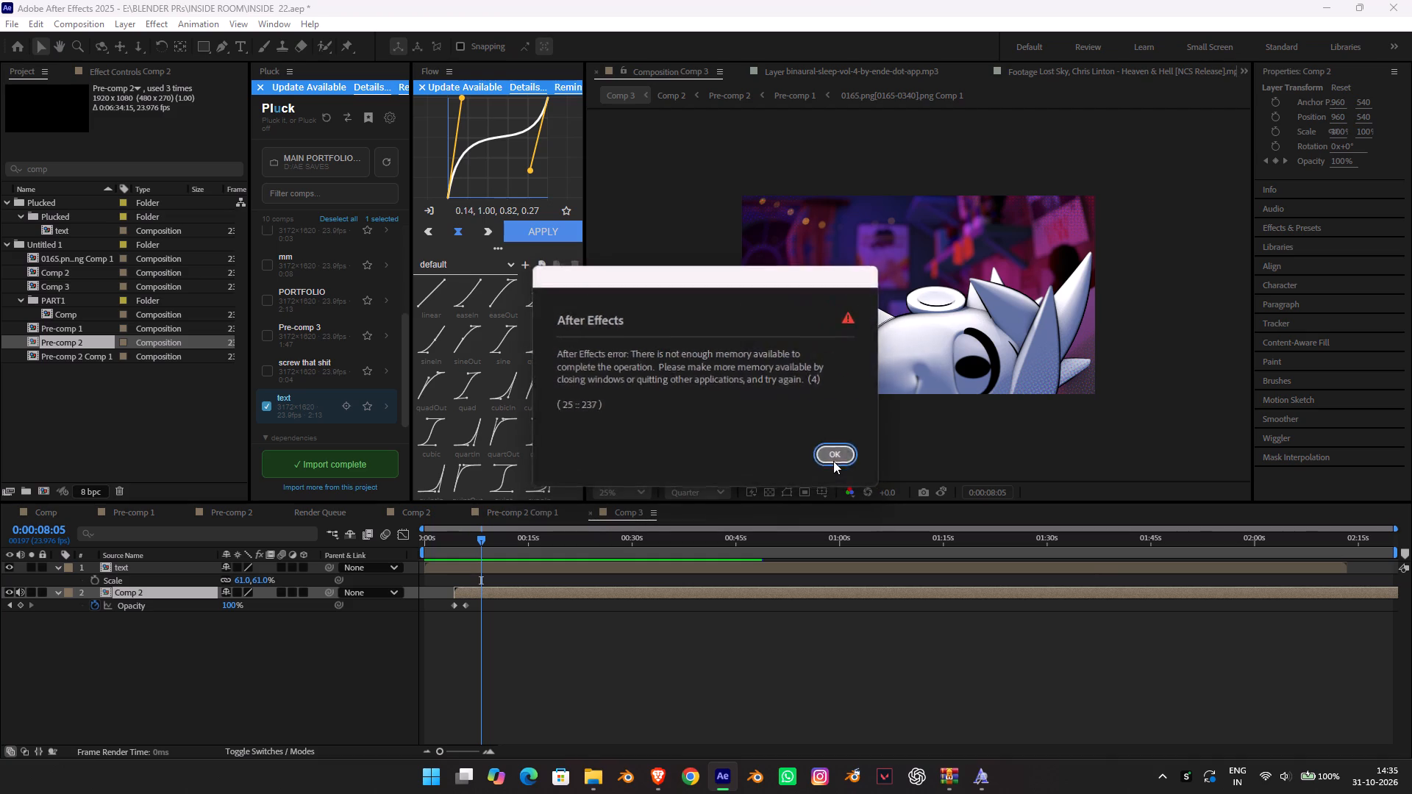
double_click(833, 461)
left_click_drag(487, 549, 352, 532)
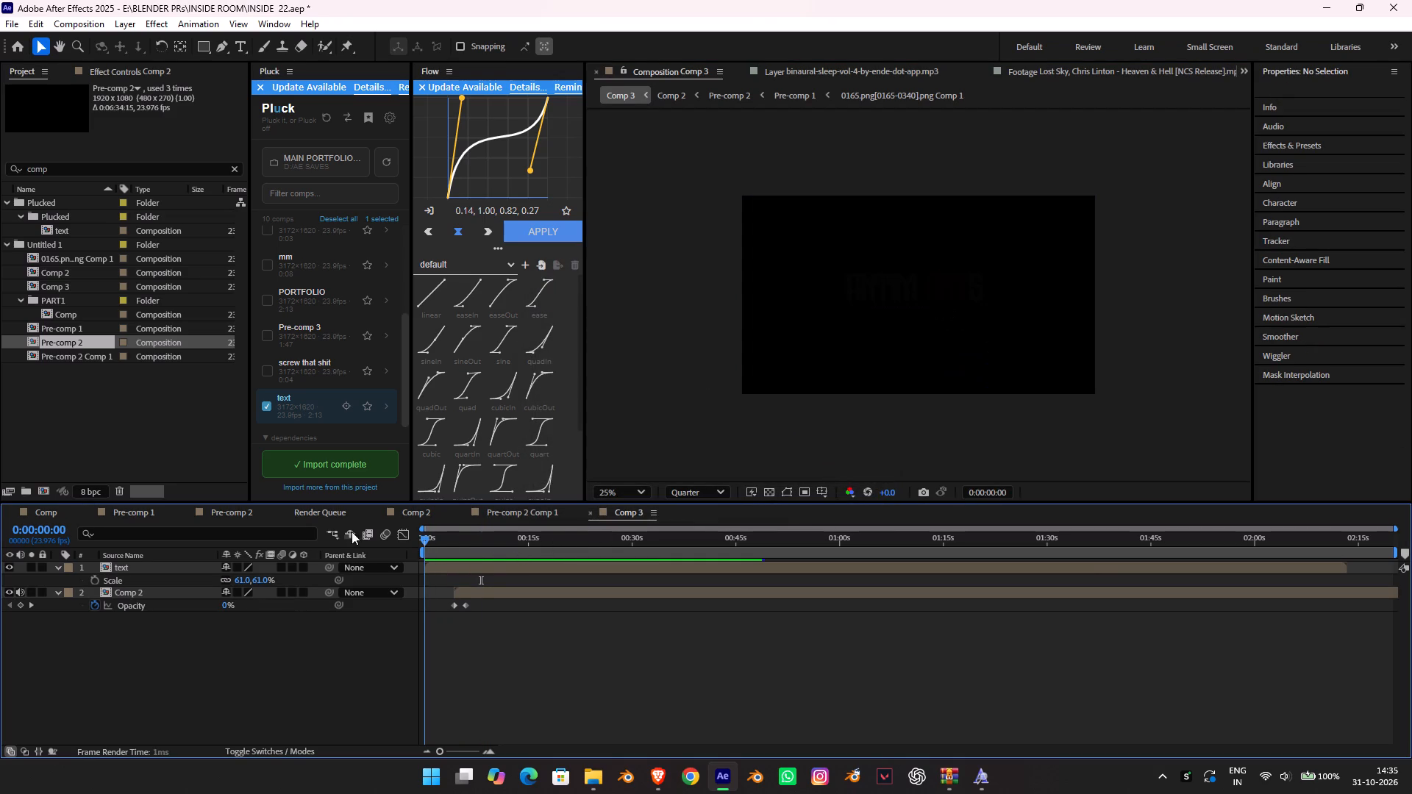
left_click_drag(352, 532, 286, 521)
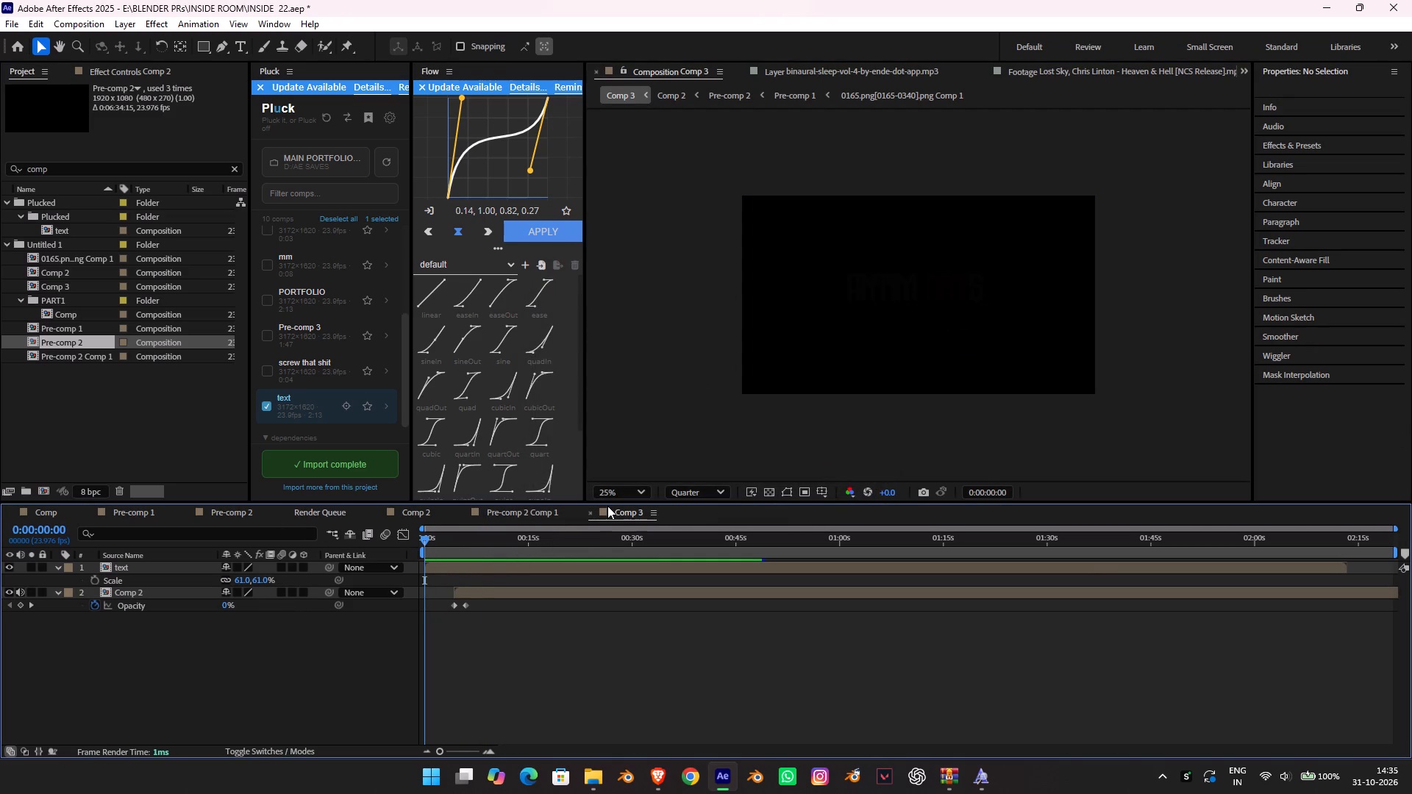
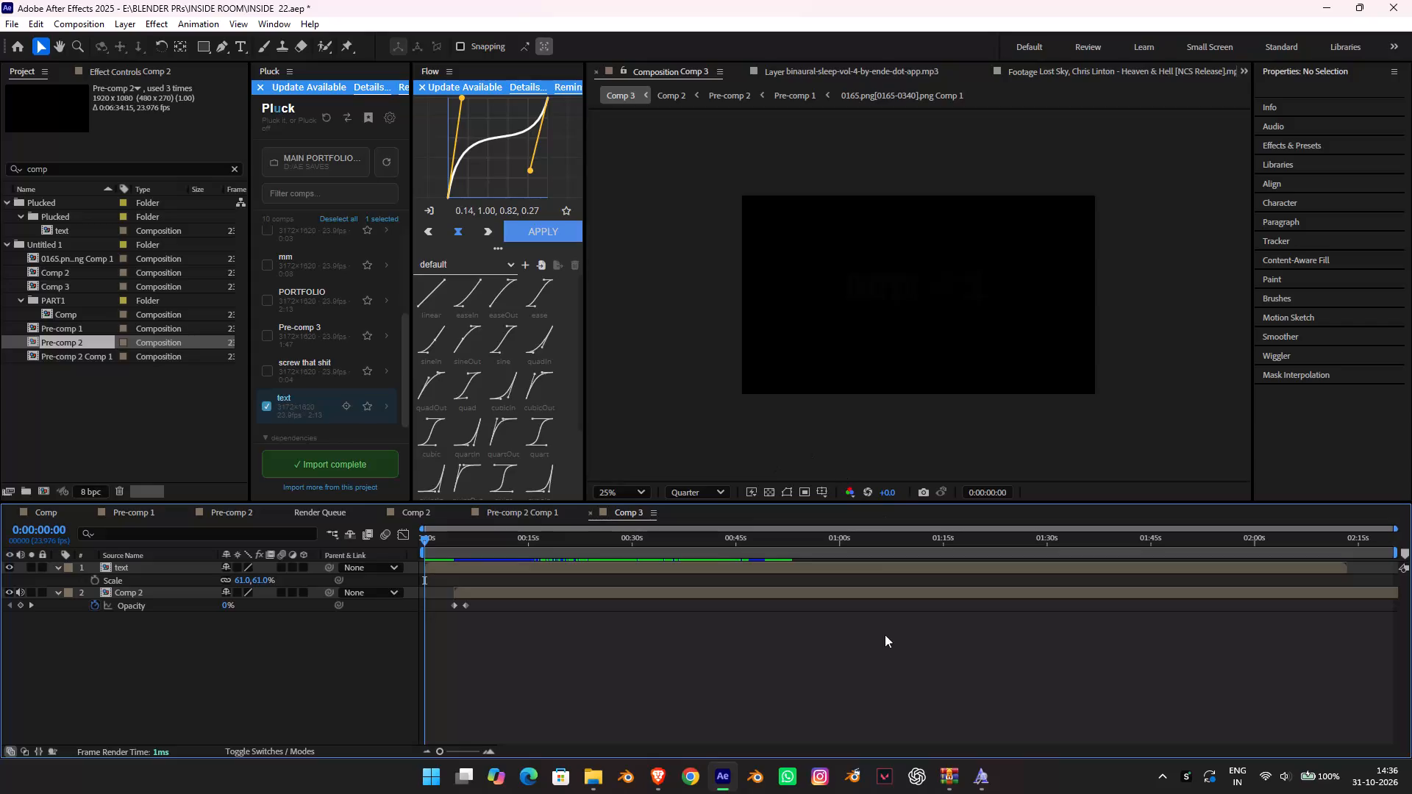
Play Comp 3 from its start through the title and return to 0:00:00:00.
key("space")
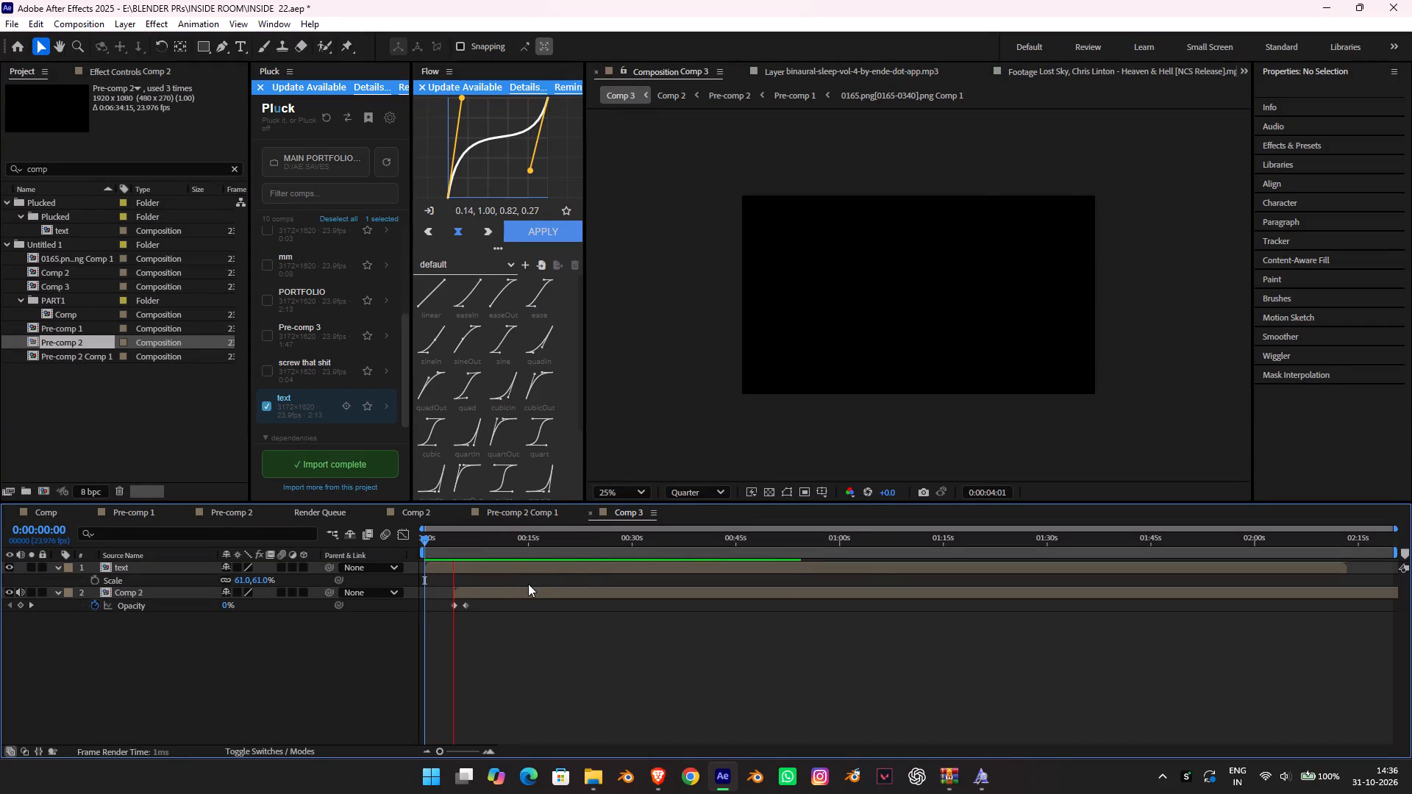
key("space")
left_click_drag(467, 548, 310, 544)
Import the IE - DOWNER - 2 sound from the SFX PACK folder inside AUDIO AX.
double_click(60, 407)
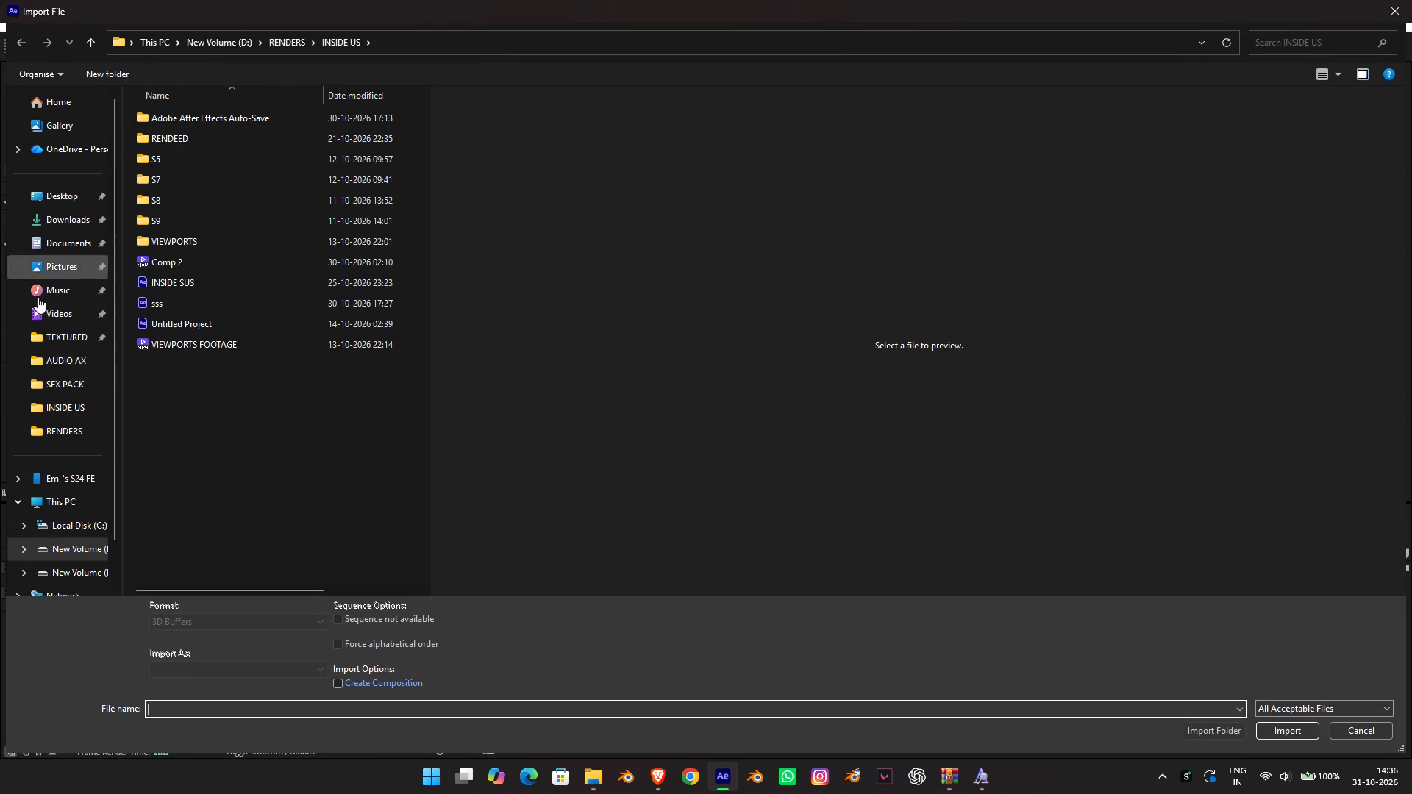
left_click(66, 360)
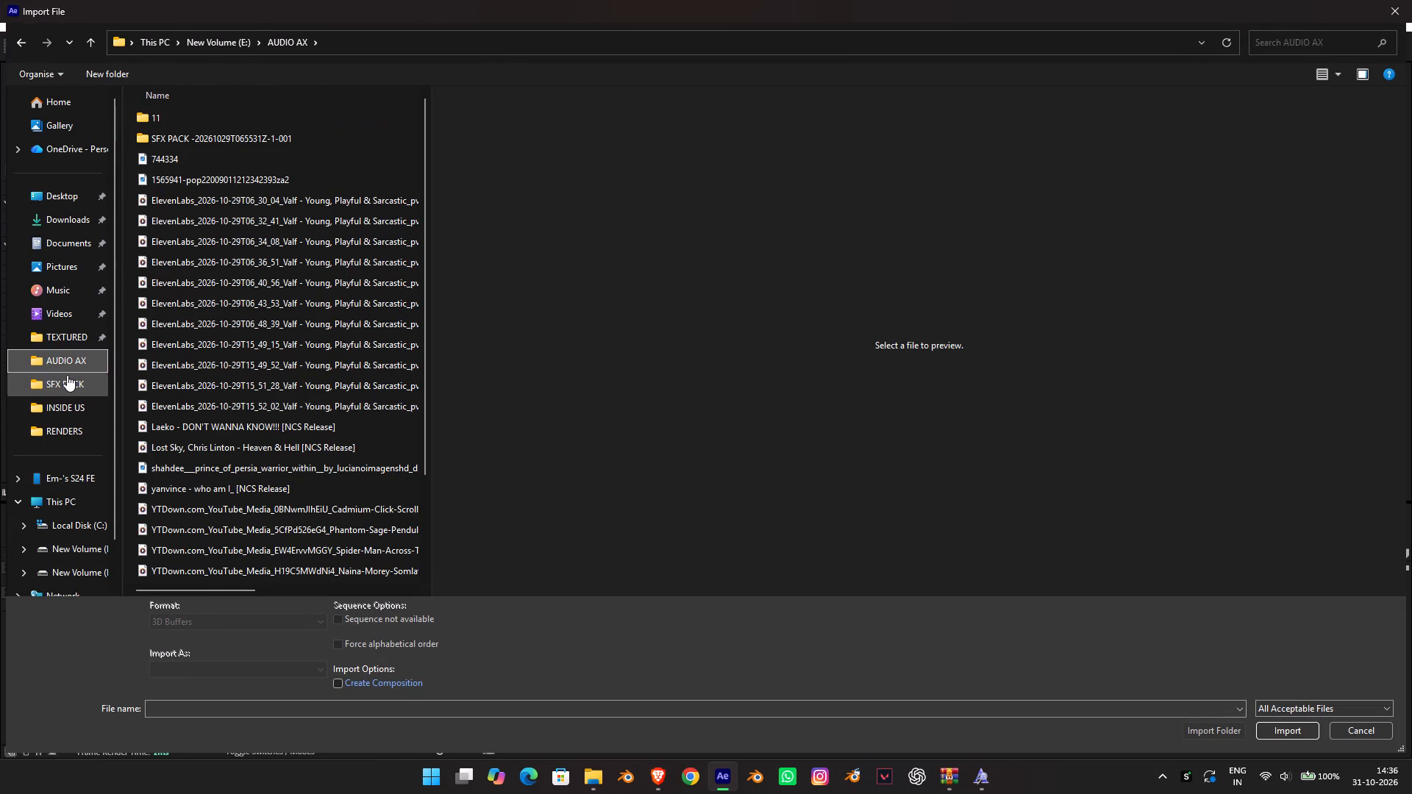
left_click(212, 107)
double_click(210, 114)
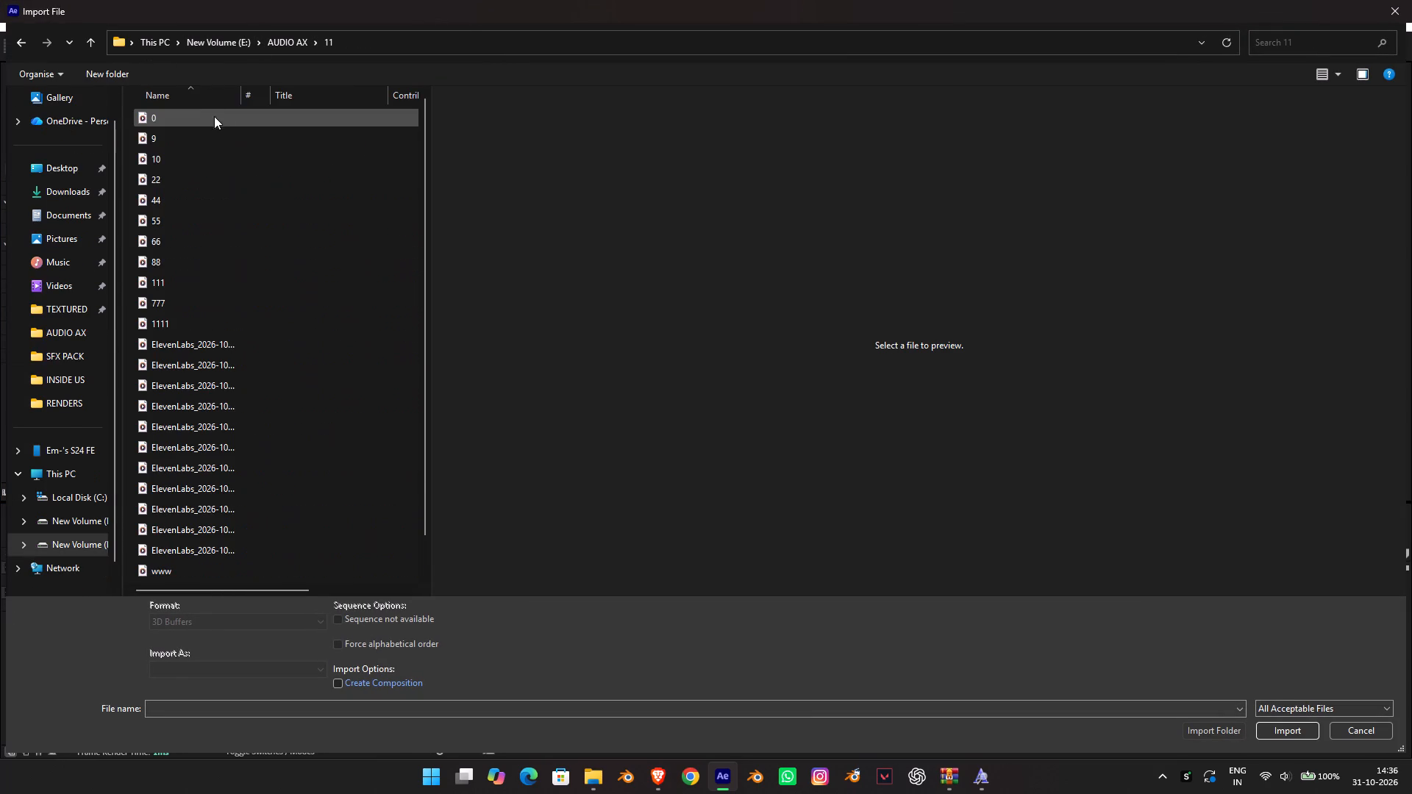
left_click(230, 124)
double_click(203, 137)
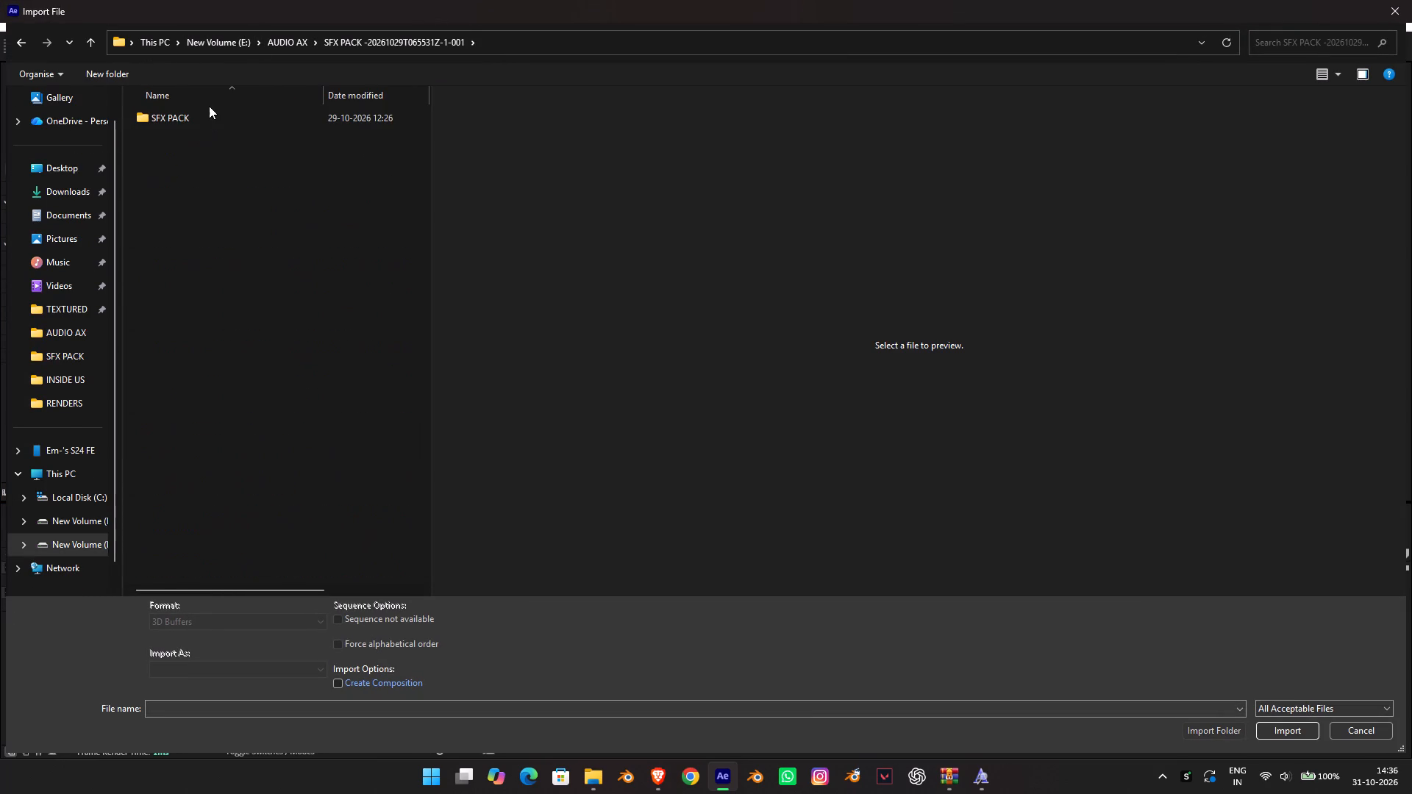
left_click(209, 106)
double_click(219, 113)
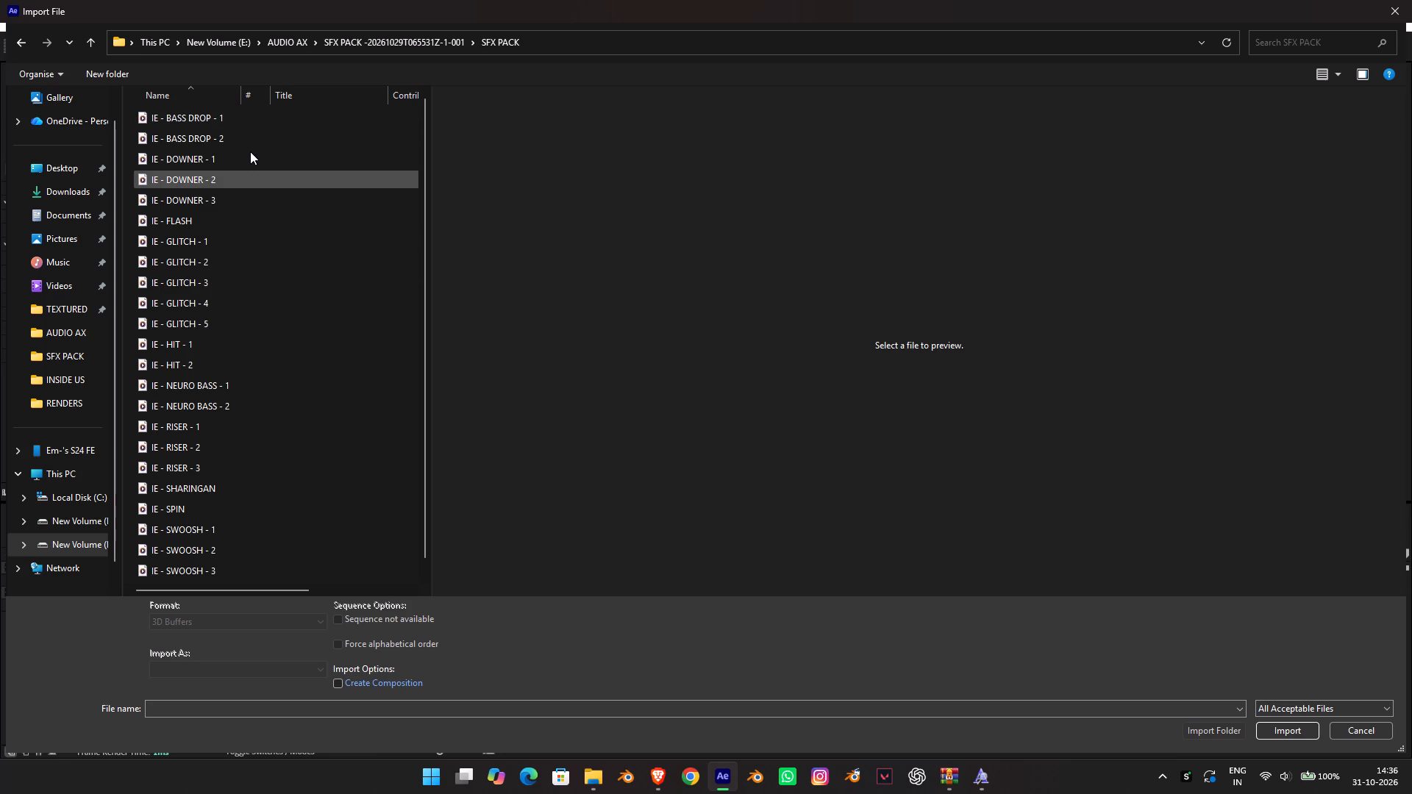
left_click(250, 151)
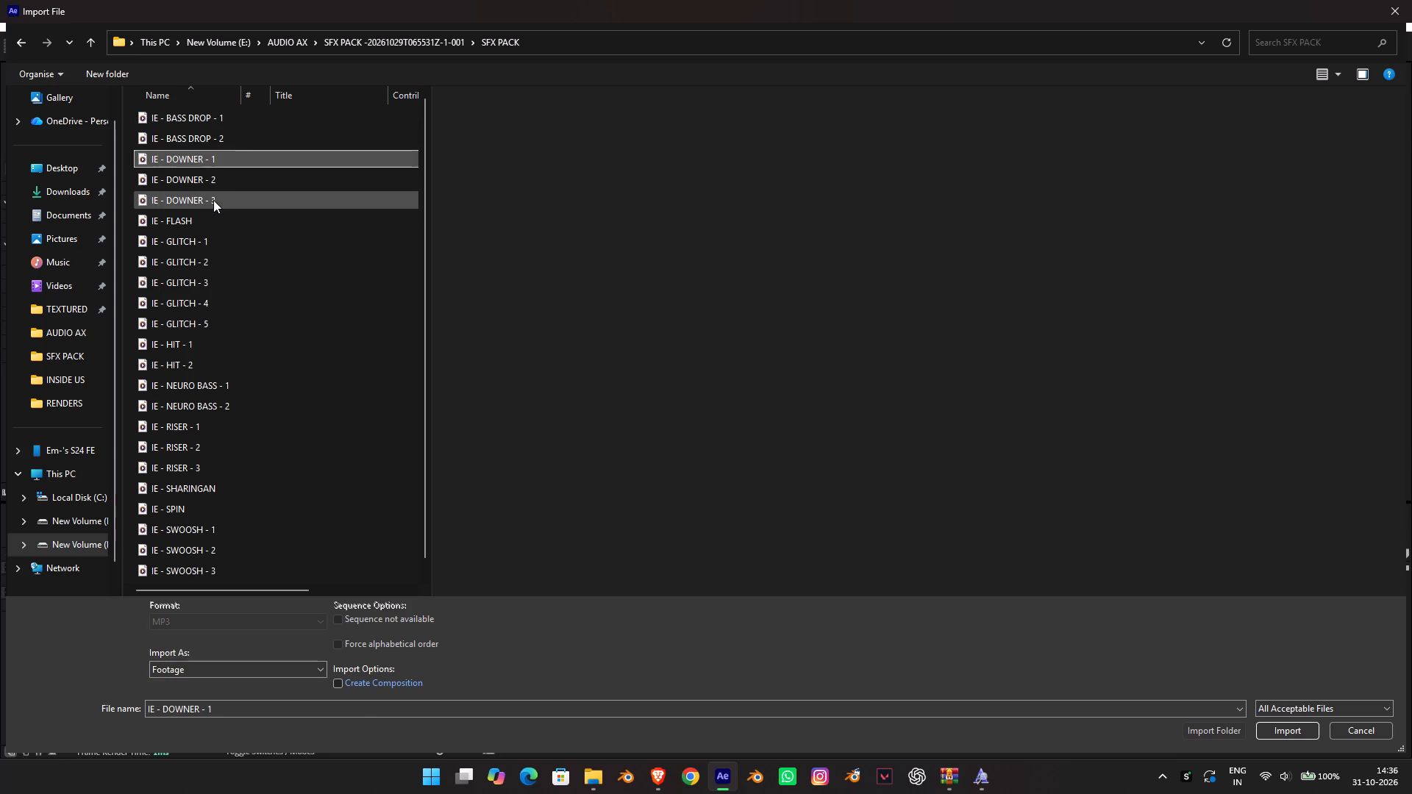
left_click(213, 199, "shift")
left_click(207, 182)
double_click(199, 181)
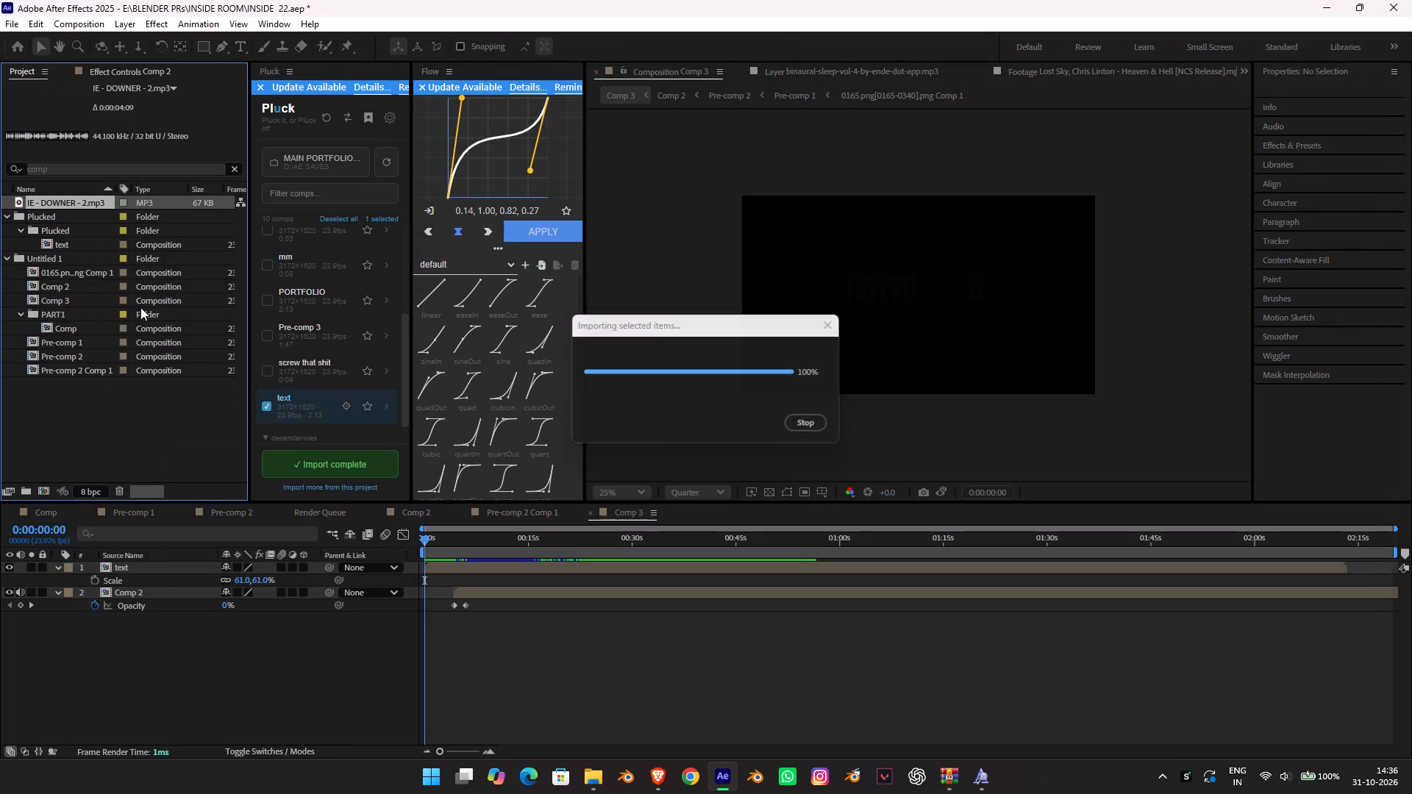
Open the imported IE - DOWNER - 2.mp3 footage and listen to it.
left_click(52, 210)
left_click(52, 193)
left_click(58, 203)
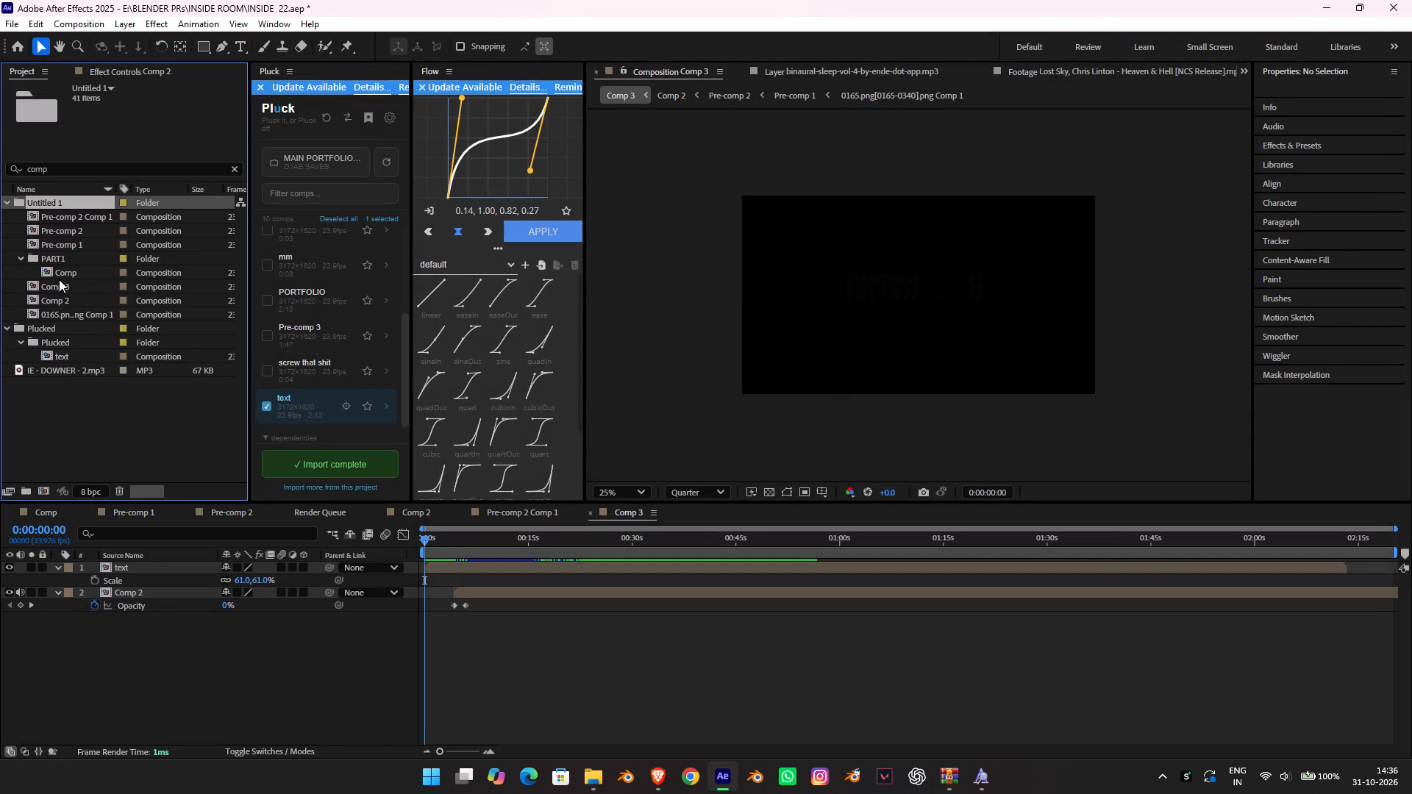
double_click(79, 373)
key("space")
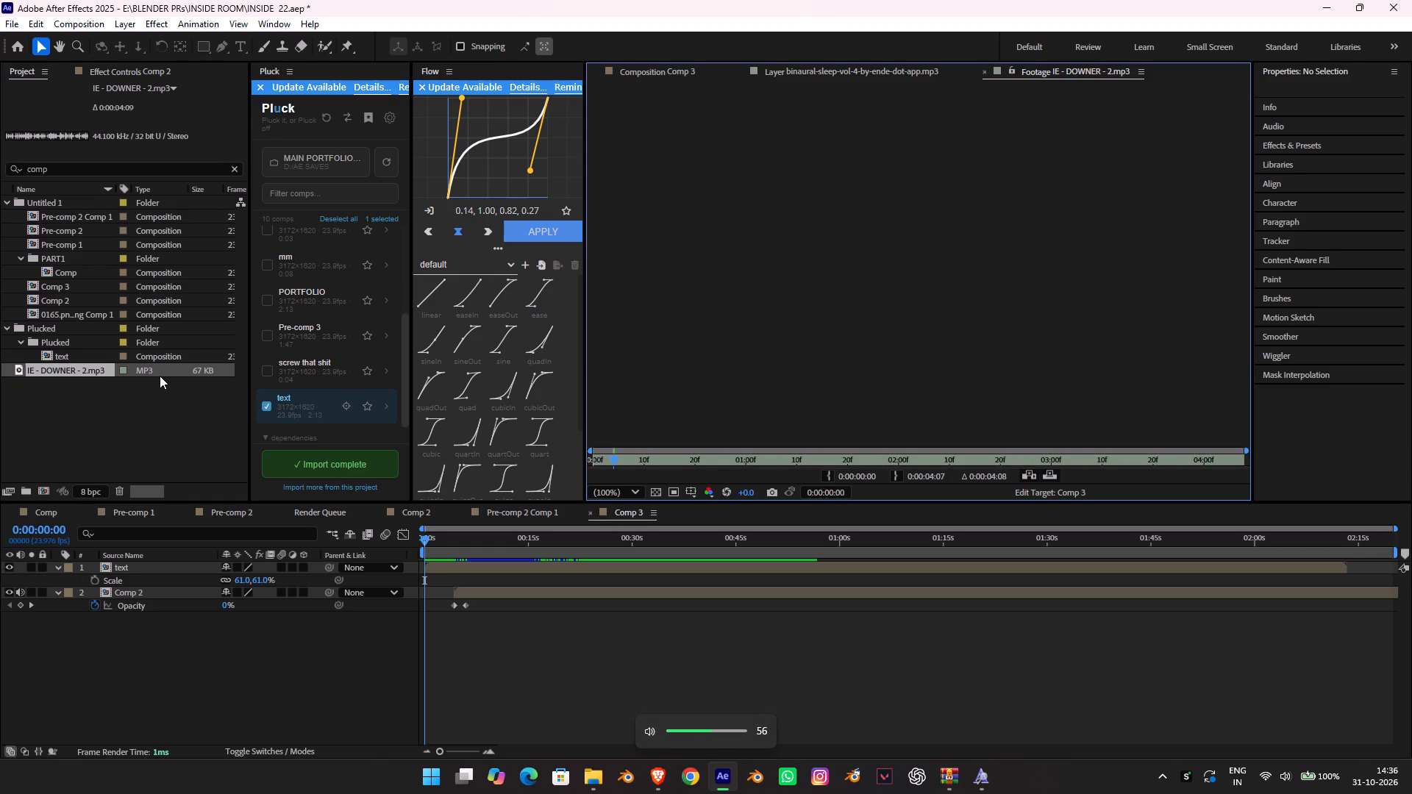
Import IE - BASS DROP - 2 from the SFX PACK folder and listen to it.
double_click(72, 411)
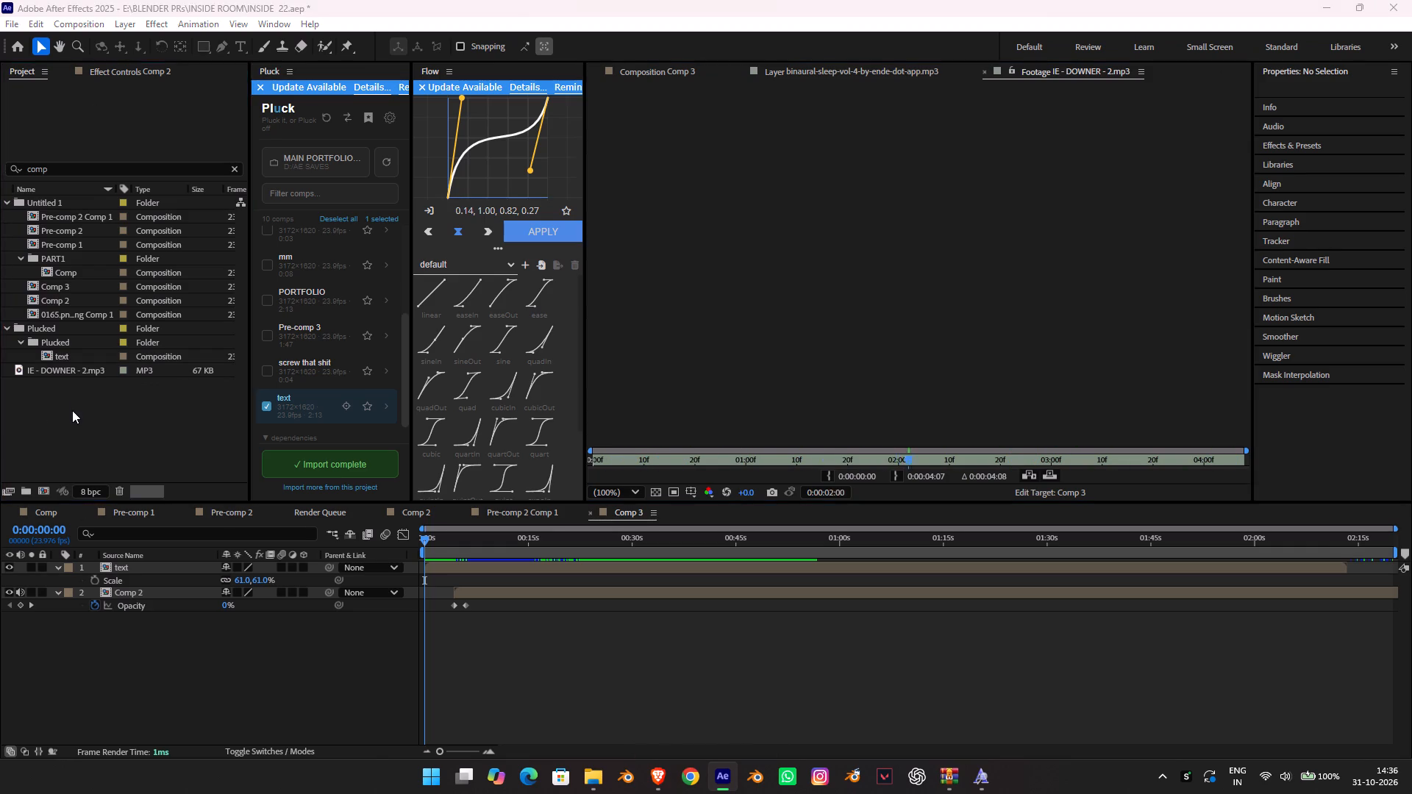
left_click(193, 128)
double_click(199, 133)
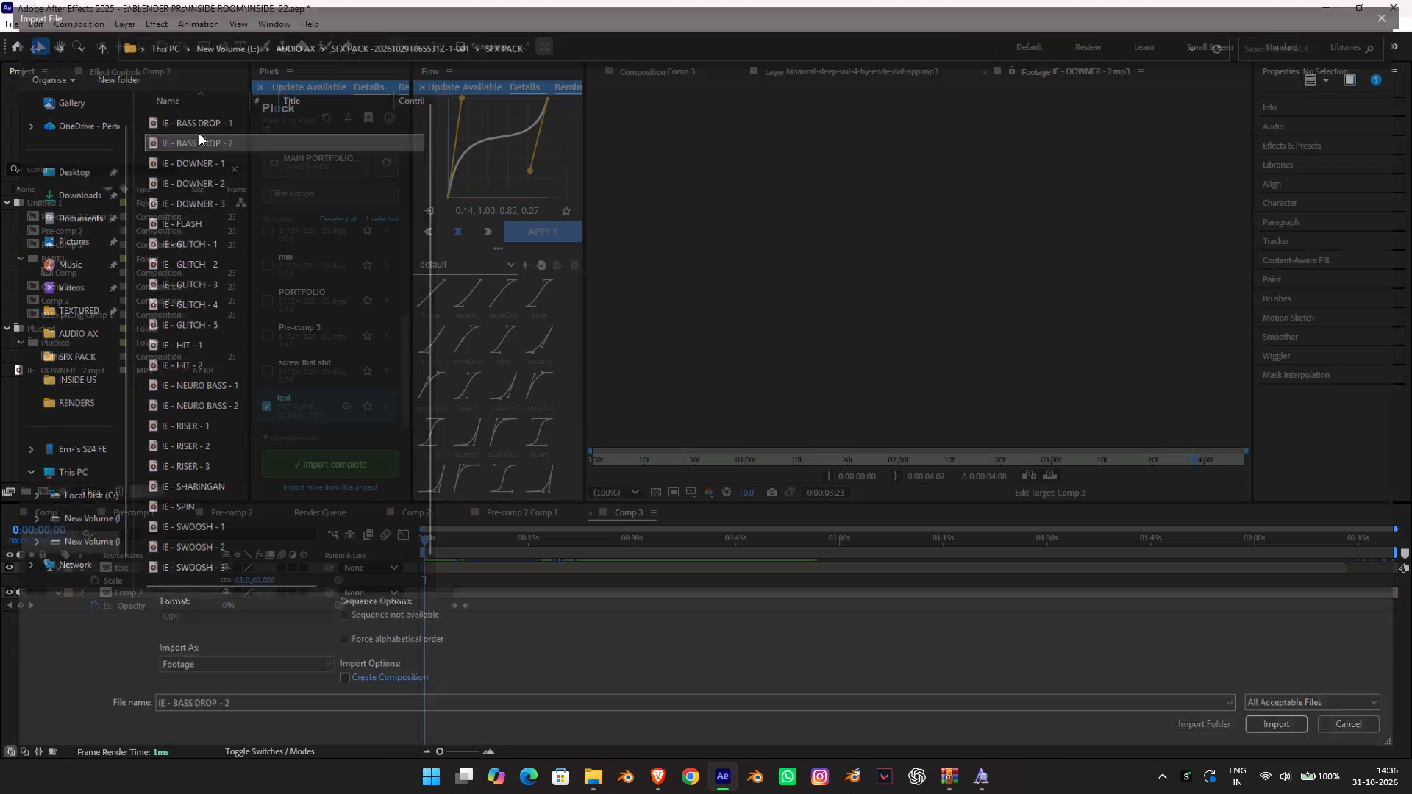
double_click(61, 383)
key("space")
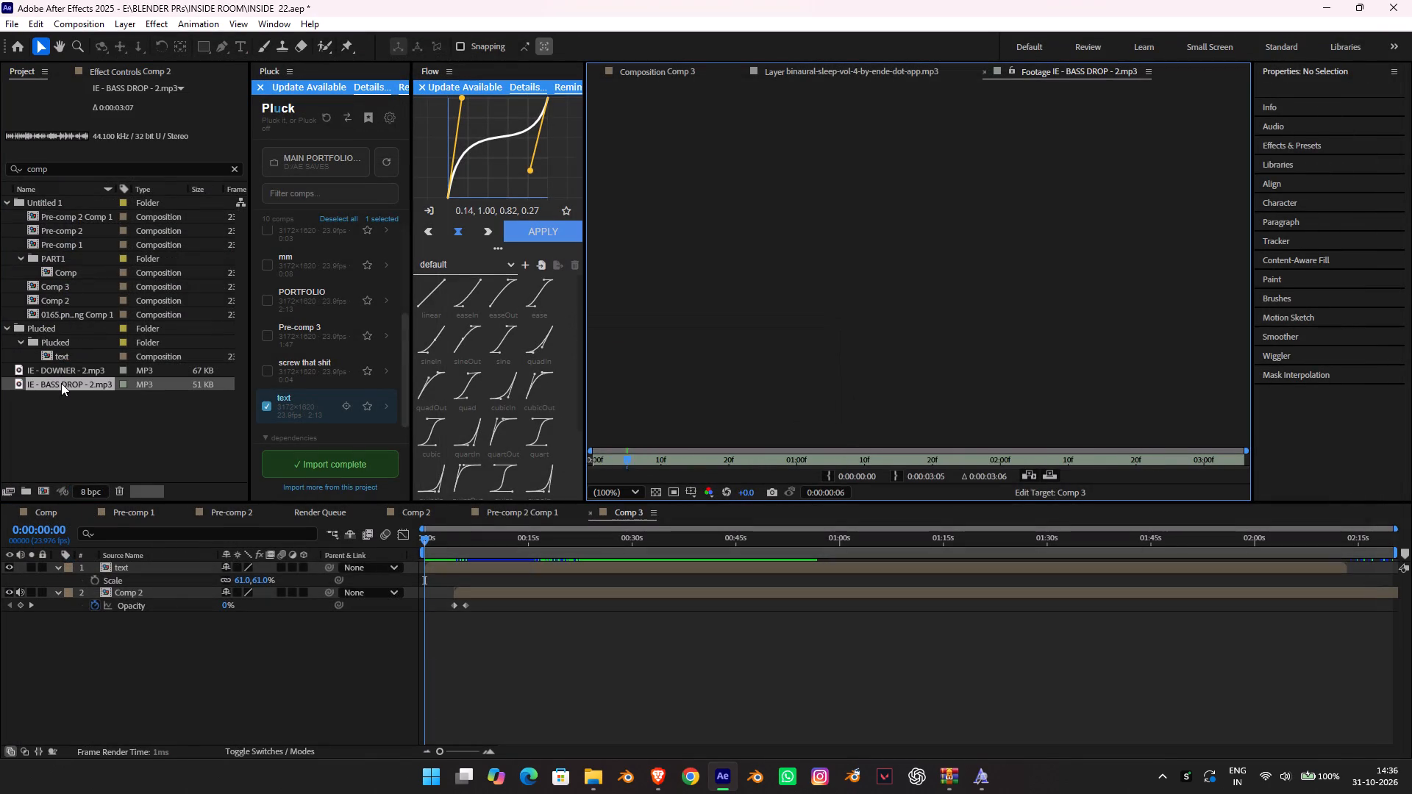
key("space")
Import IE - DOWNER - 3 from the SFX PACK folder and listen to it.
double_click(60, 398)
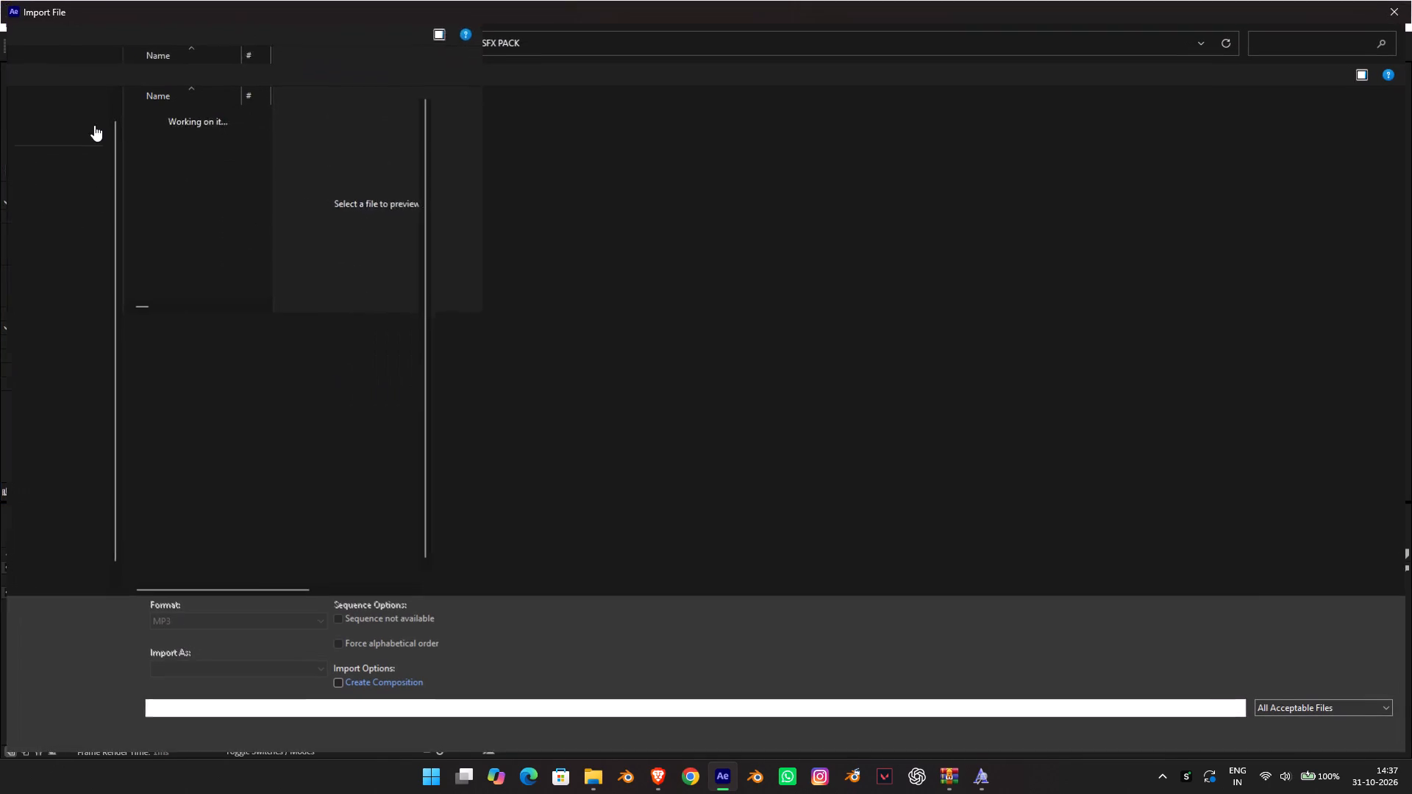
double_click(207, 196)
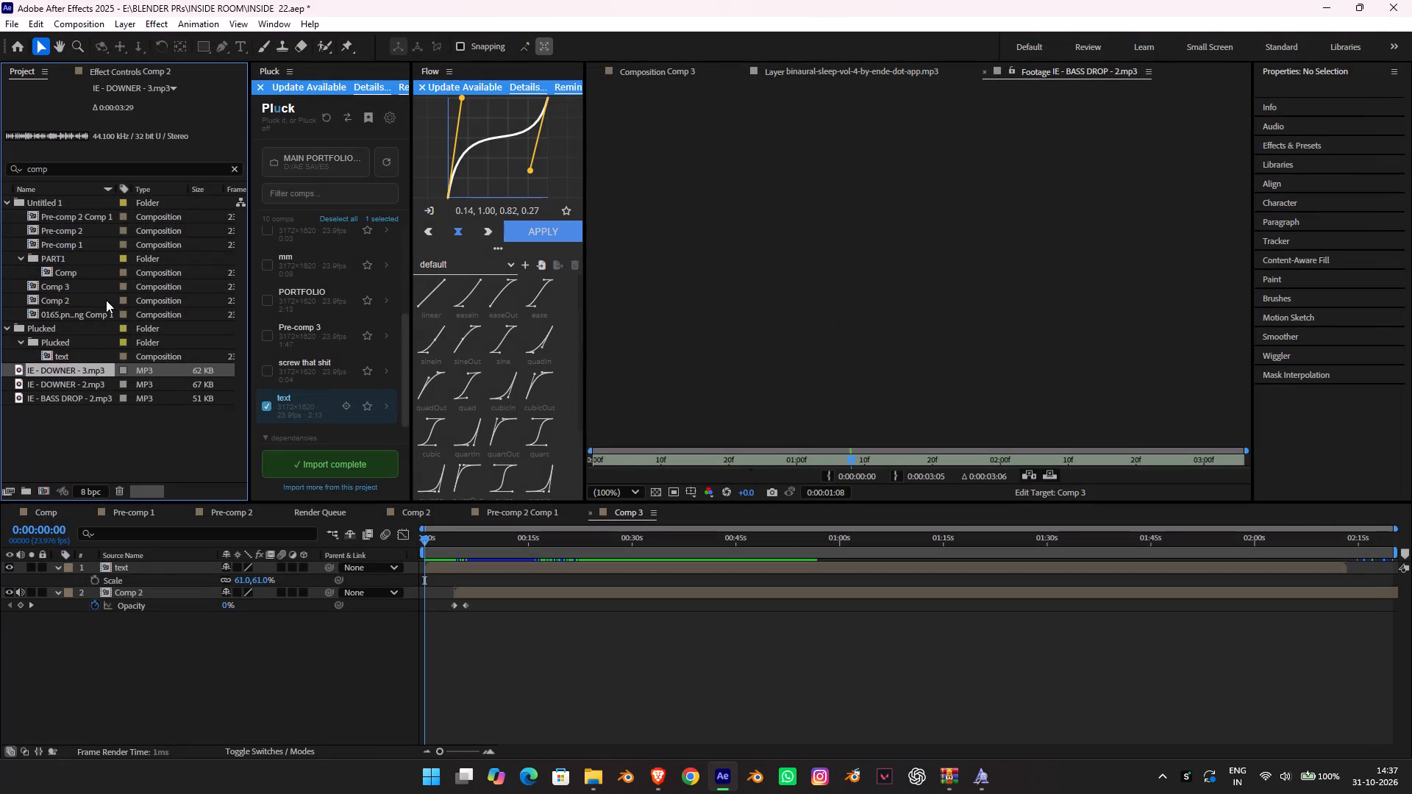
double_click(73, 368)
key("space")
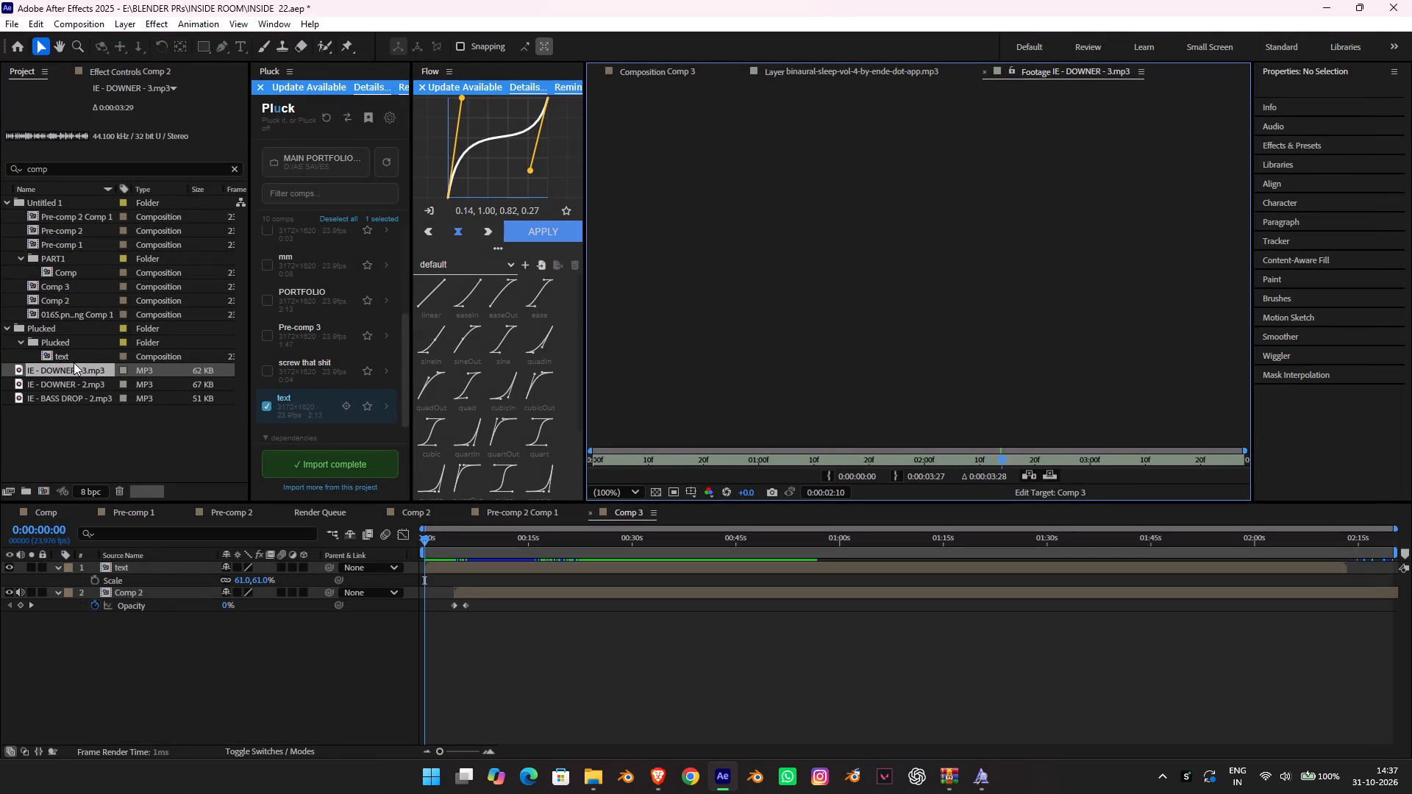
key("space")
Import IE - NEURO BASS - 1 from the SFX PACK folder and listen to it.
left_click(56, 393)
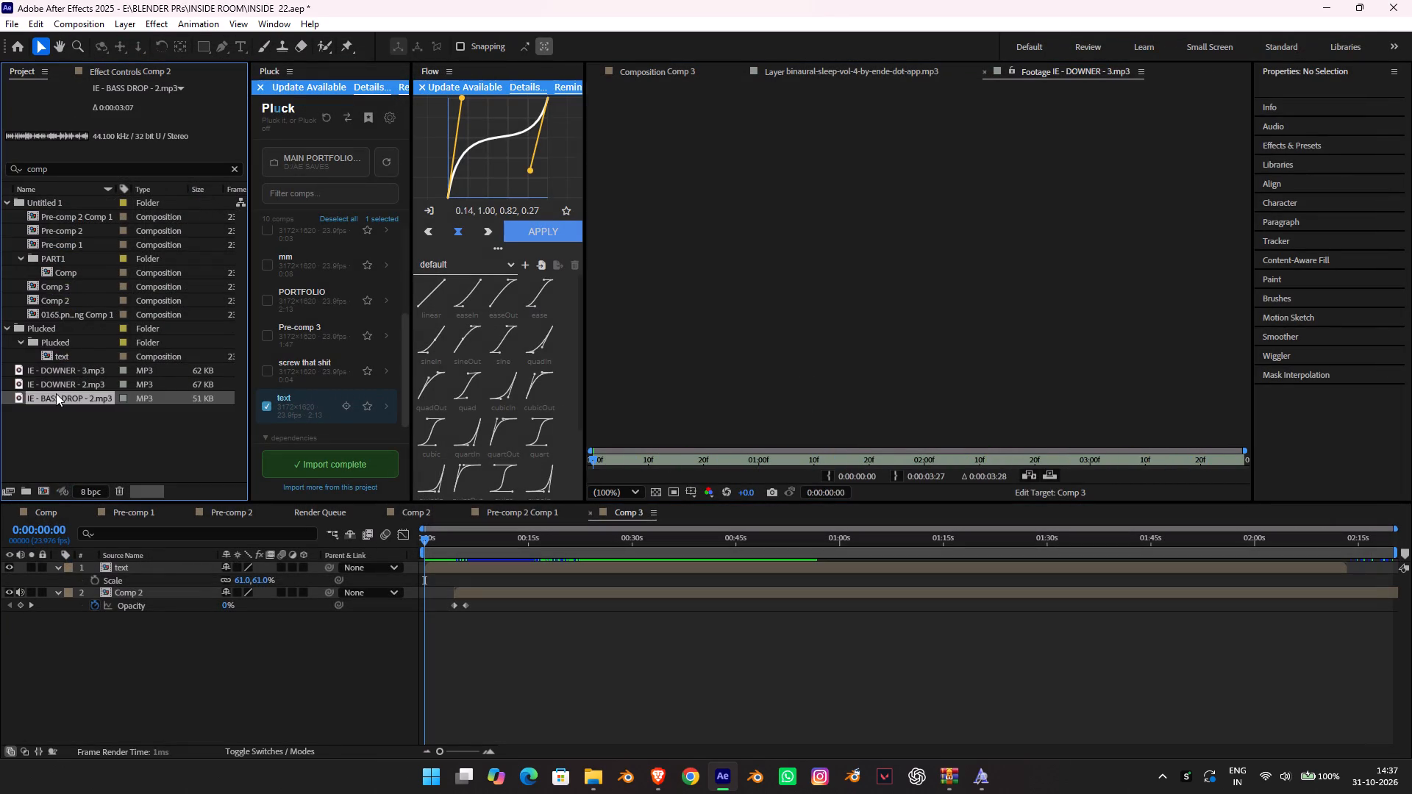
left_click(48, 421)
left_click(48, 421)
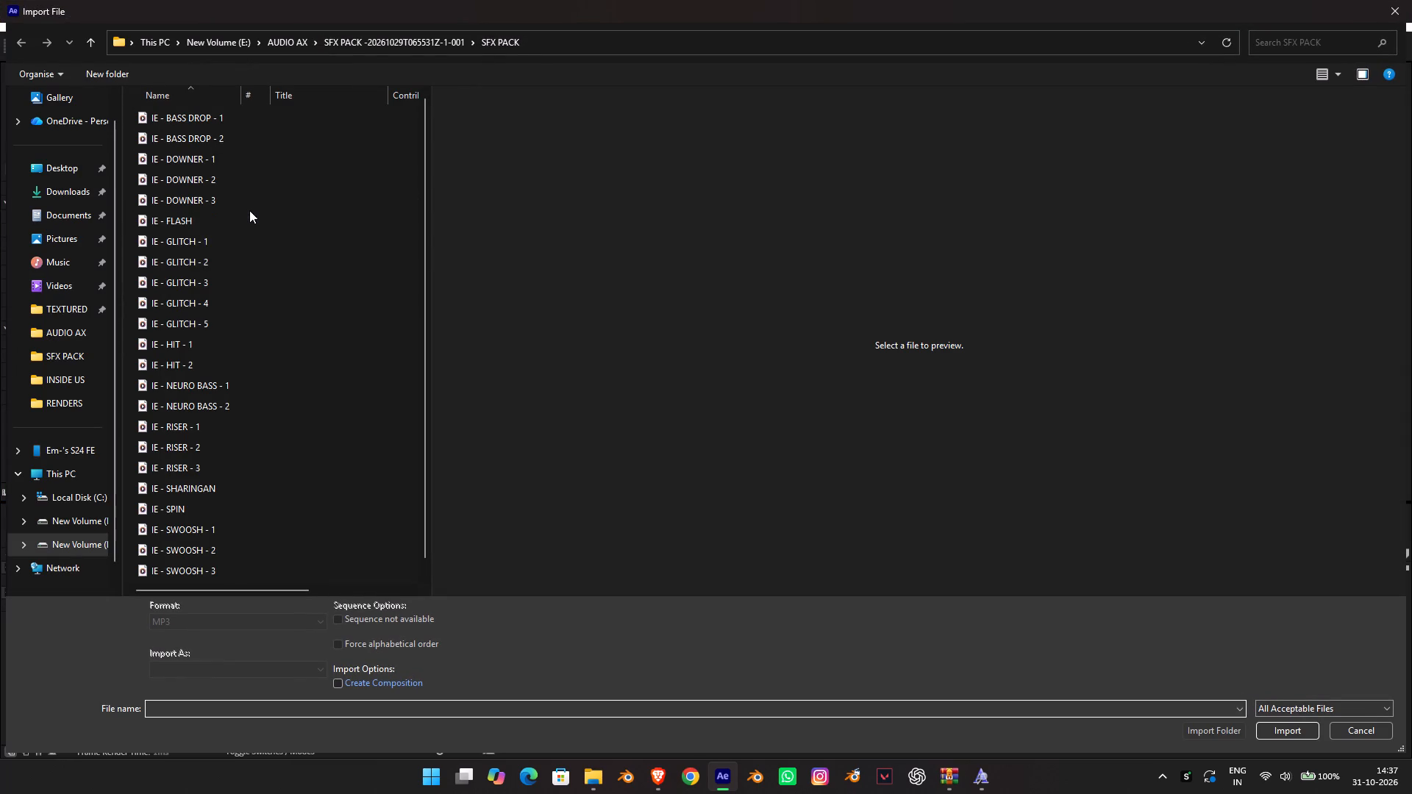
double_click(207, 381)
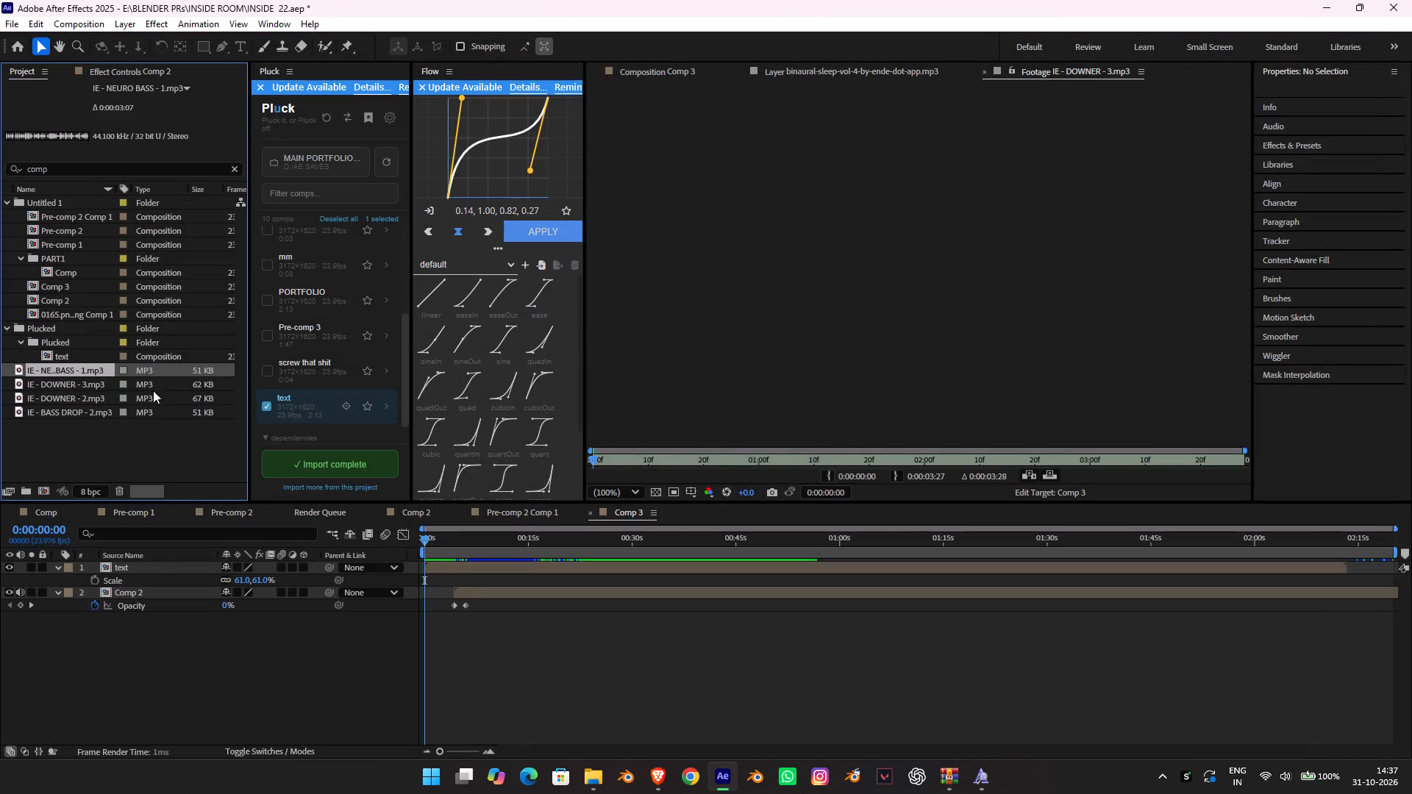
double_click(77, 372)
key("space")
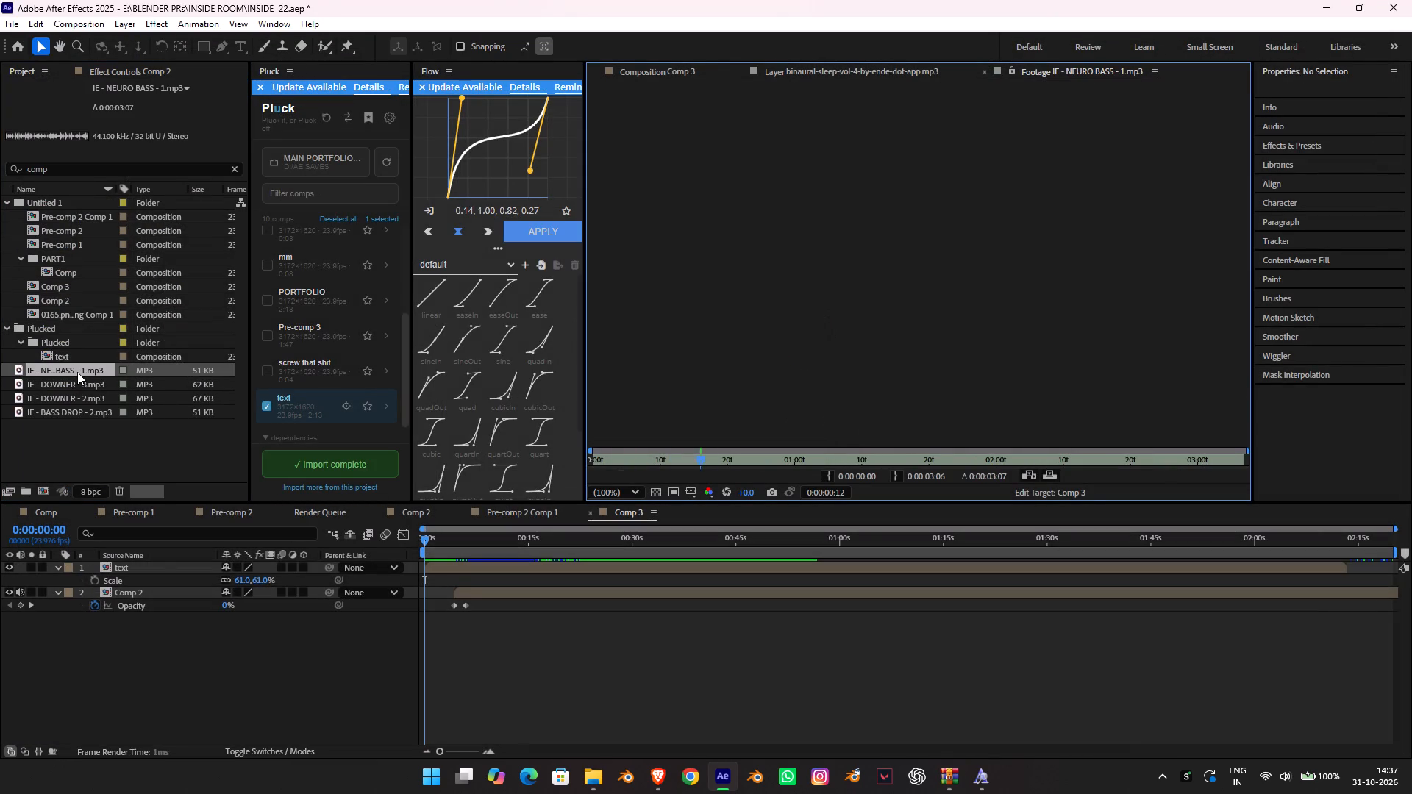
Import IE - RISER - 2 from the SFX PACK folder and listen to it.
double_click(49, 423)
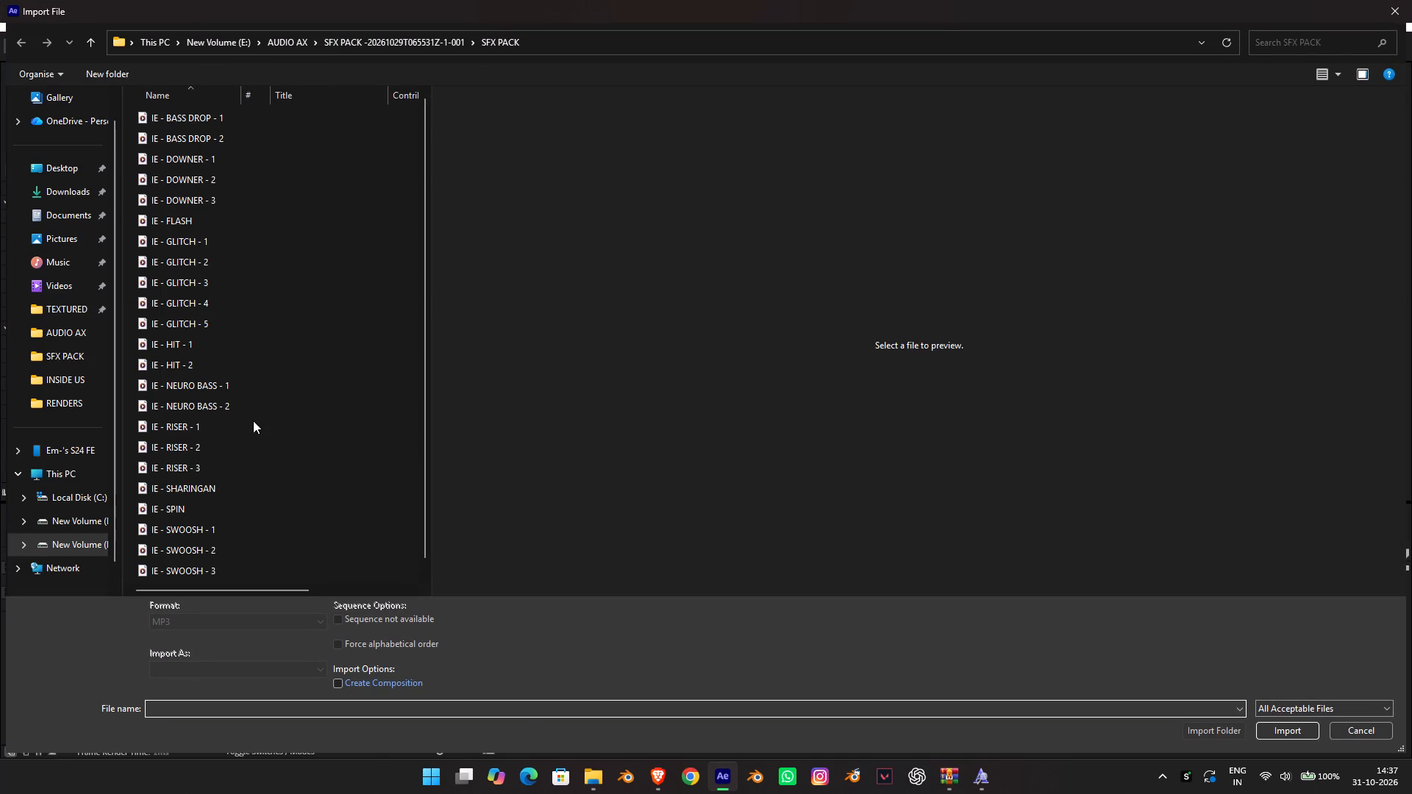
left_click(240, 446)
double_click(224, 450)
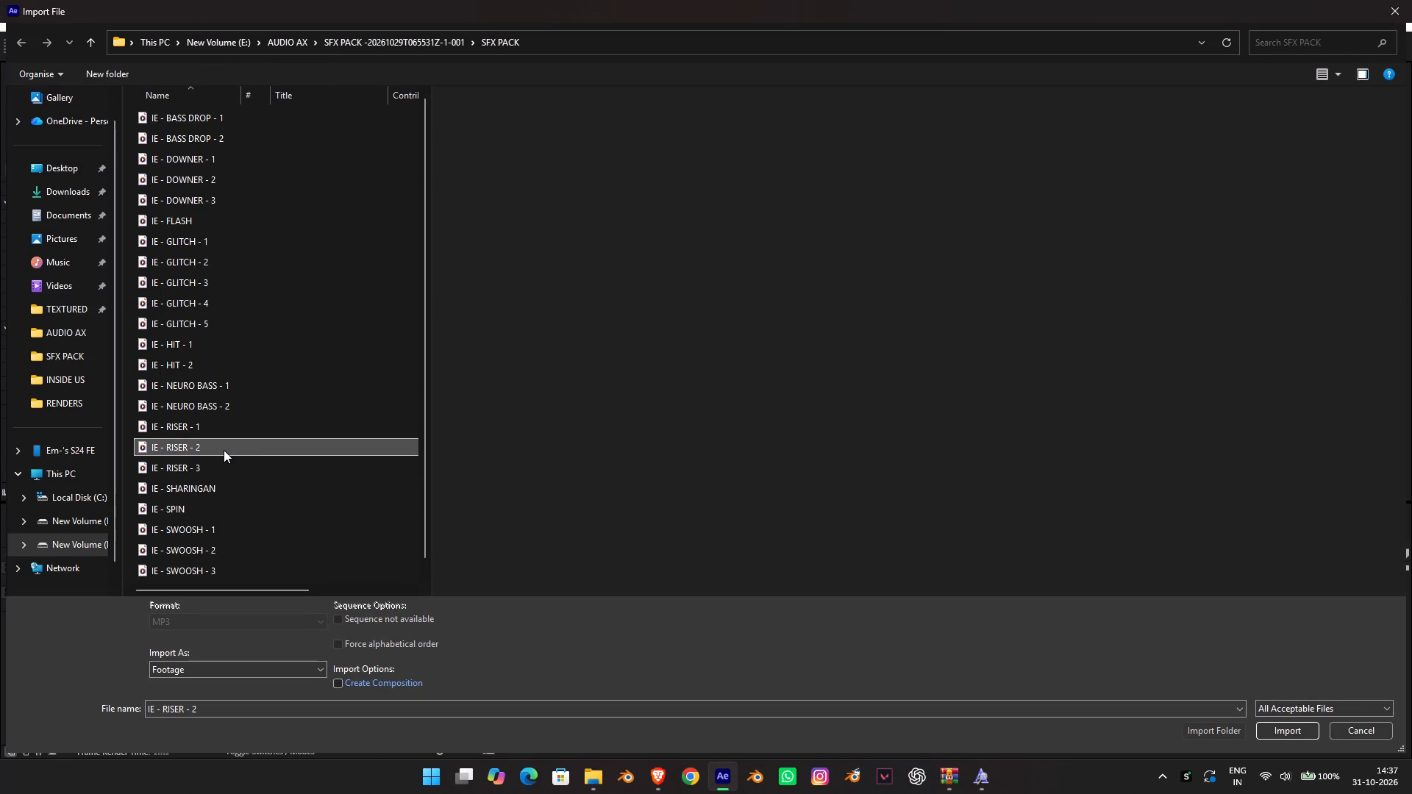
double_click(76, 376)
key("space")
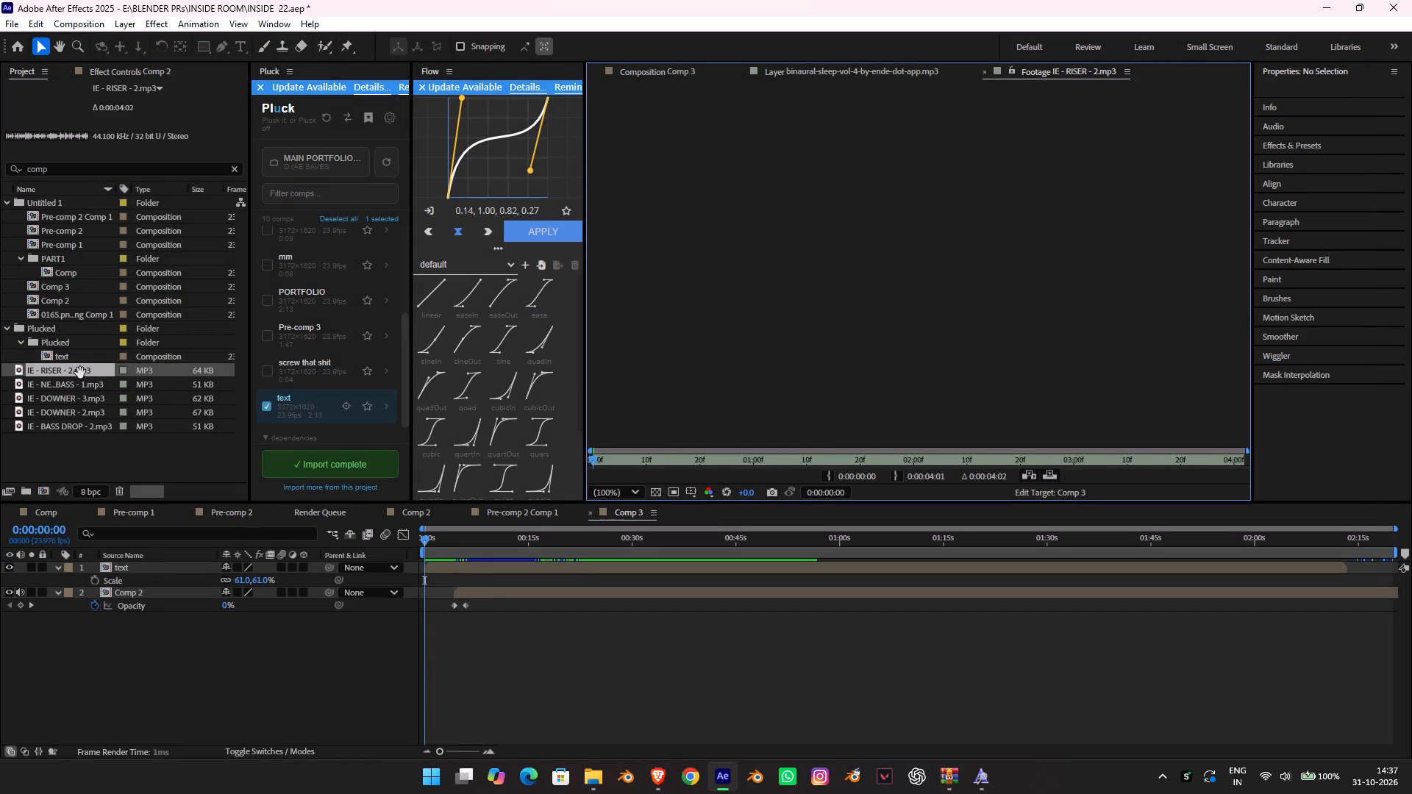
Listen to IE - BASS DROP - 2.mp3 again and add it to Comp 3 as the bottom layer, starting at 0:00:00:00.
double_click(76, 424)
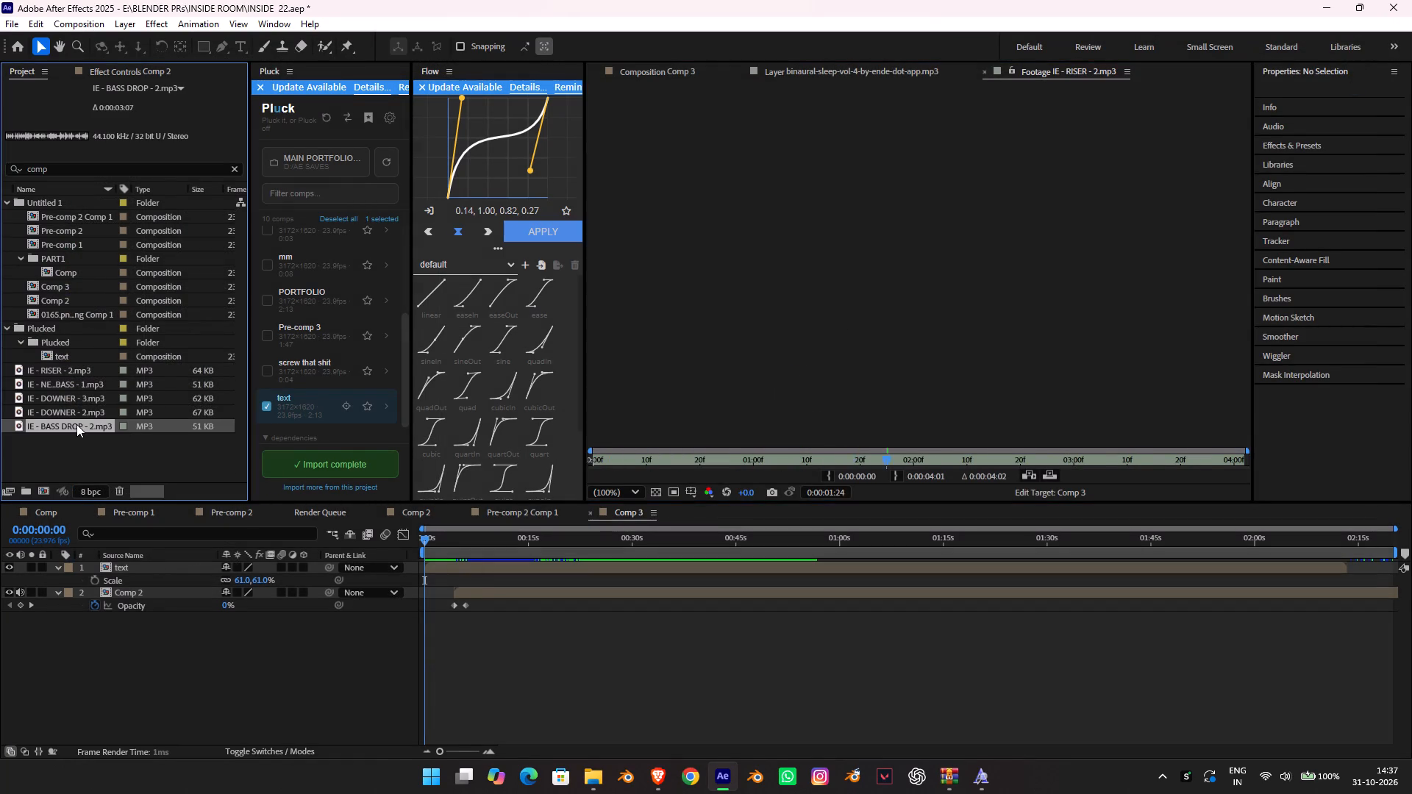
key("space")
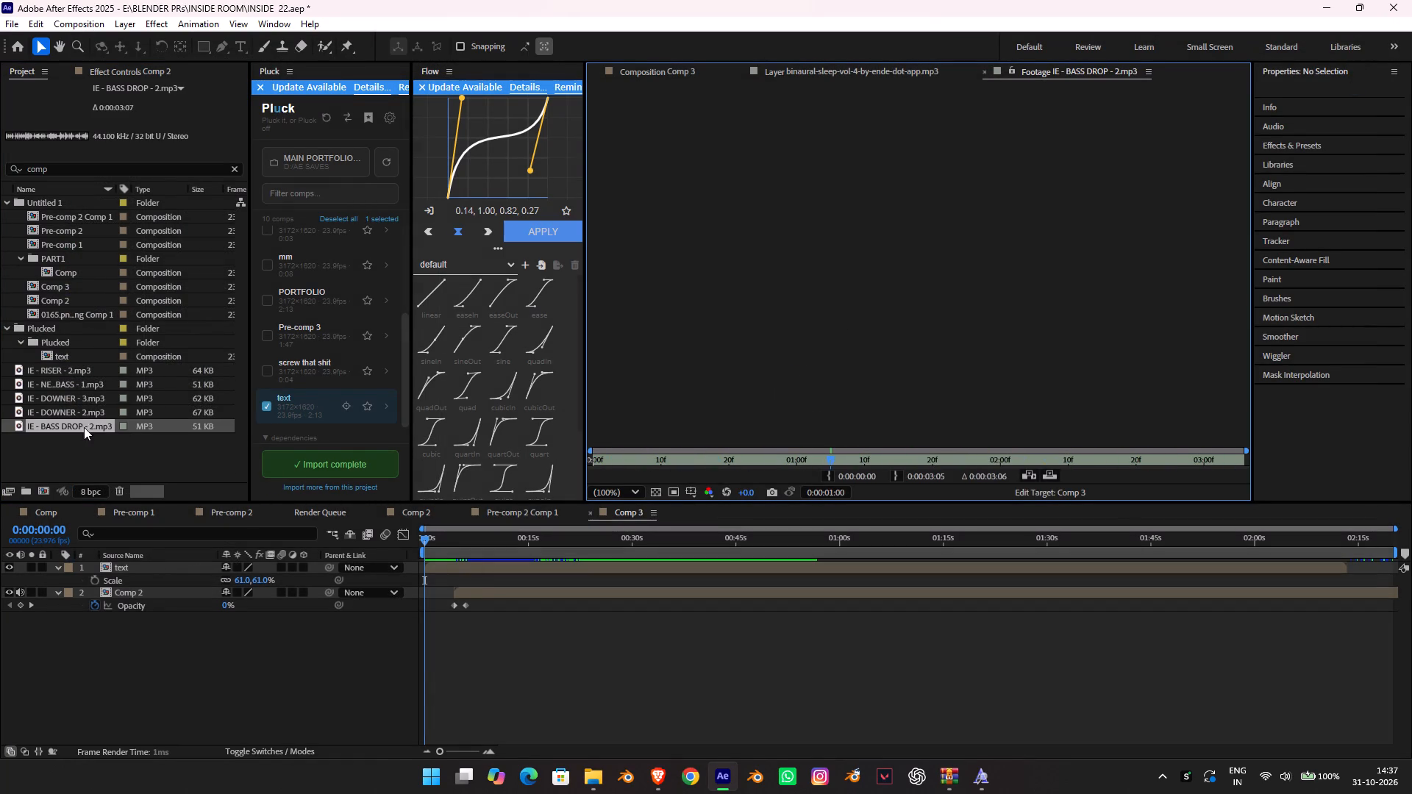
key("space")
left_click_drag(84, 429, 137, 629)
Play Comp 3 with the bass drop from the start, stop at about 0:00:05:21 and dismiss the error messages.
key("space")
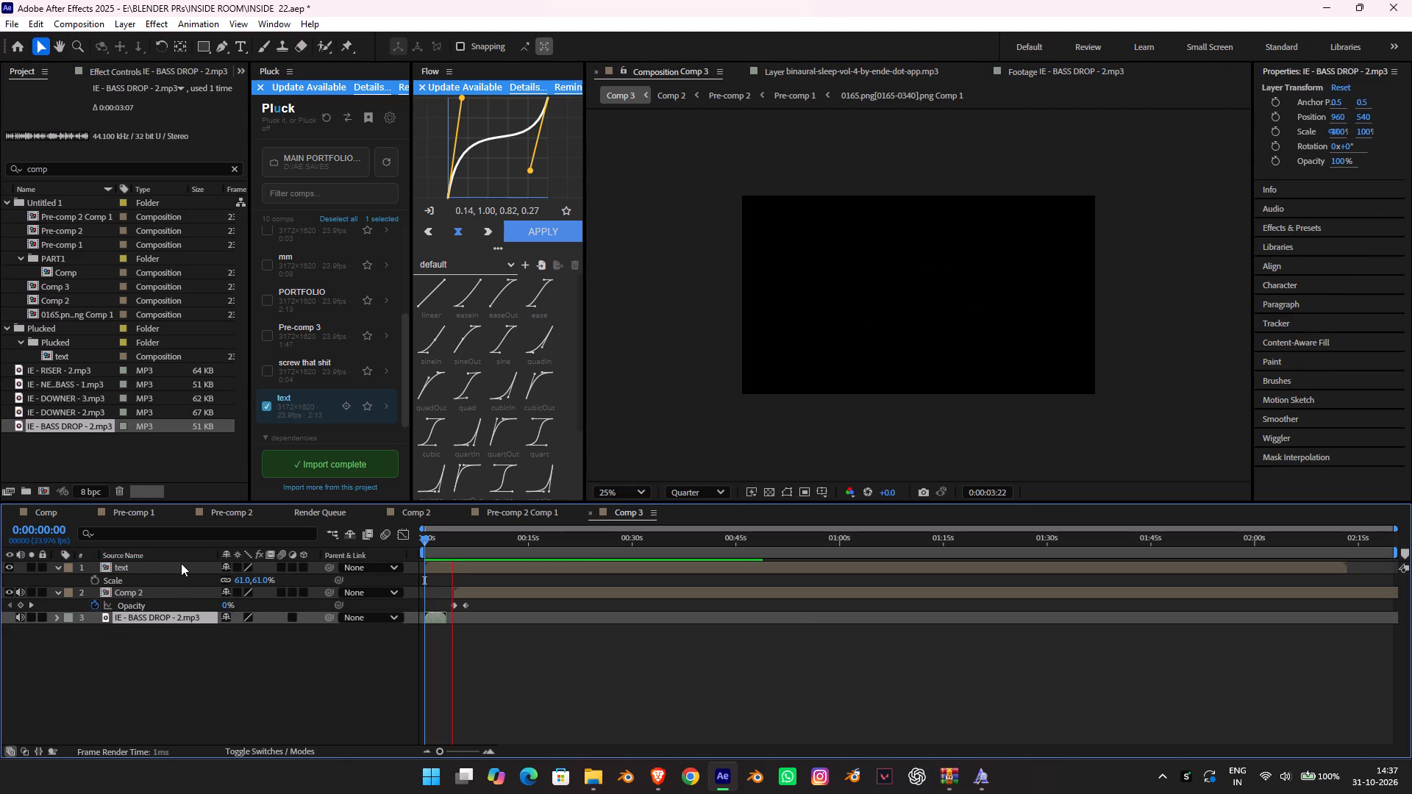
key("space")
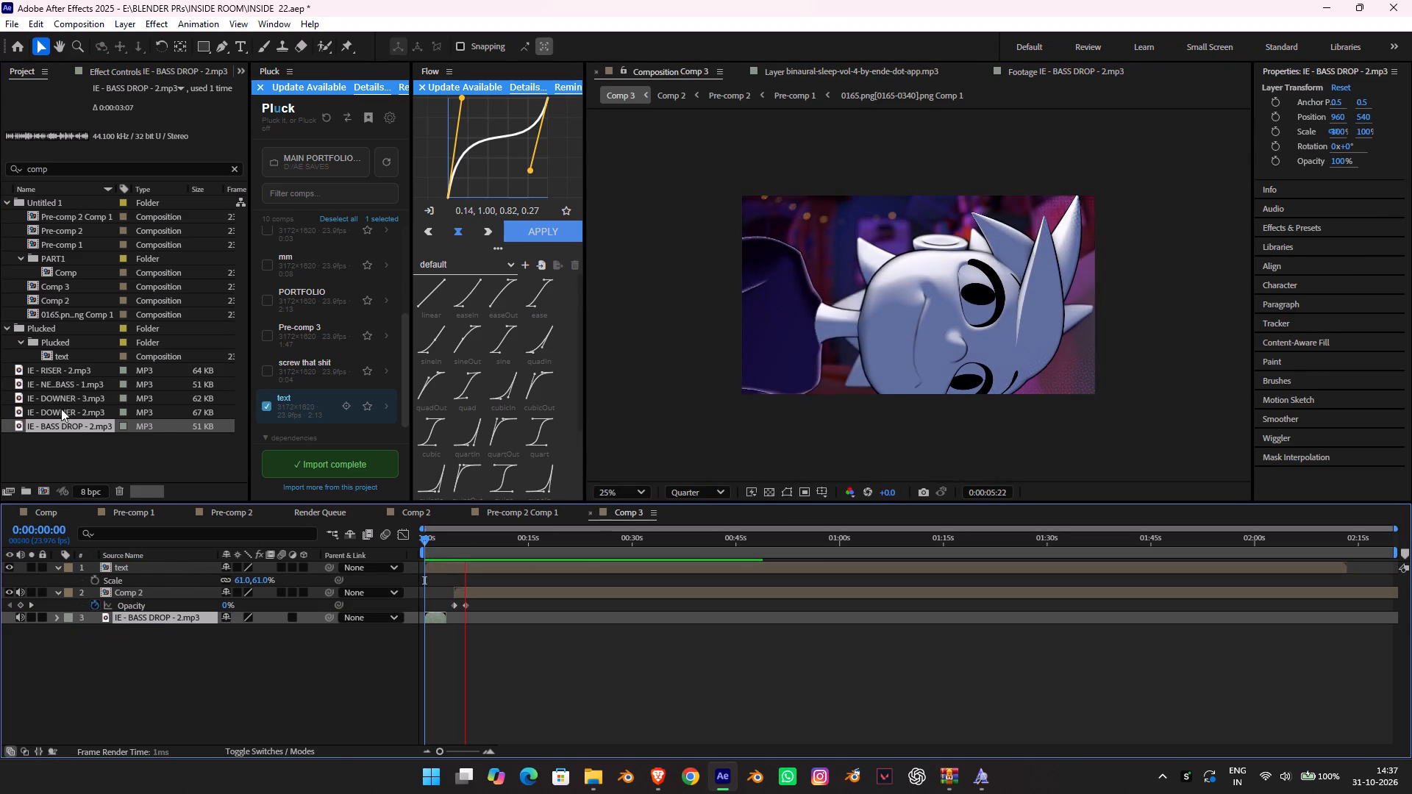
left_click(60, 402)
left_click(869, 468)
left_click(844, 456)
left_click(838, 455)
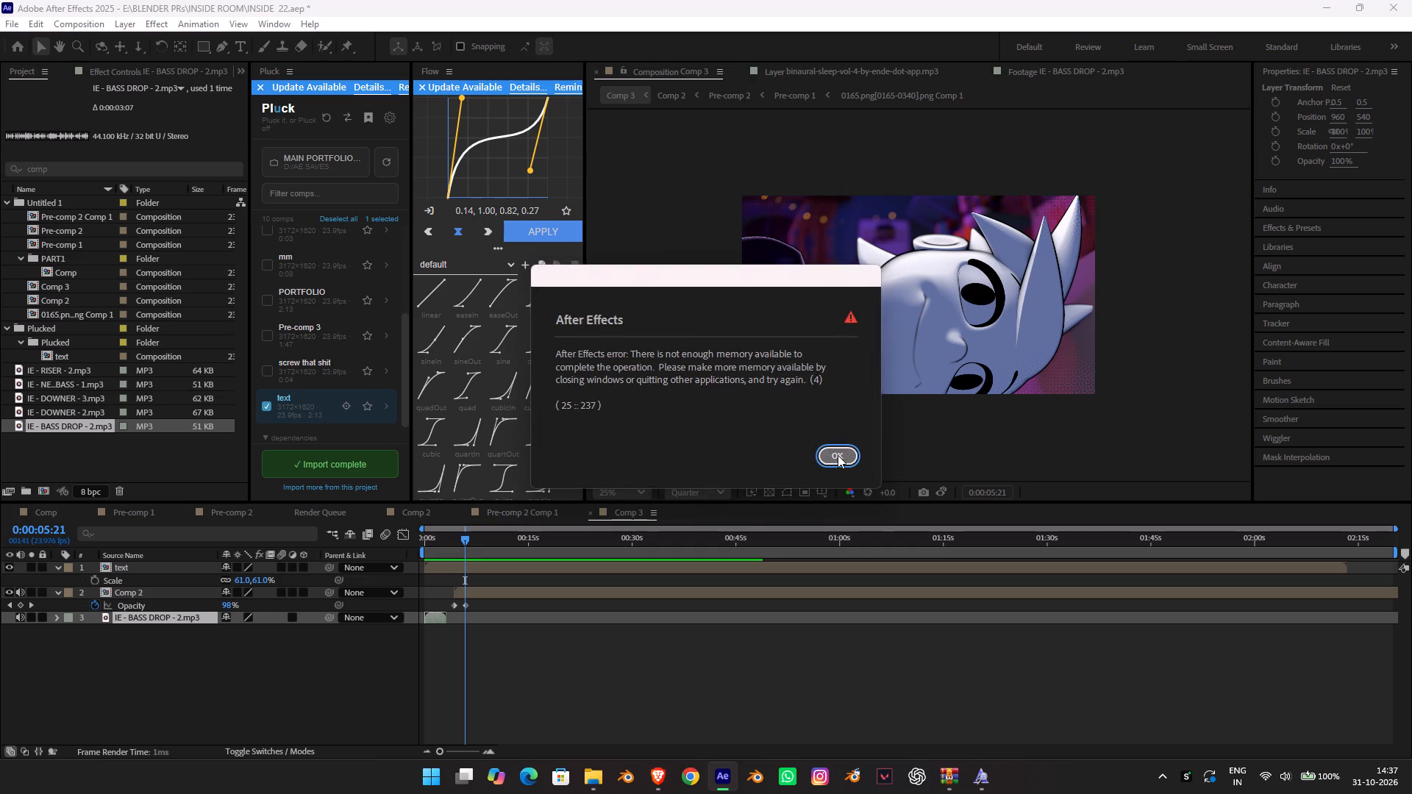
left_click(838, 455)
left_click(838, 455)
left_click(838, 455)
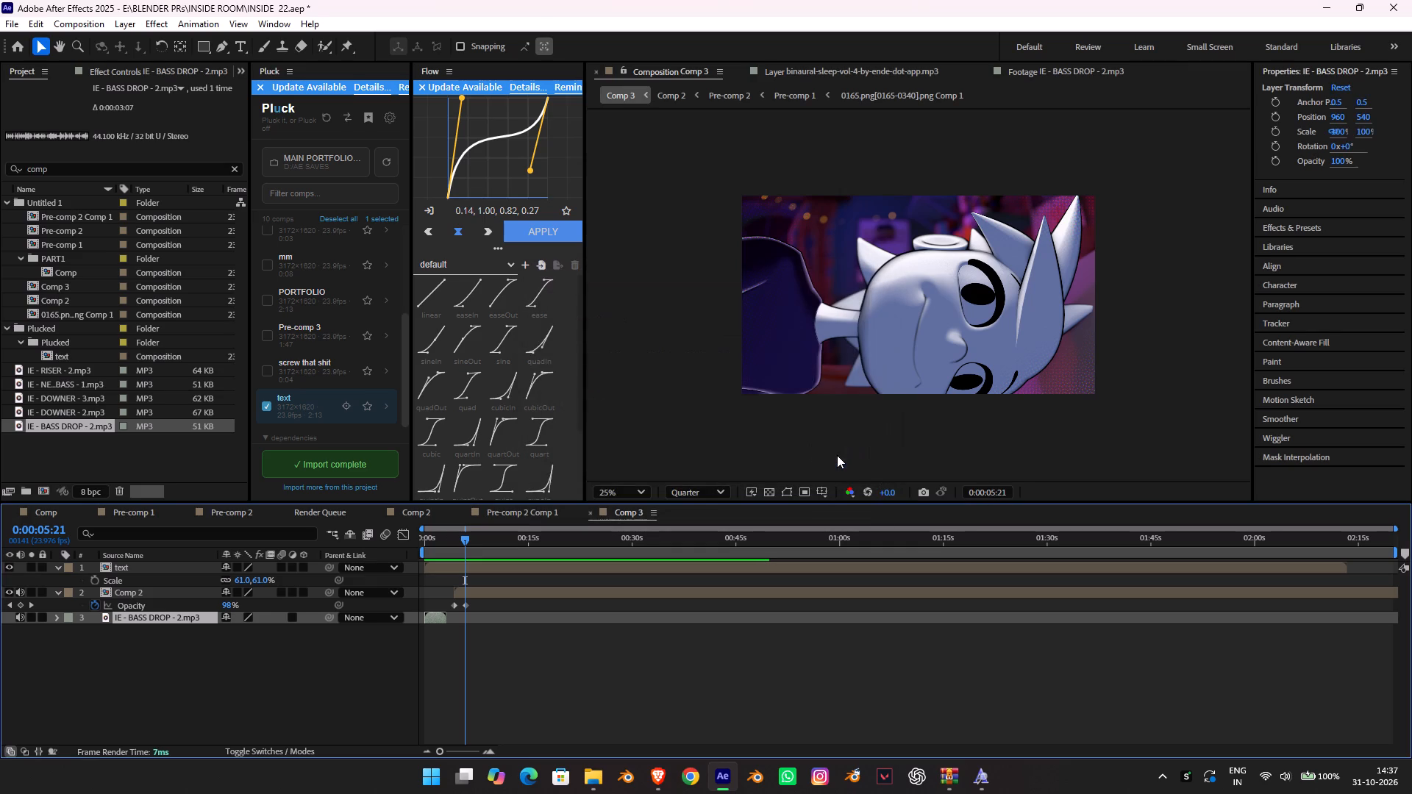
Import IE - DOWNER - 3 from the SFX PACK folder again and listen to it.
double_click(53, 449)
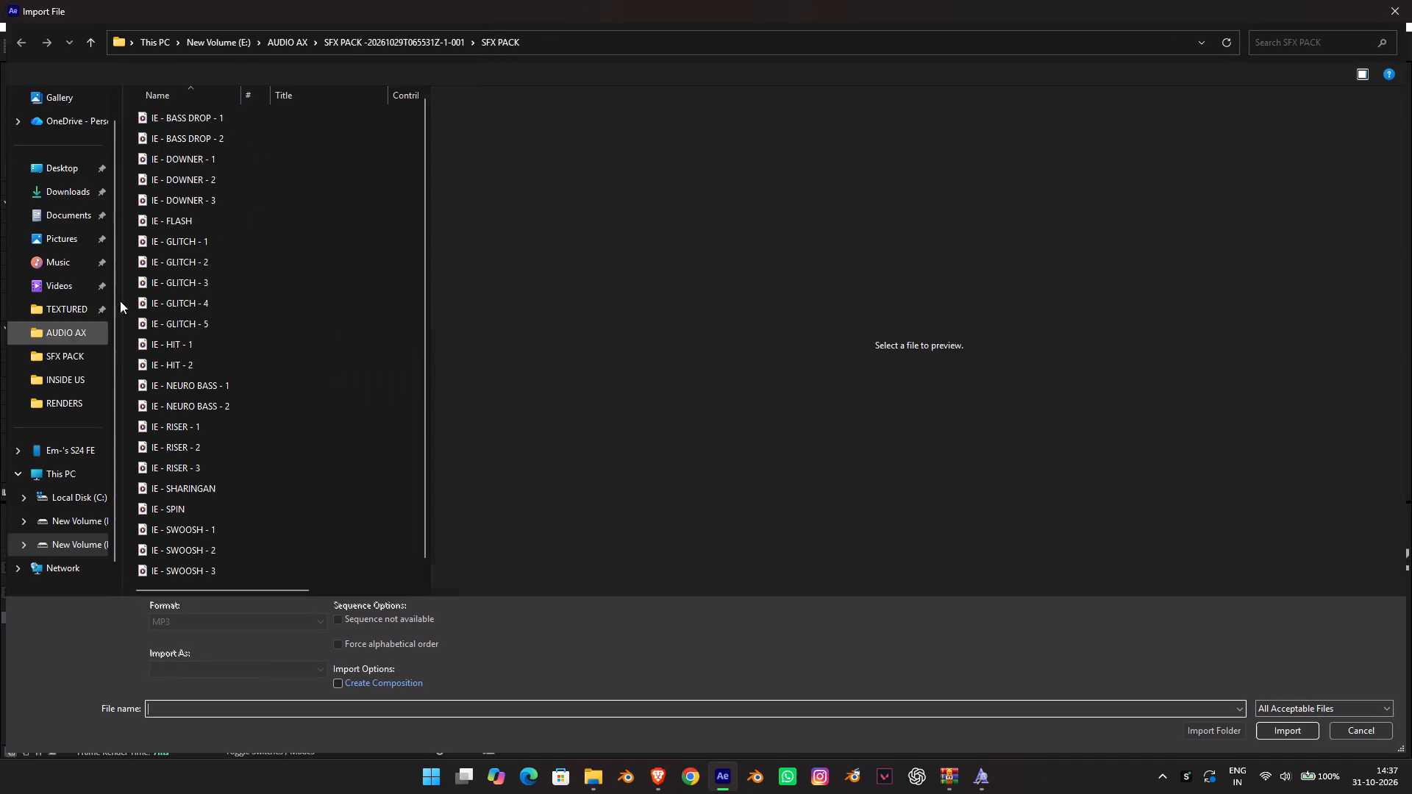
scroll(221, 350, "down", 6)
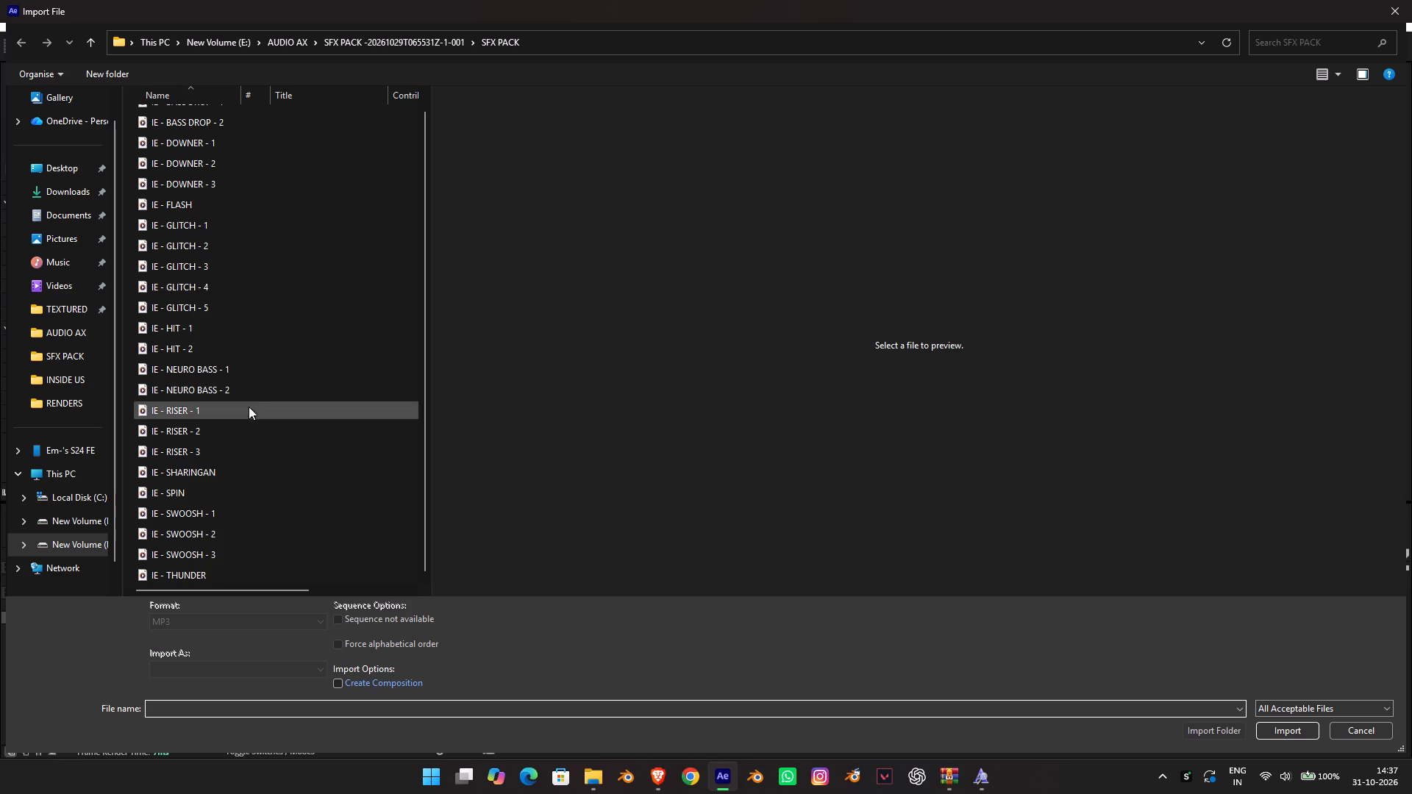
double_click(230, 181)
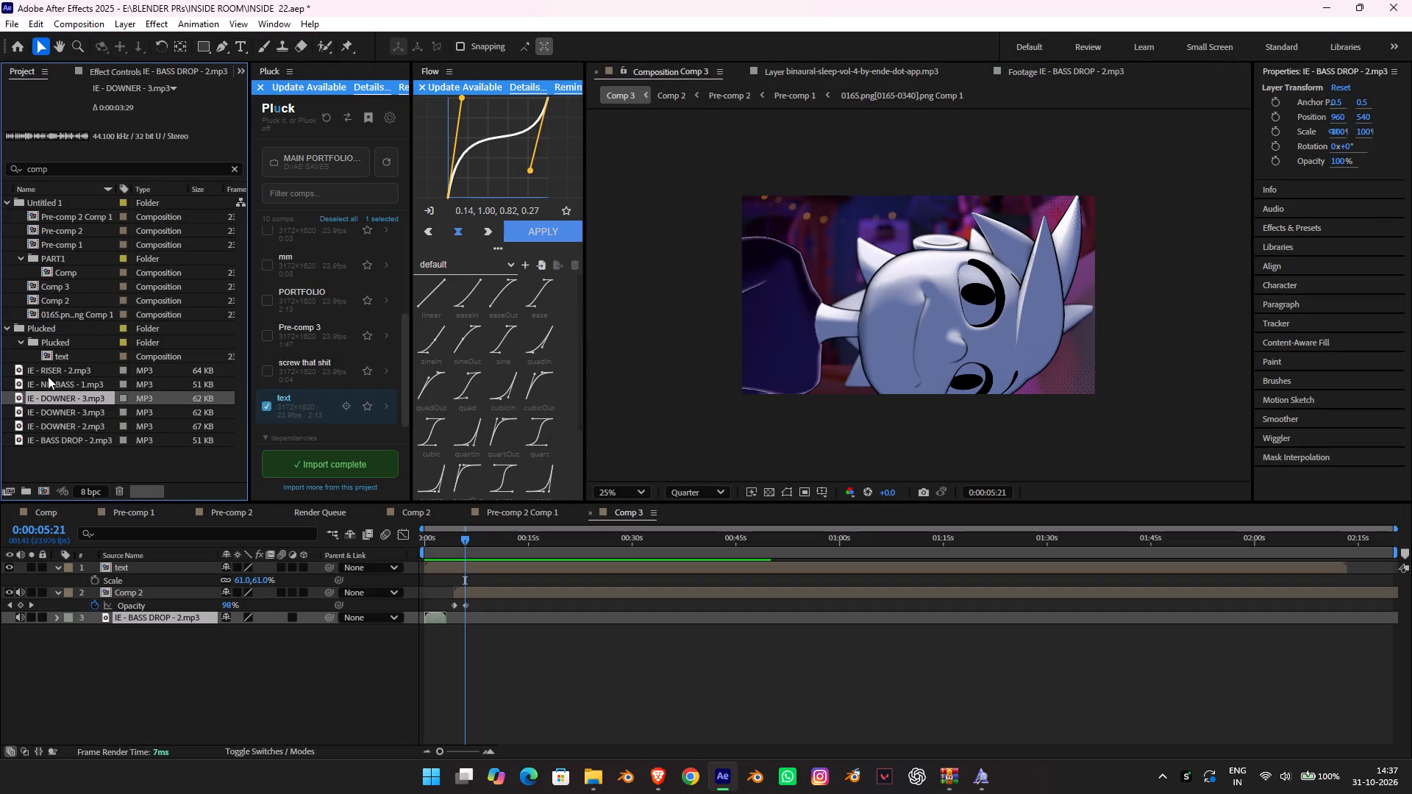
double_click(79, 397)
key("space")
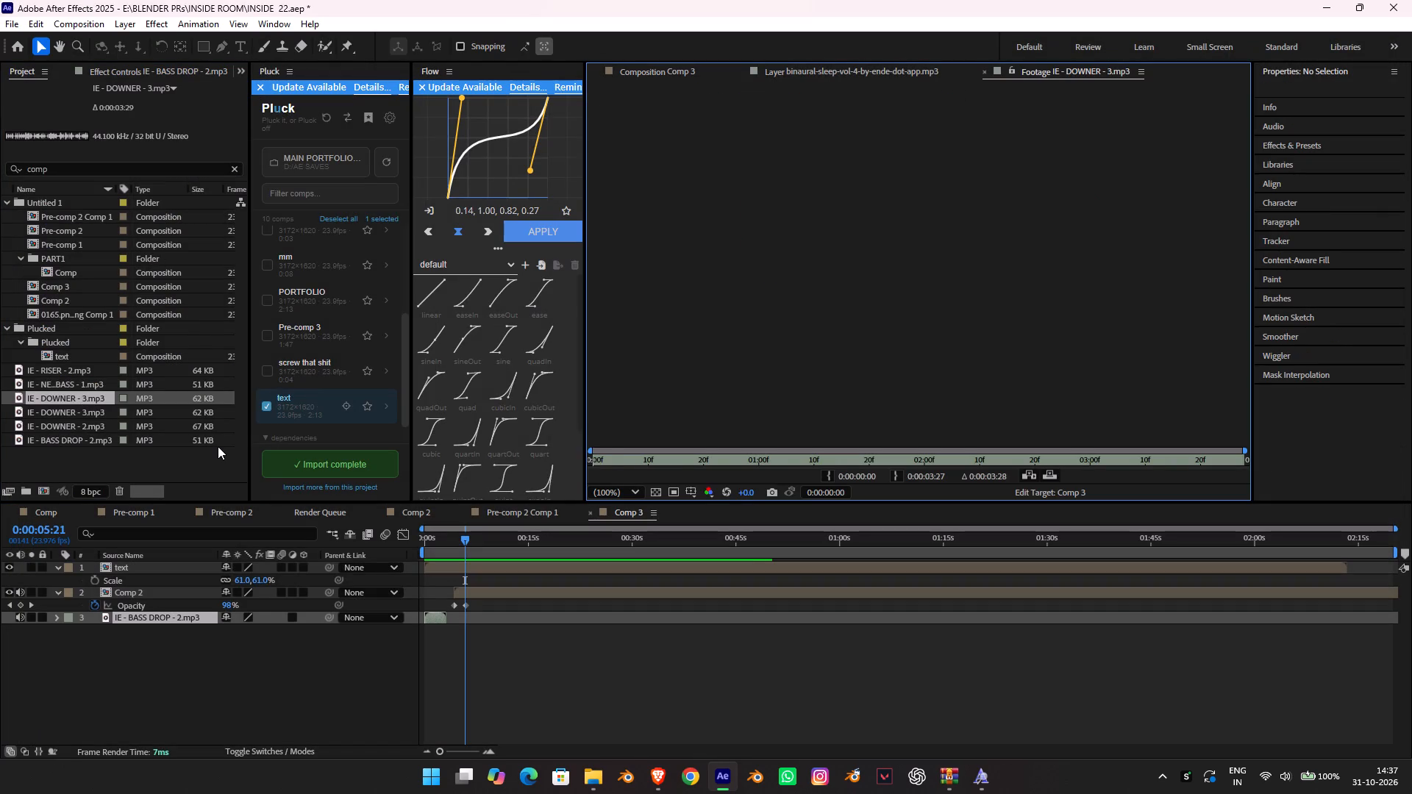
Listen to the IE - DOWNER - 2.mp3 footage again.
double_click(88, 423)
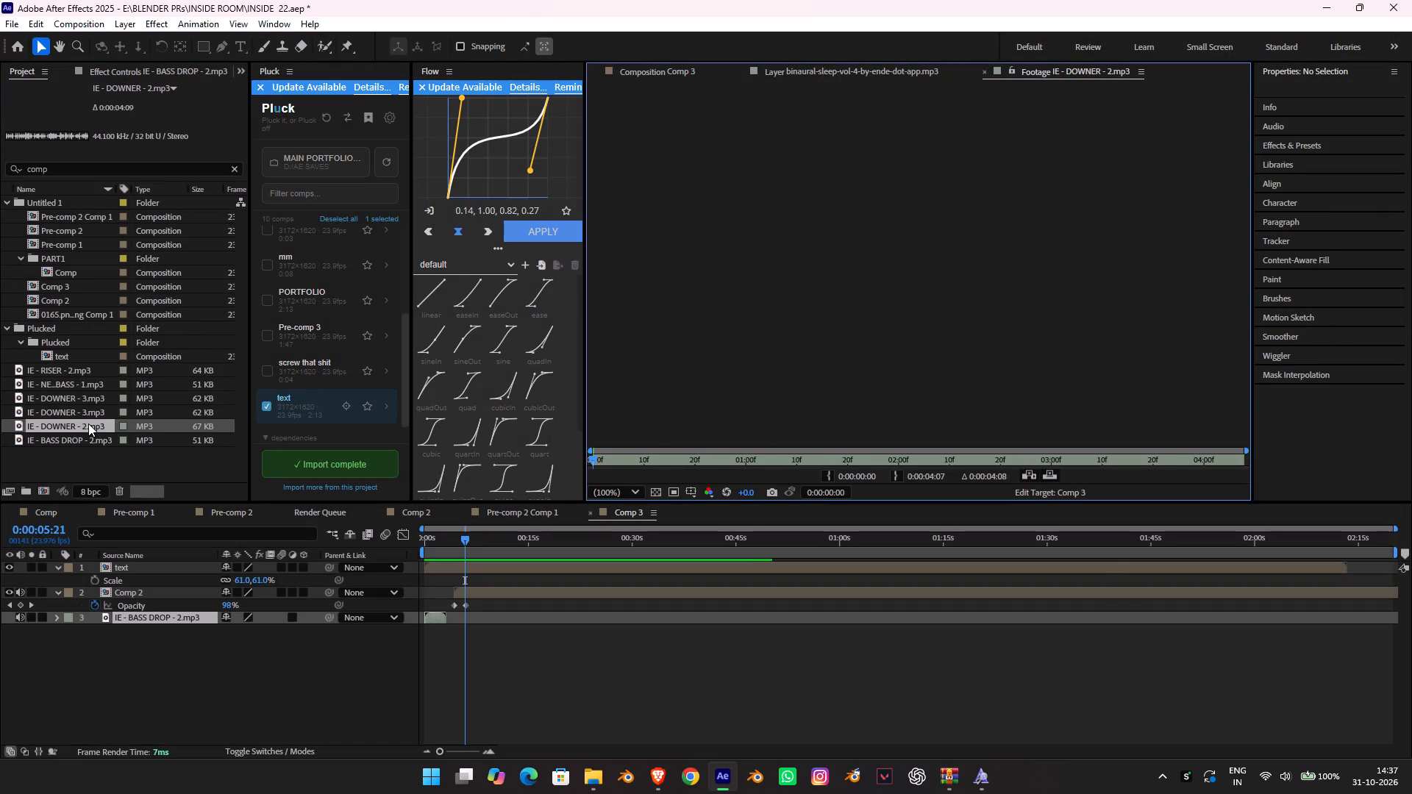
key("space")
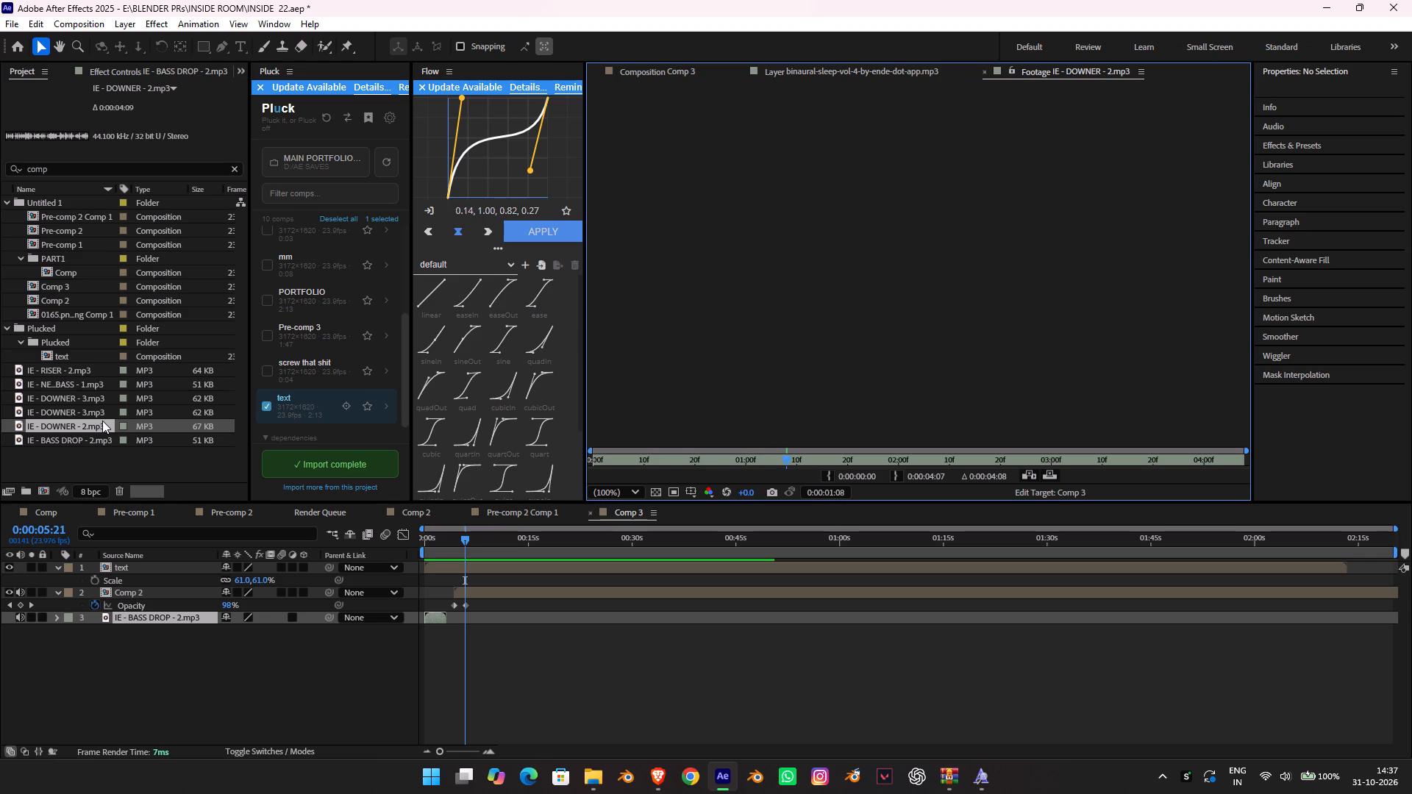
Stop the current audio preview, import IE - DOWNER - 1 from the SFX PACK folder and listen to it.
key("space")
left_click(95, 454)
left_click(95, 454)
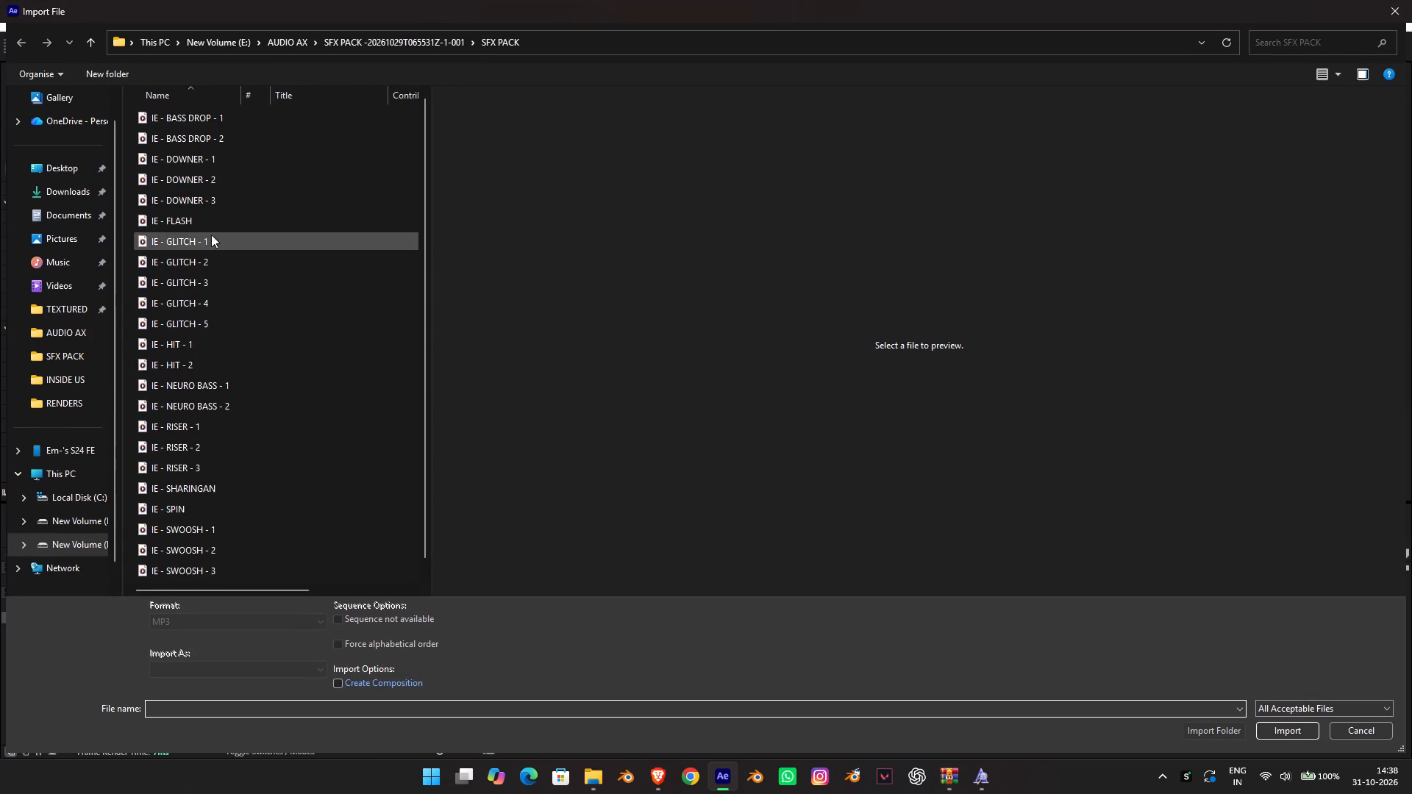
double_click(217, 158)
double_click(68, 446)
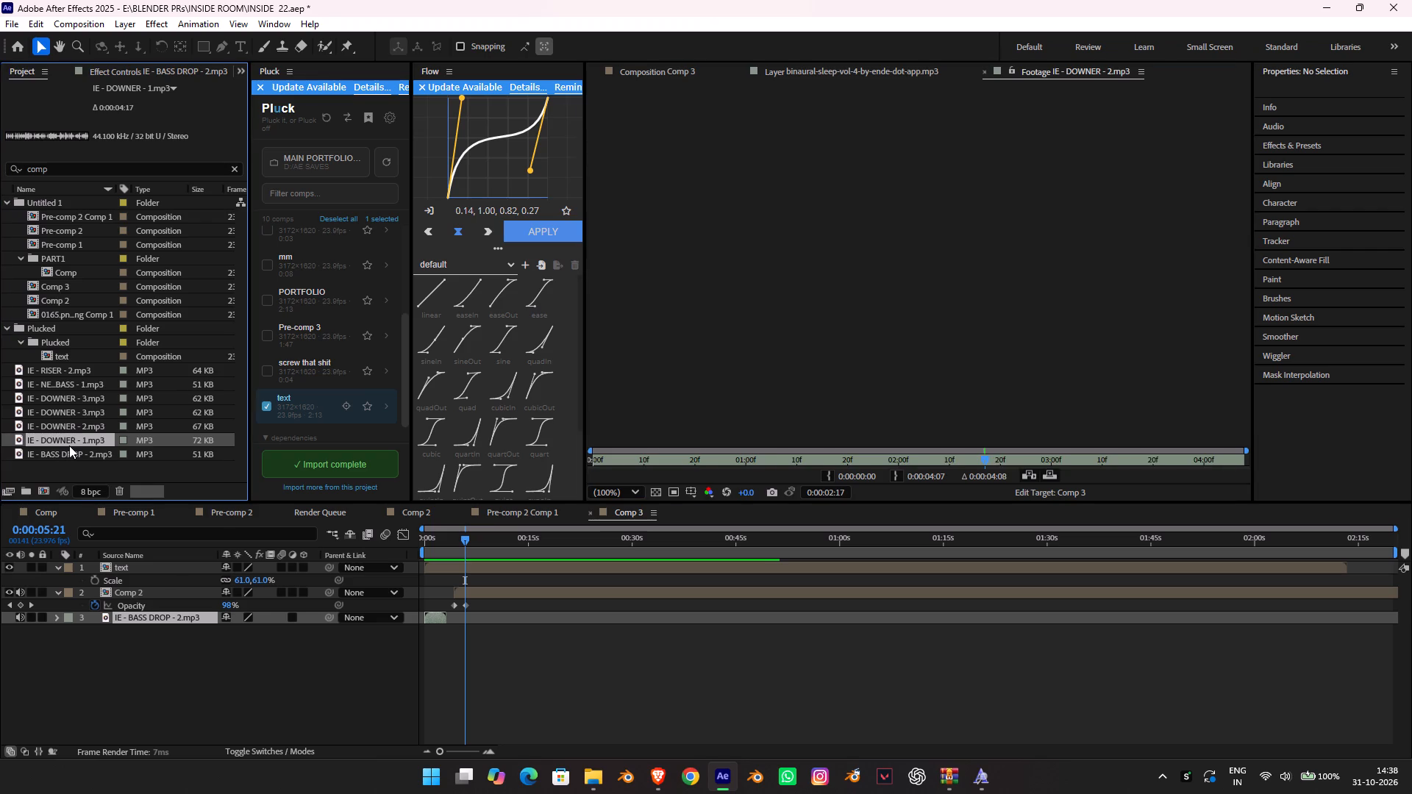
key("space")
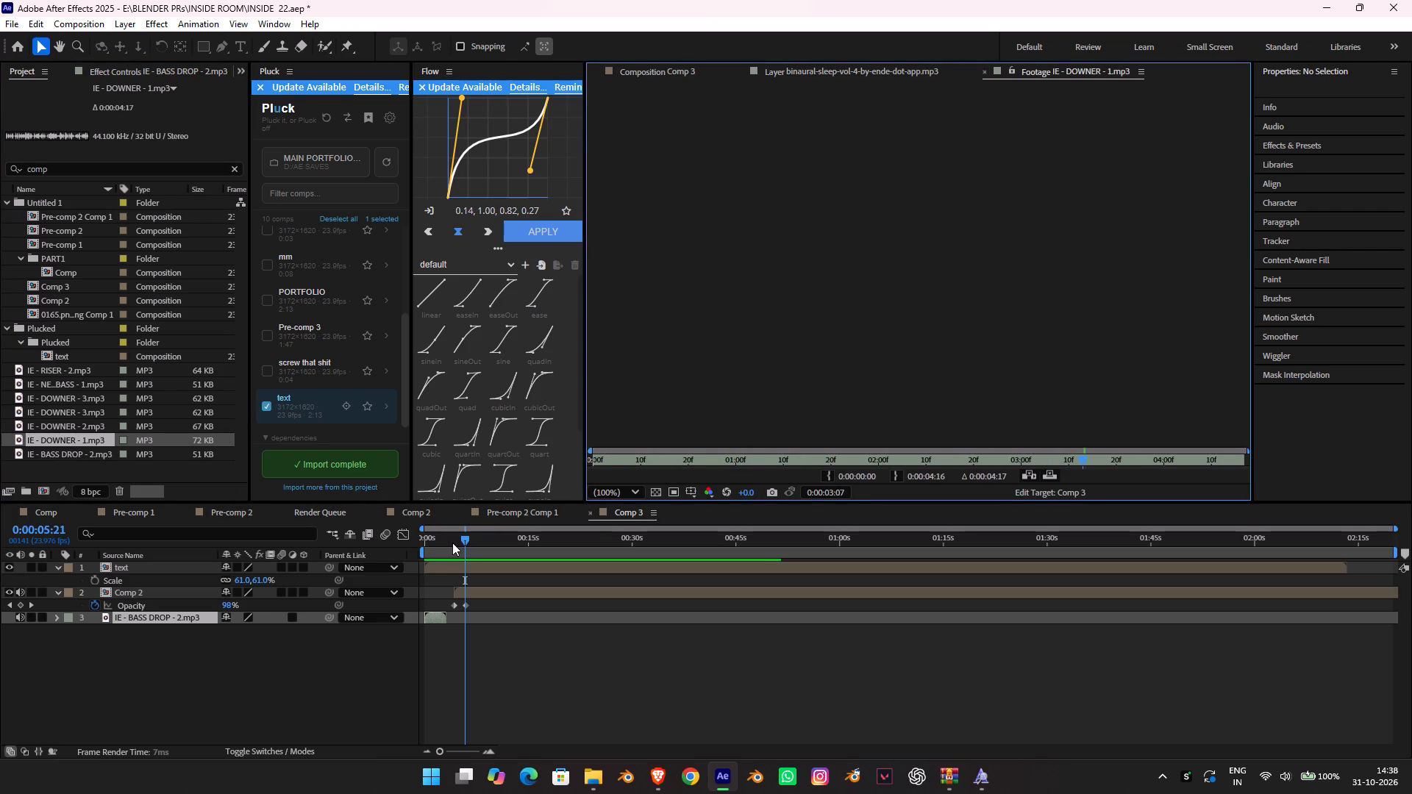
Play Comp 3 from the start, then review the section from about 0:01:21:18 to 0:01:28:01.
left_click_drag(466, 546, 368, 535)
key("space")
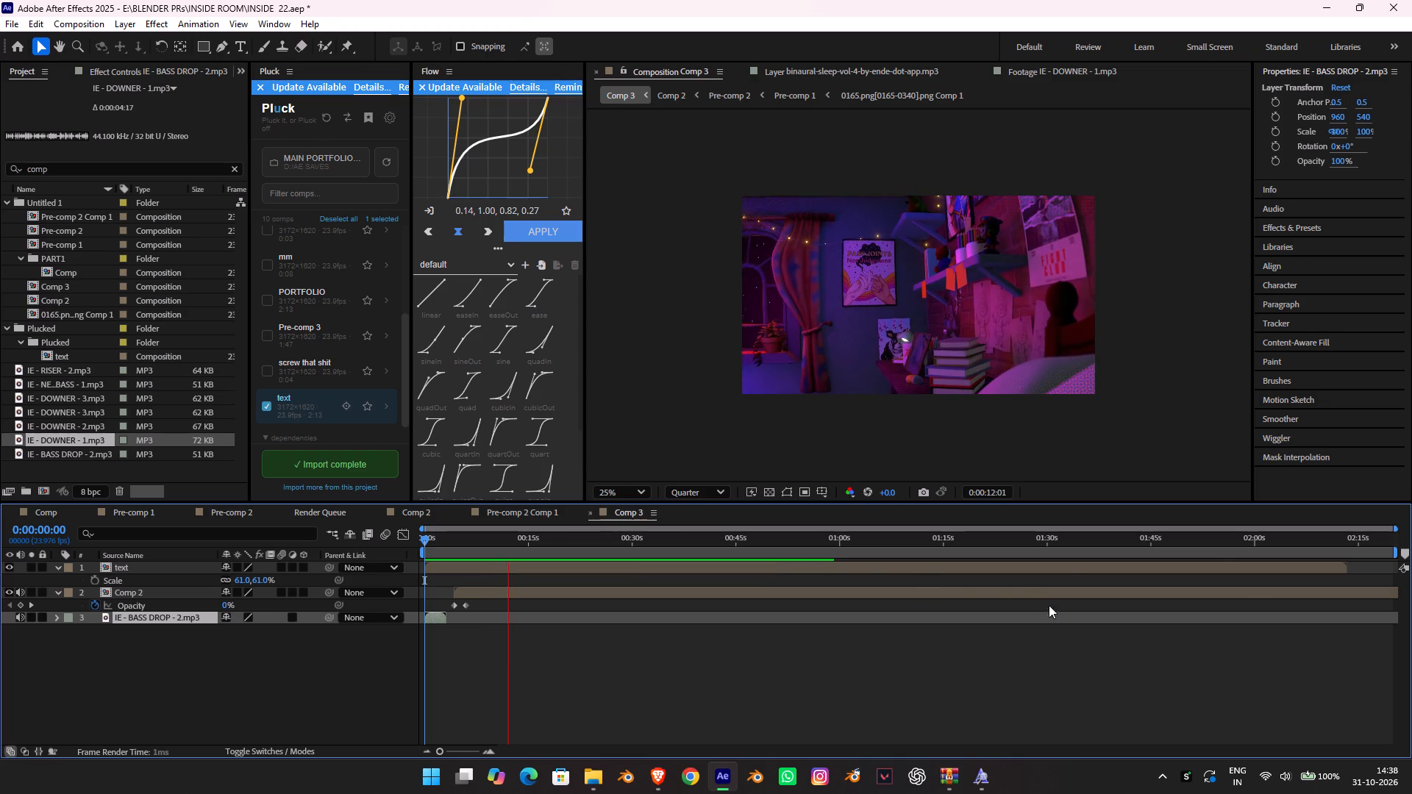
left_click_drag(998, 546, 1038, 558)
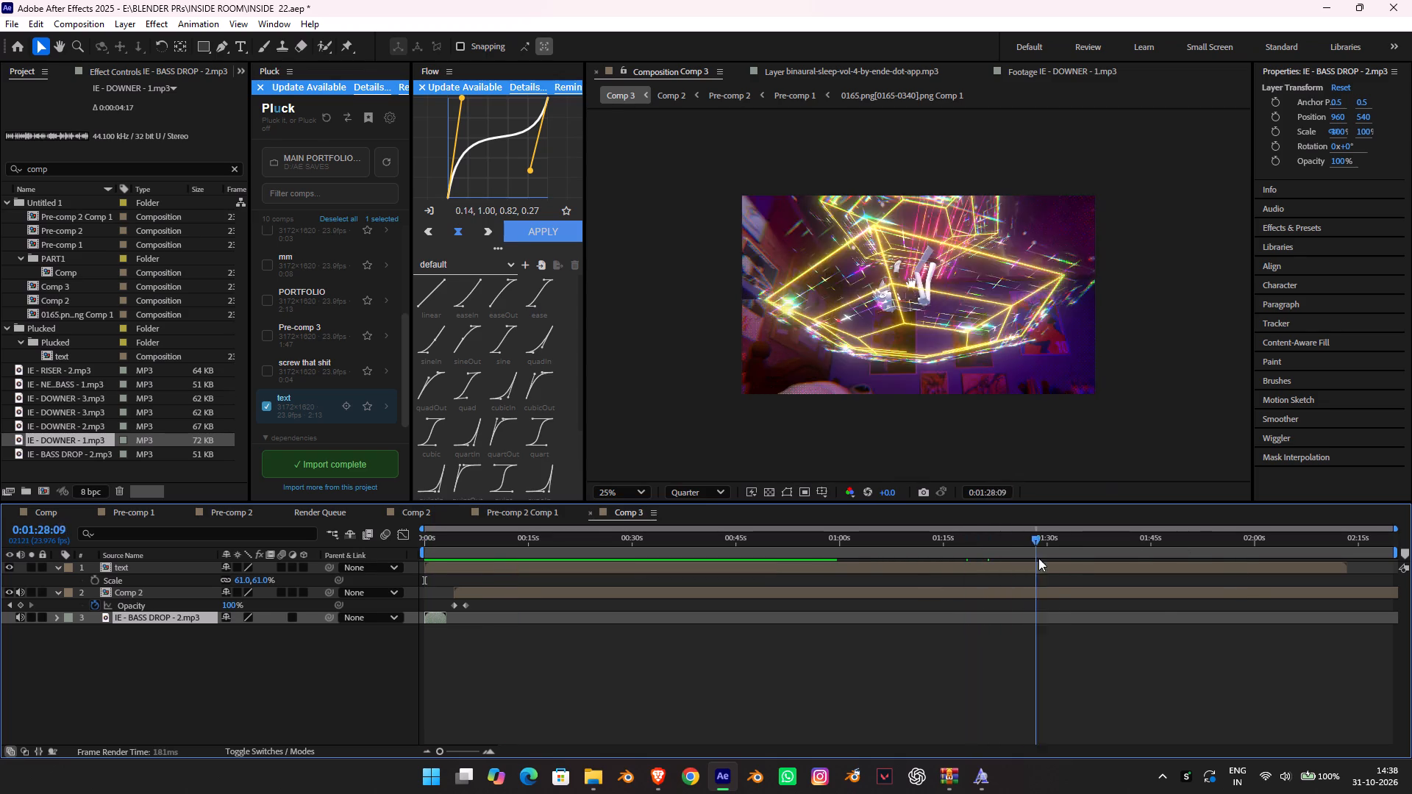
left_click_drag(1038, 558, 990, 562)
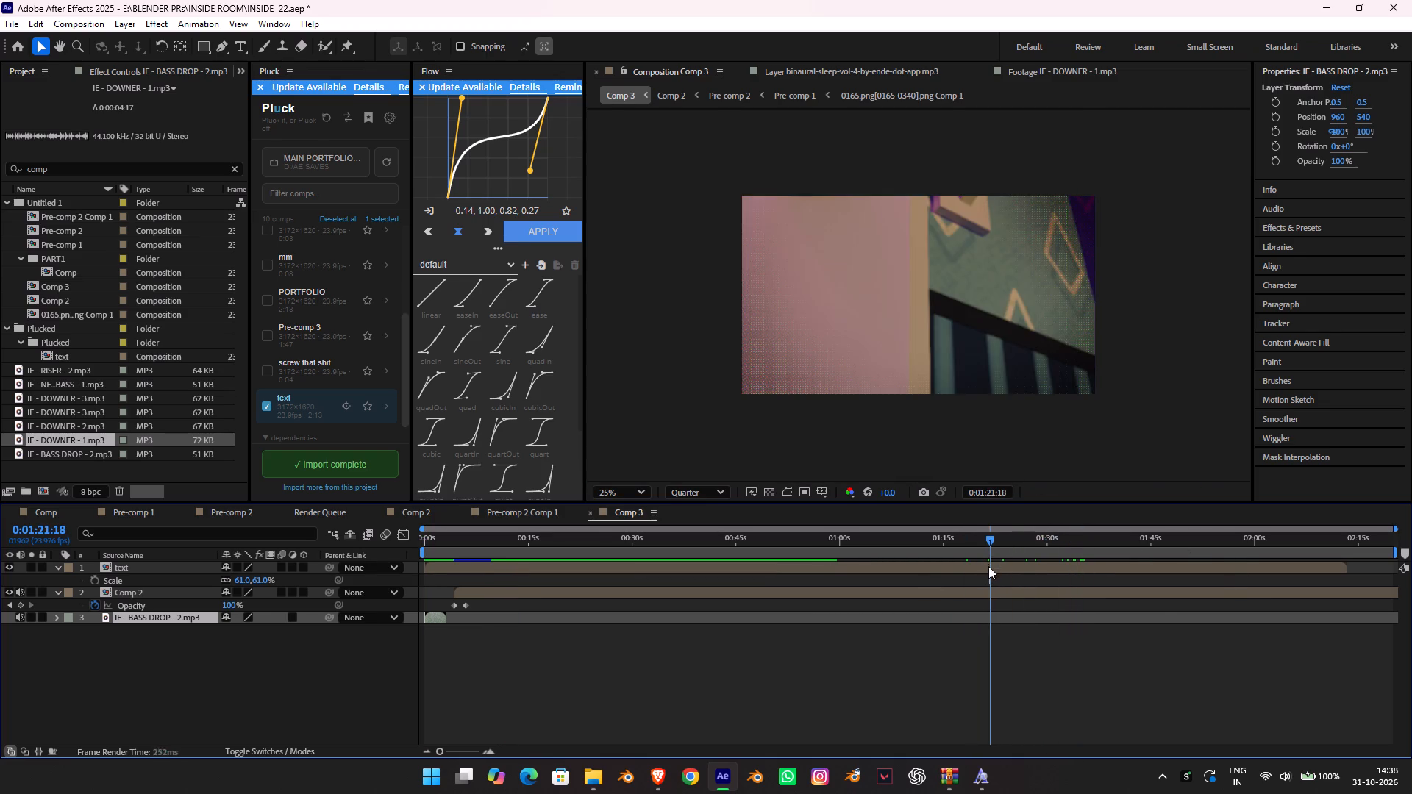
key("space")
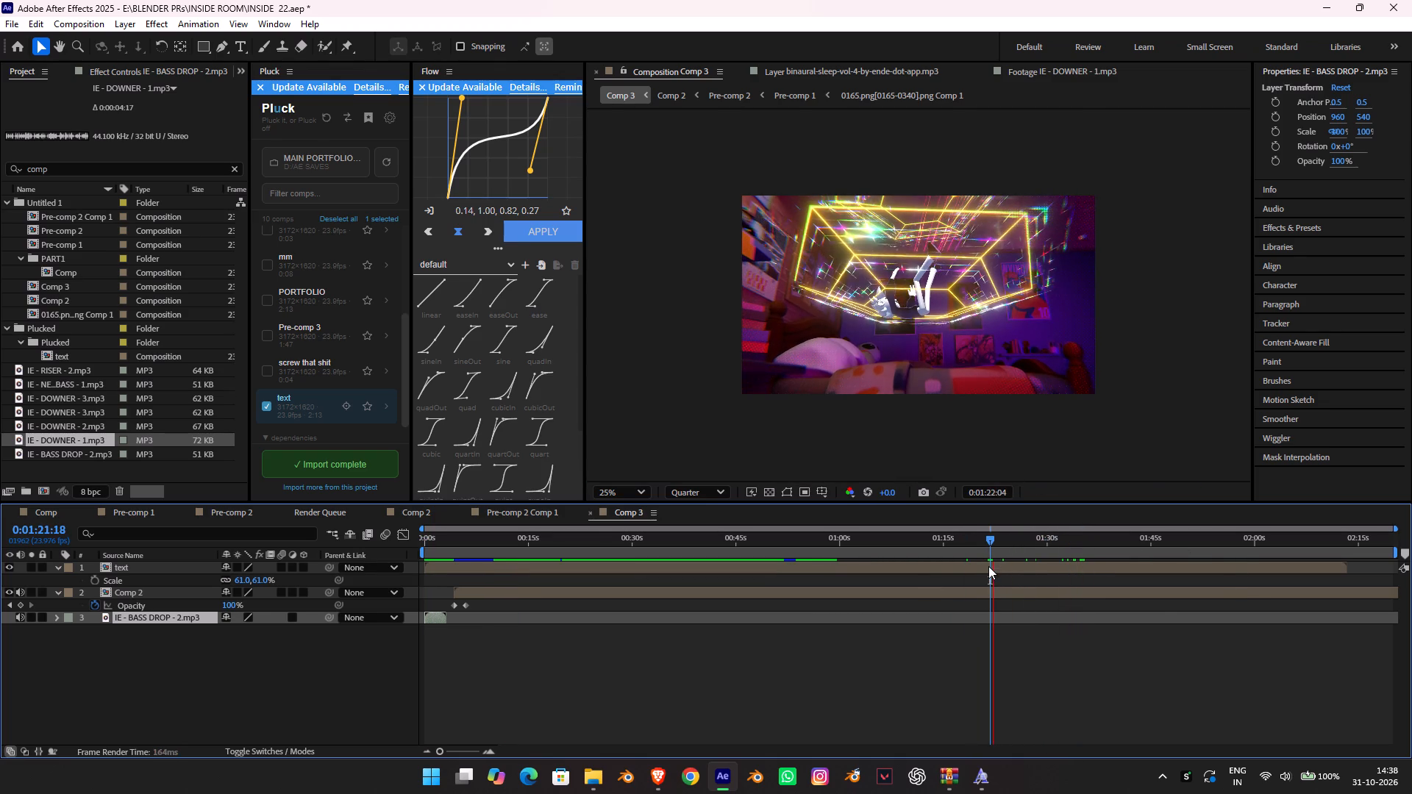
left_click_drag(996, 543, 1008, 540)
key("space")
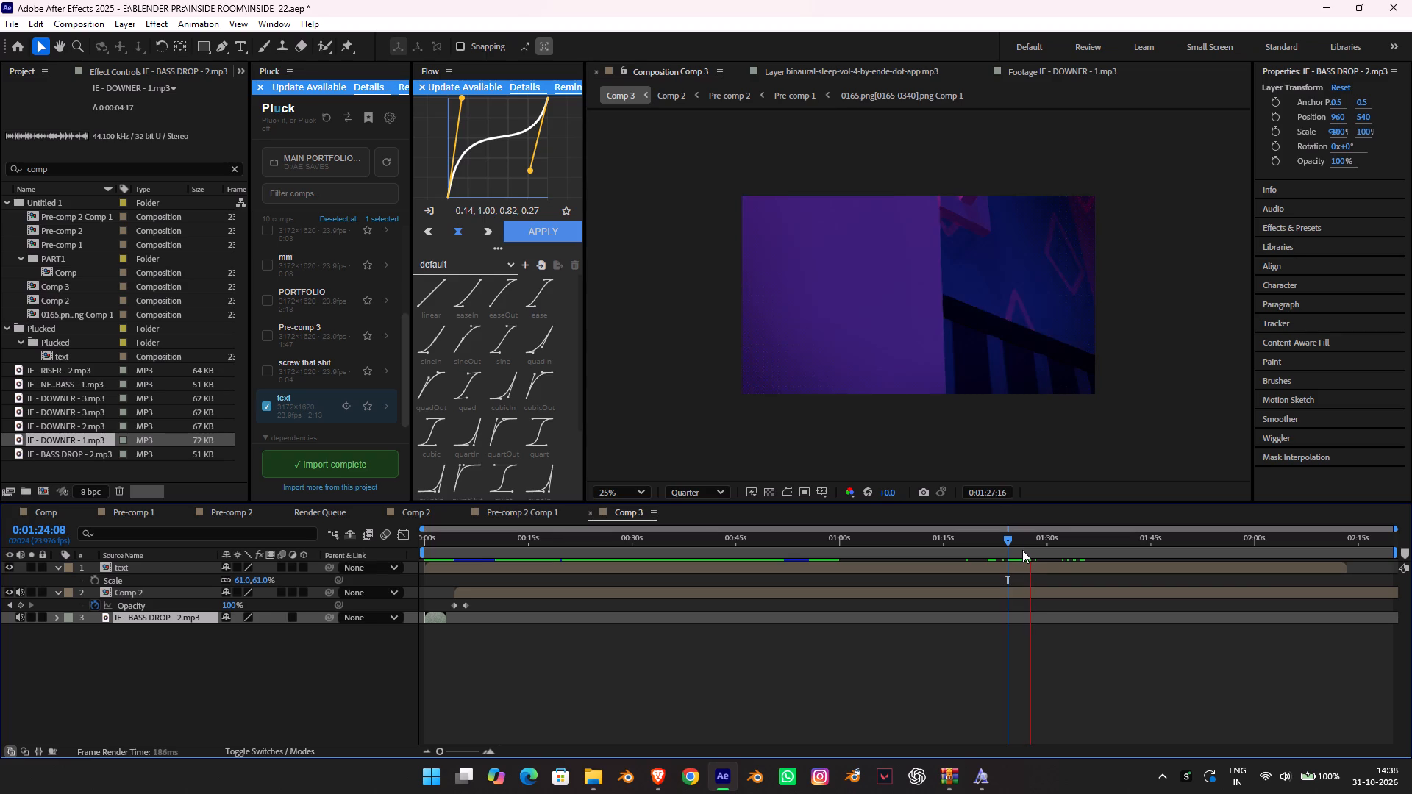
key("space")
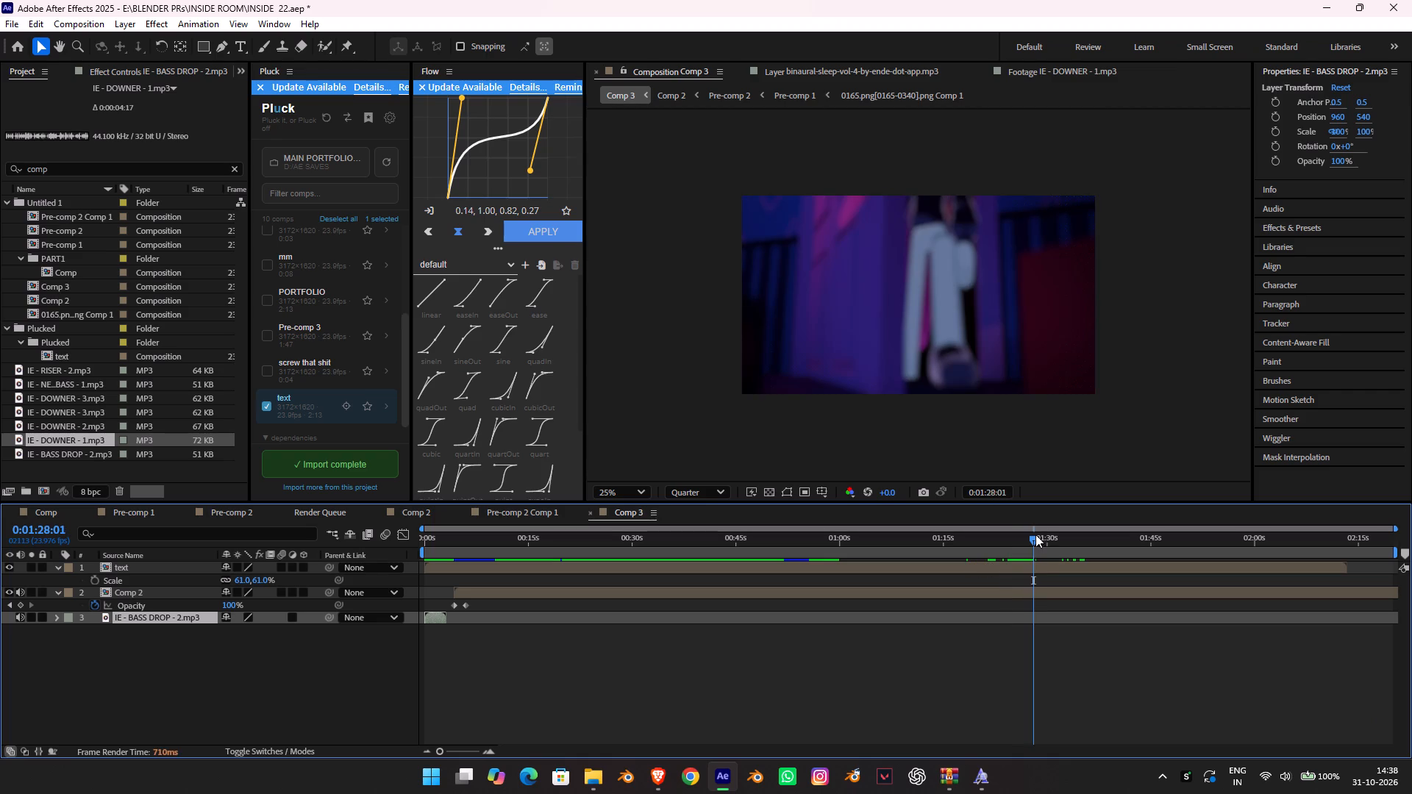
Split the text composition layer at 0:01:35:04, where Comp 2's picture ends, and delete the part after it.
left_click_drag(1030, 546, 1067, 557)
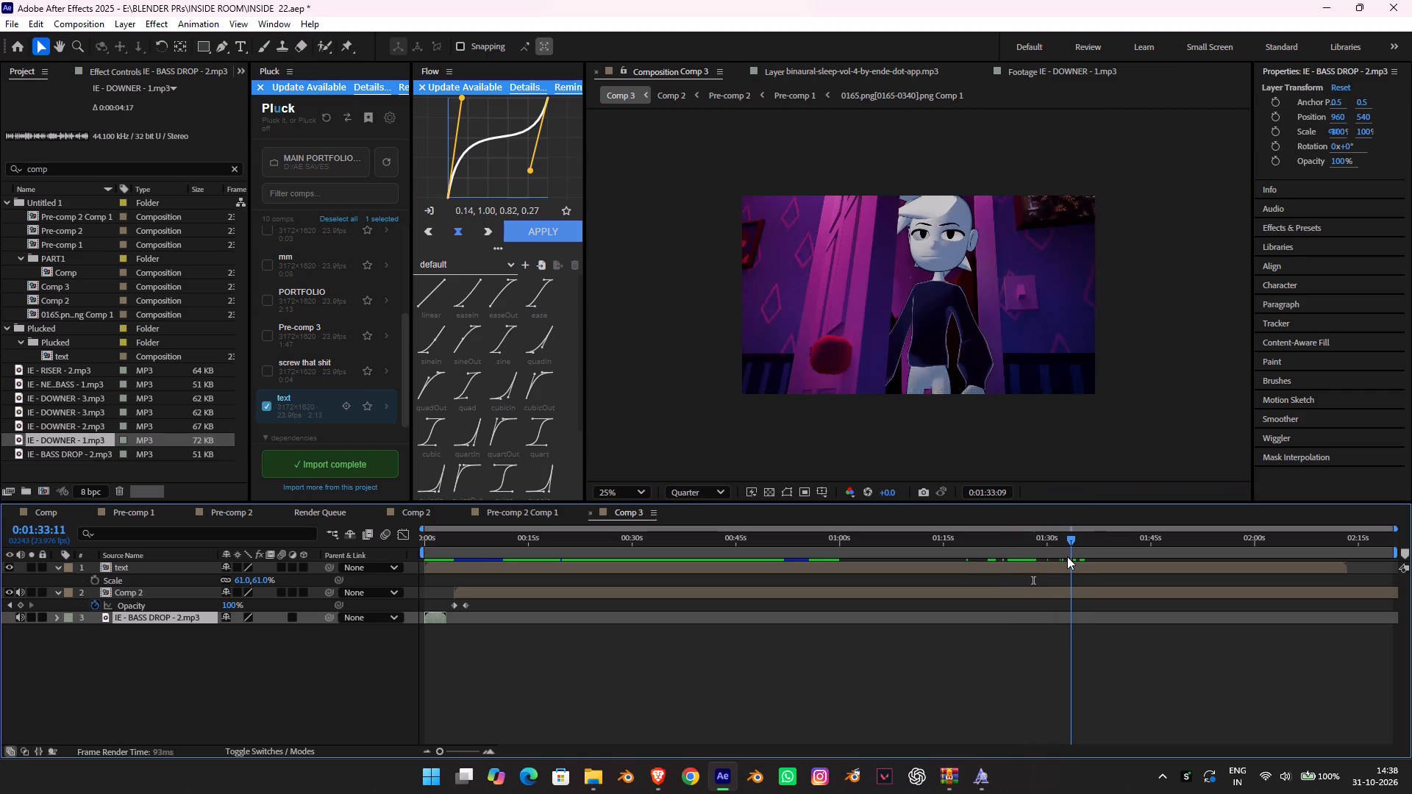
left_click_drag(1067, 557, 1077, 571)
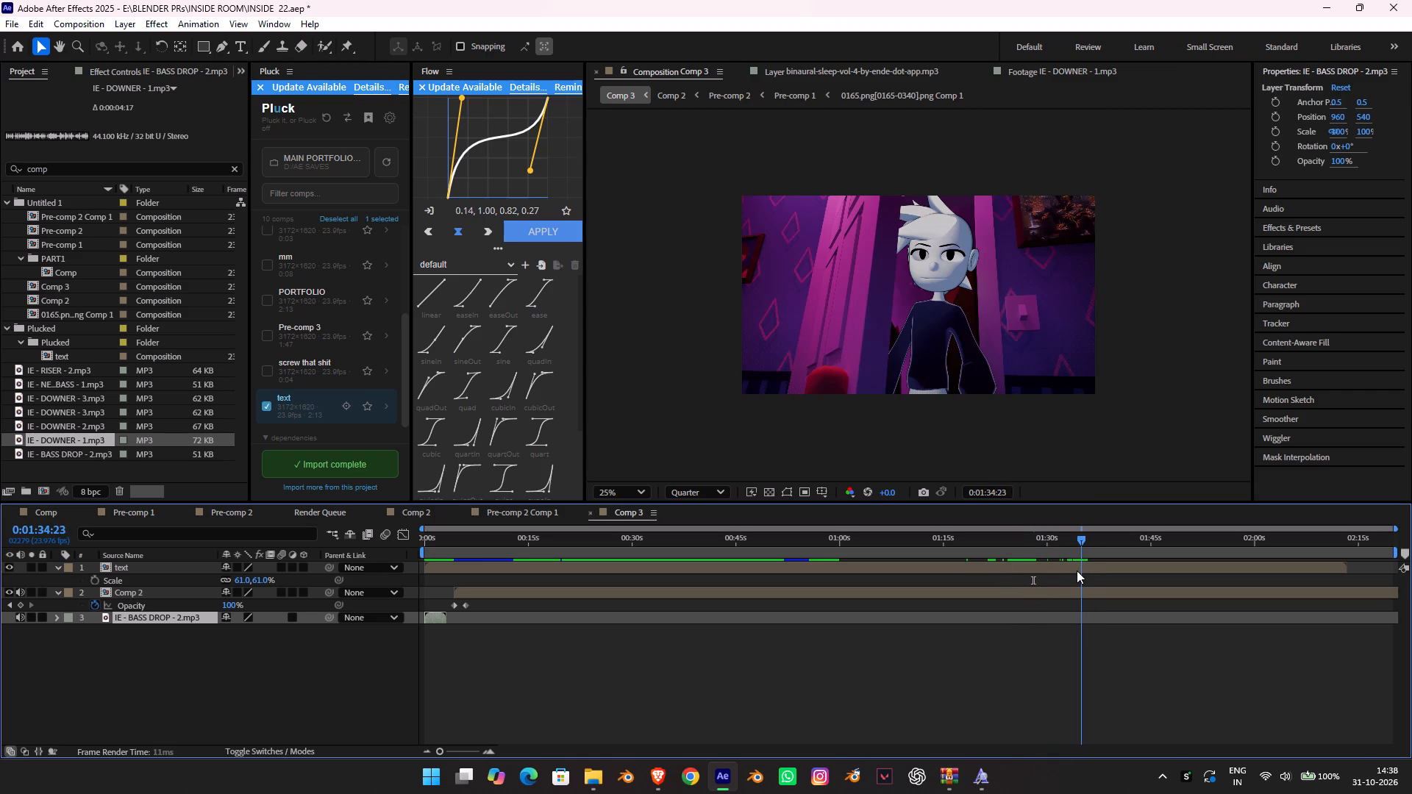
left_click_drag(1077, 571, 1079, 571)
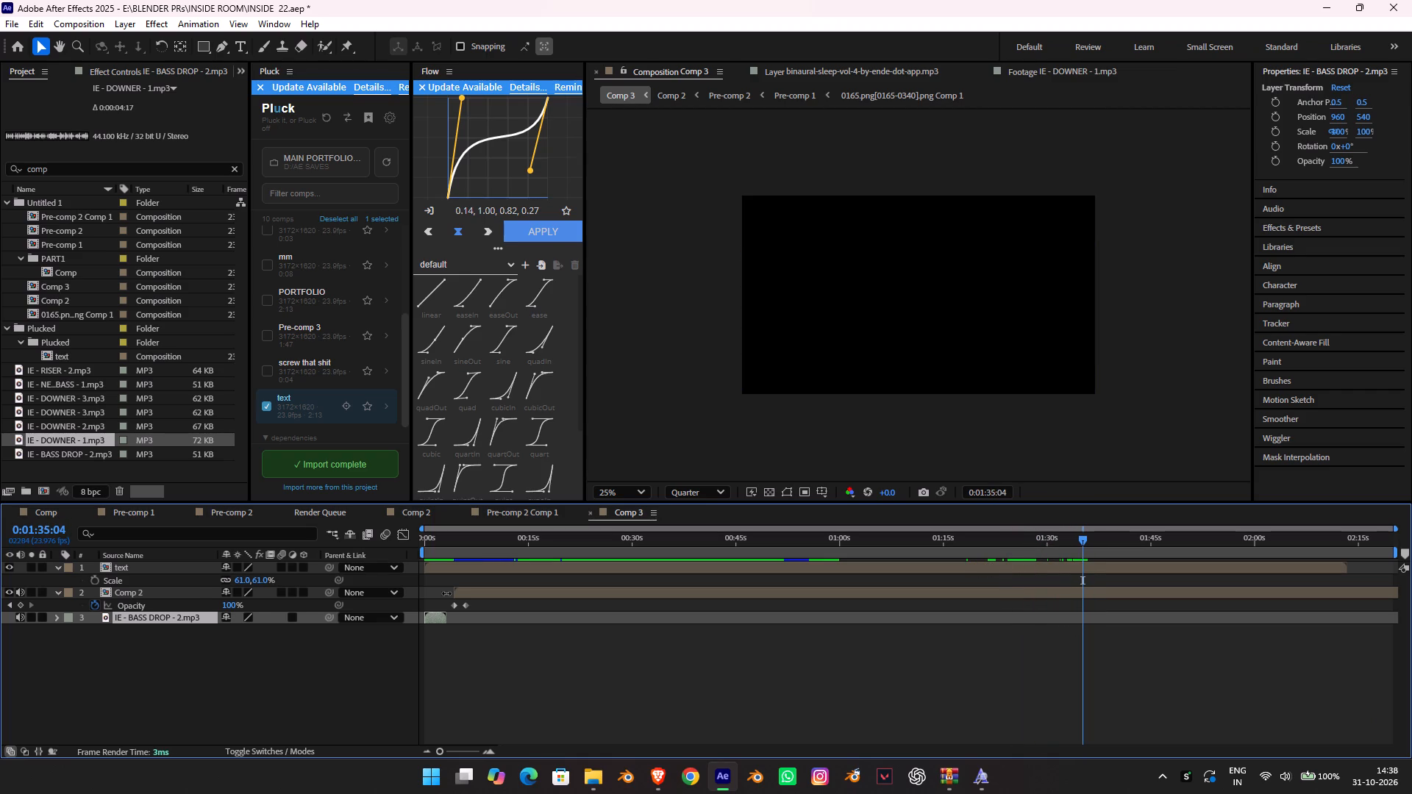
left_click(94, 663)
scroll(148, 620, "up", 5)
left_click(143, 560)
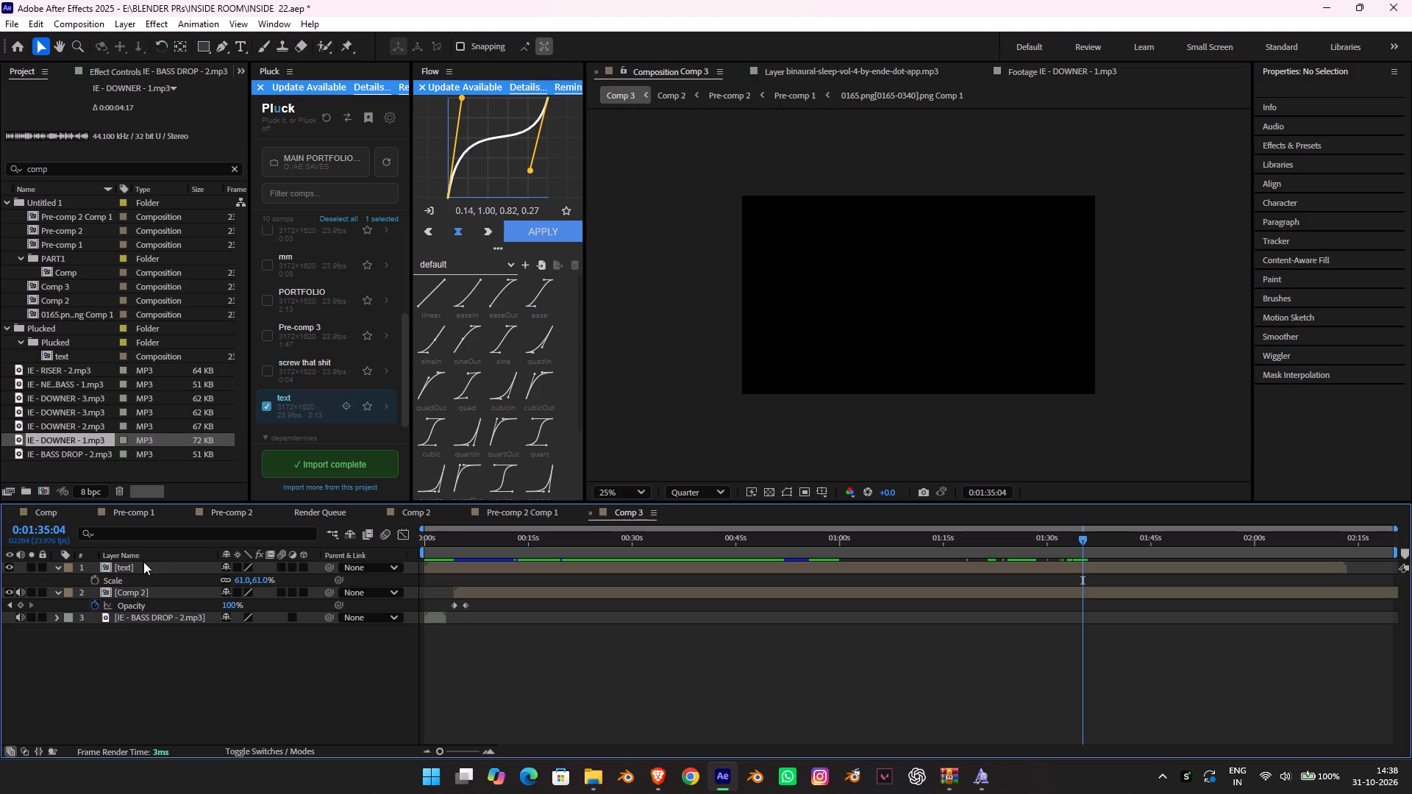
left_click(143, 562)
key("ctrl+shift+d")
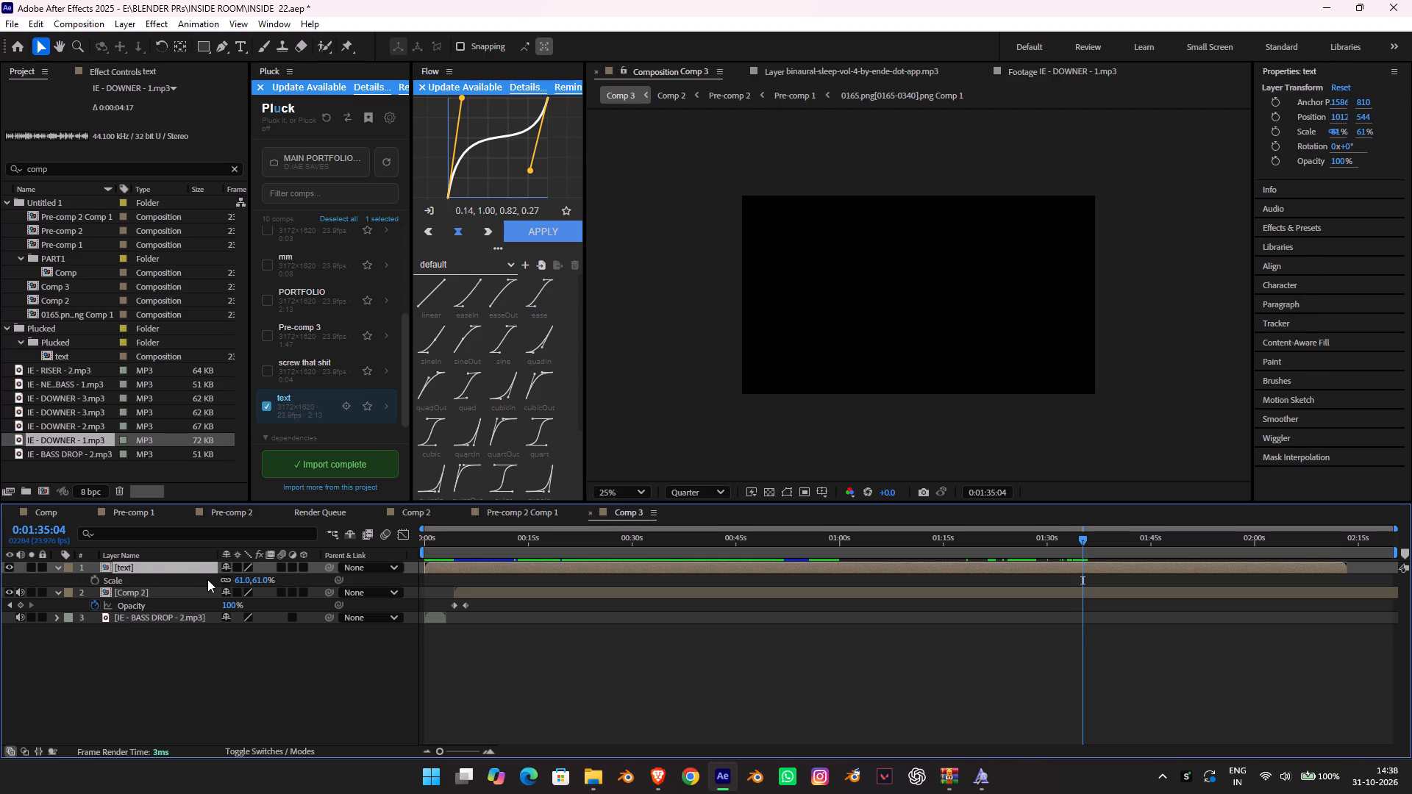
left_click(1110, 577)
left_click(1111, 569)
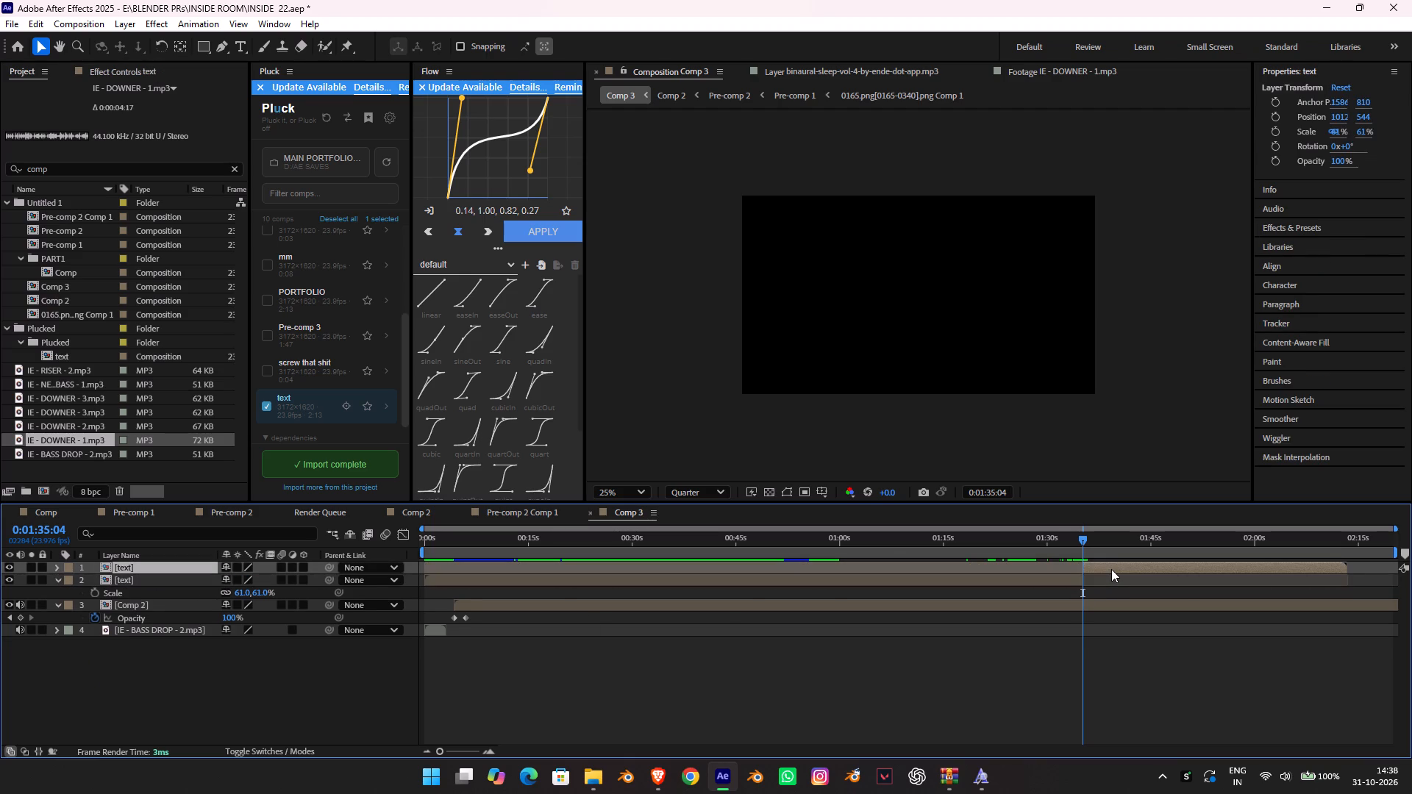
key("Delete")
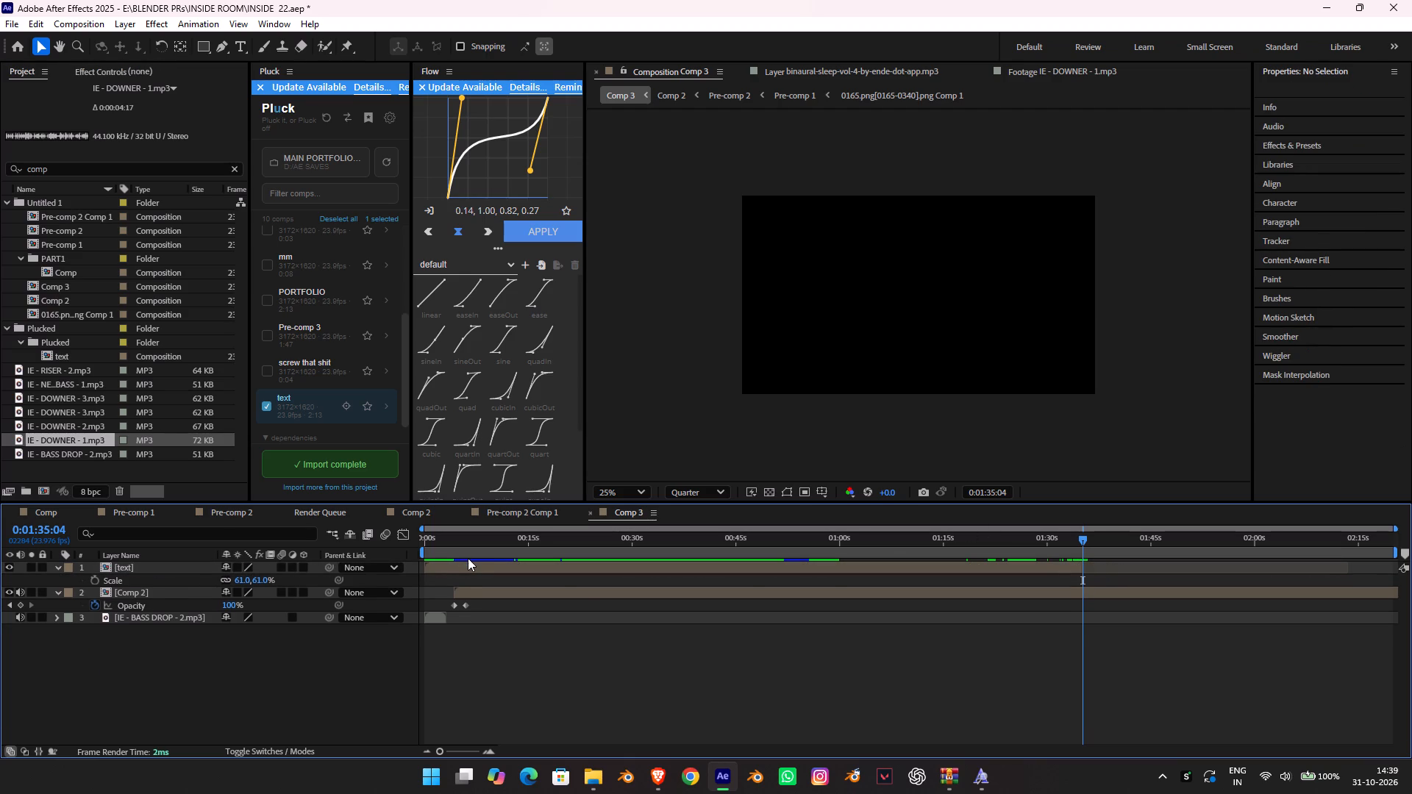
Add a new empty text layer to Comp 3, split it at 0:01:35:04 and delete the earlier part.
left_click(471, 565)
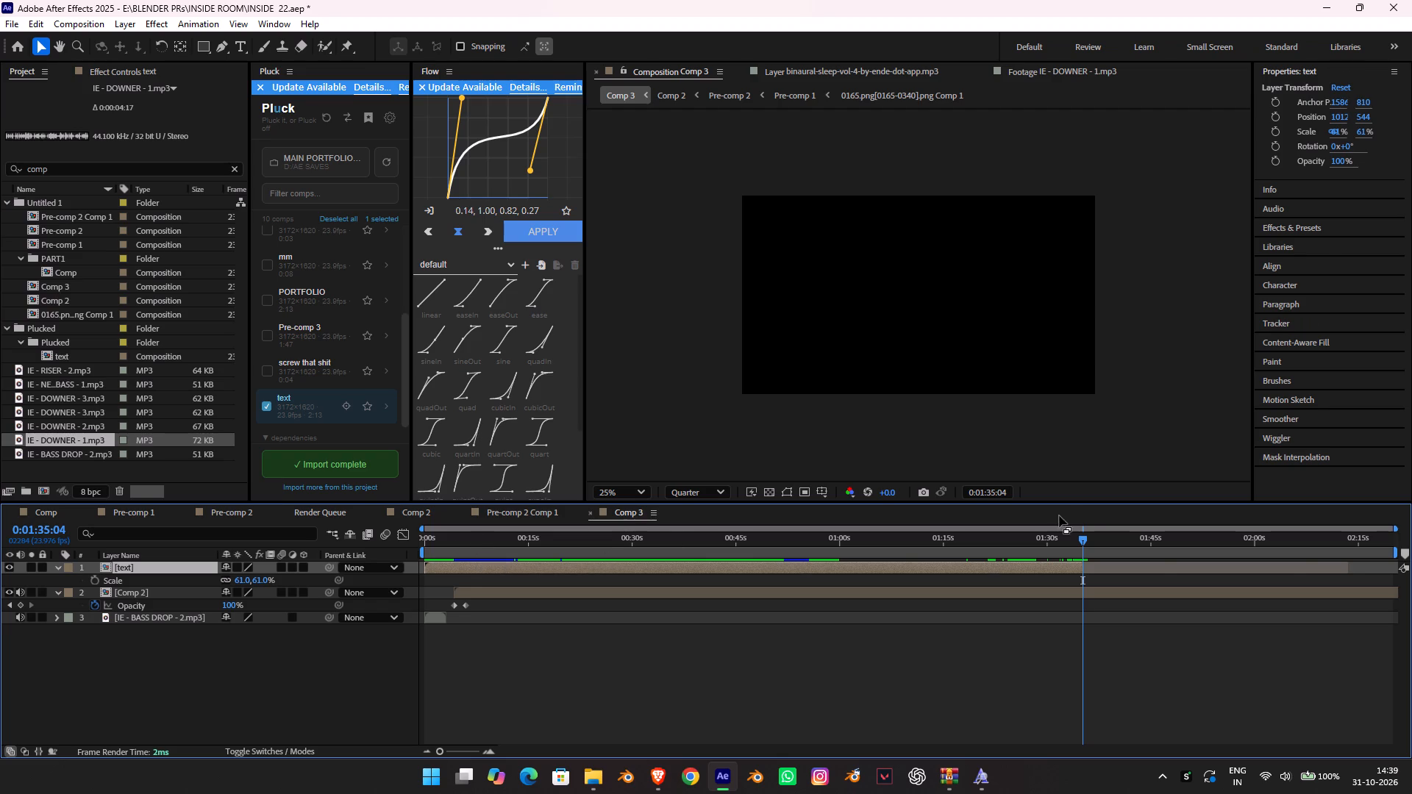
left_click(1138, 663)
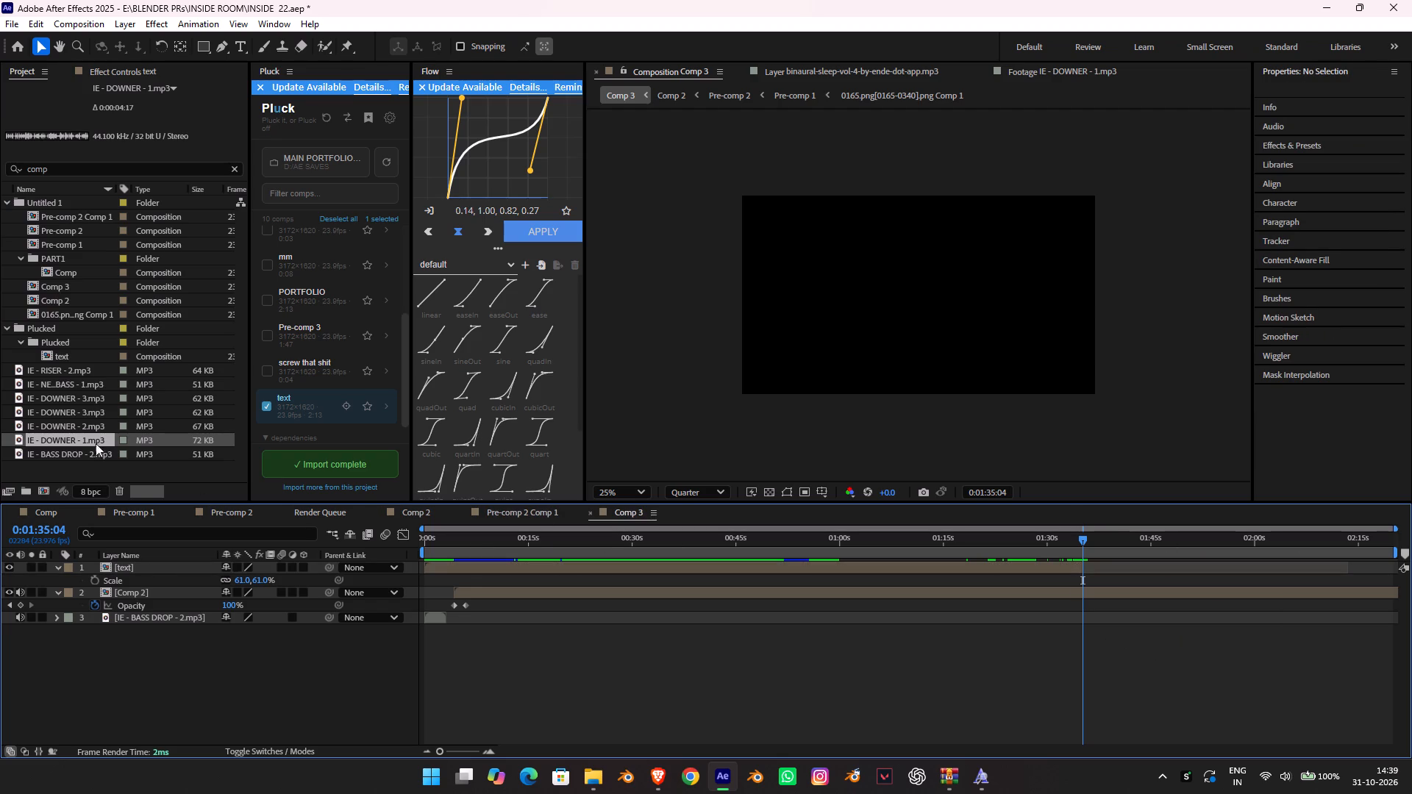
right_click(209, 663)
left_click(299, 482)
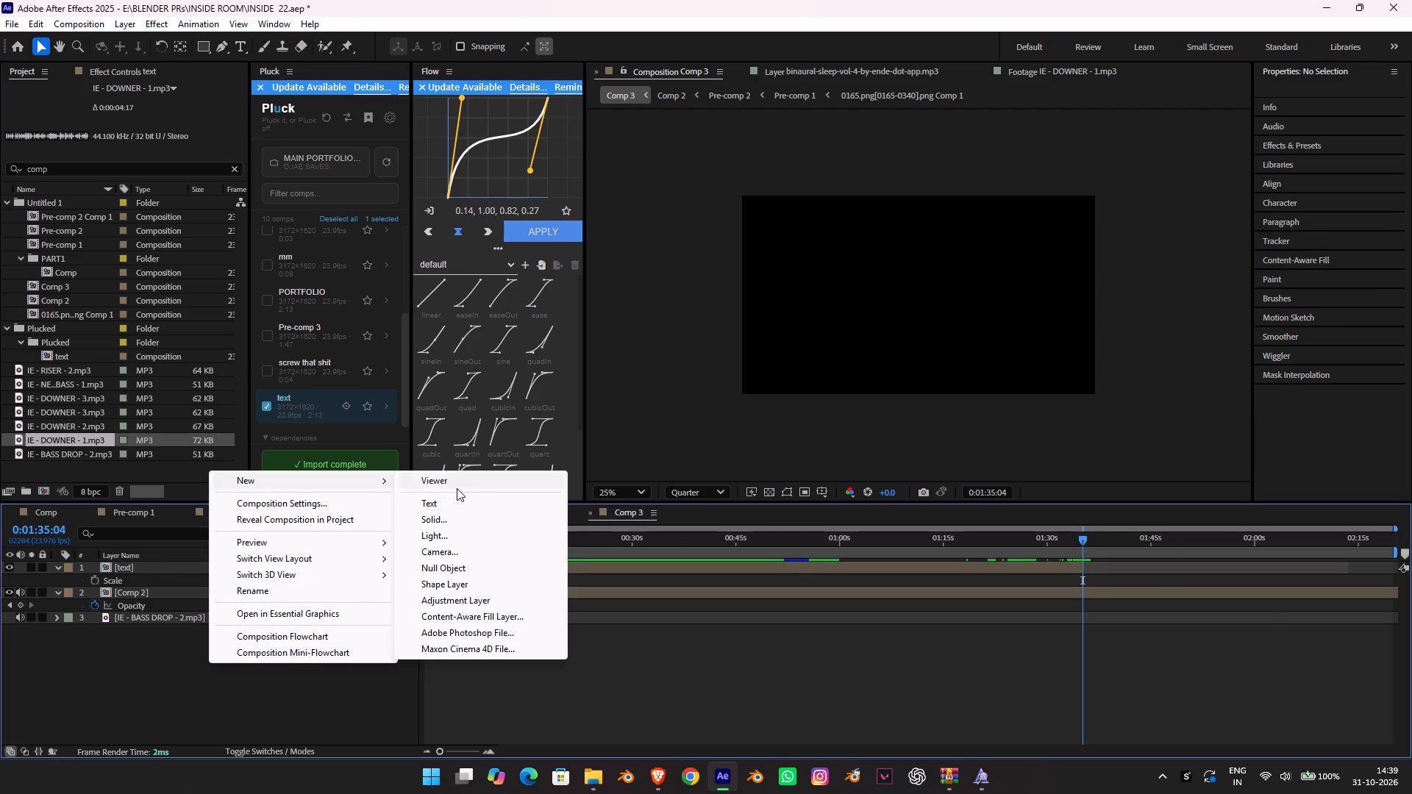
left_click(461, 505)
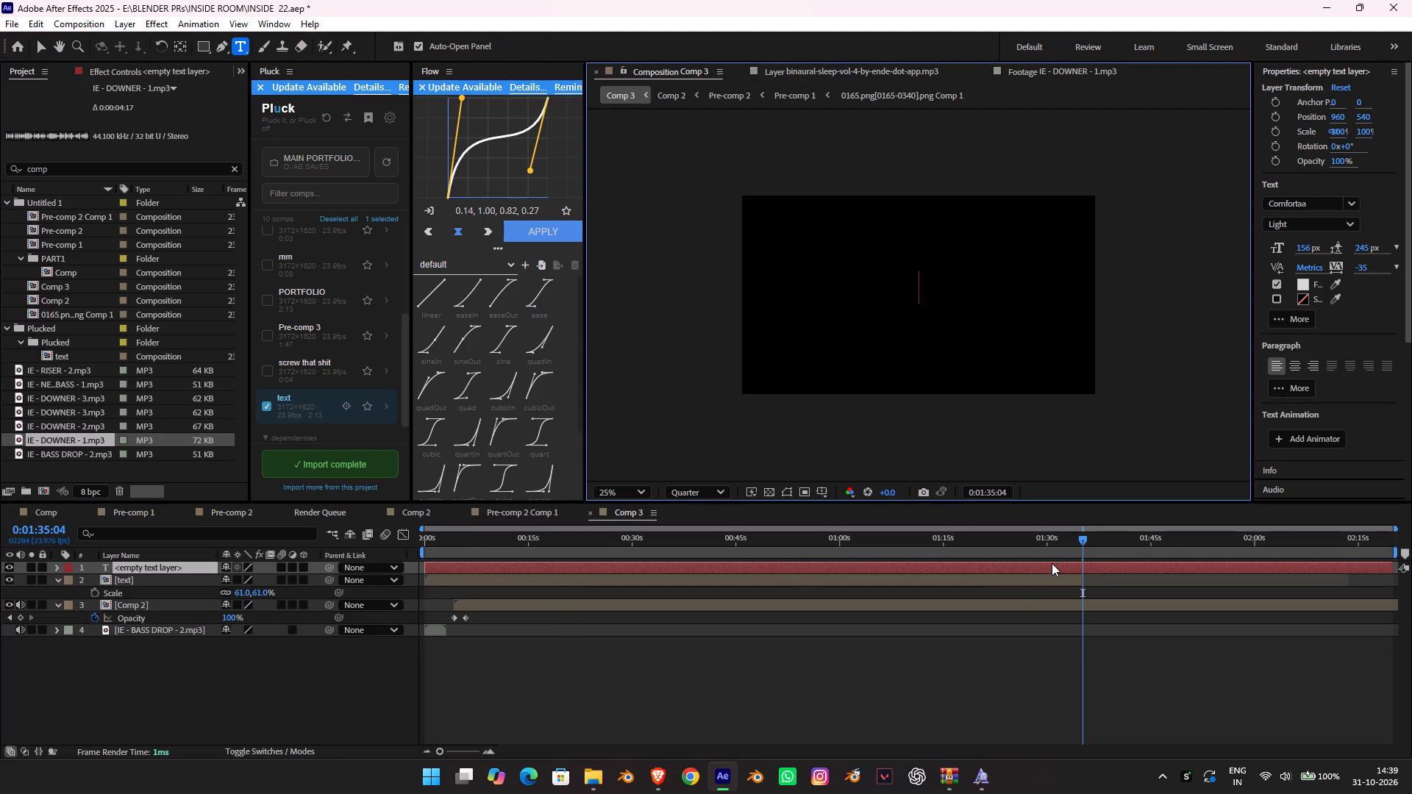
key("ctrl+shift+d")
left_click(1052, 569)
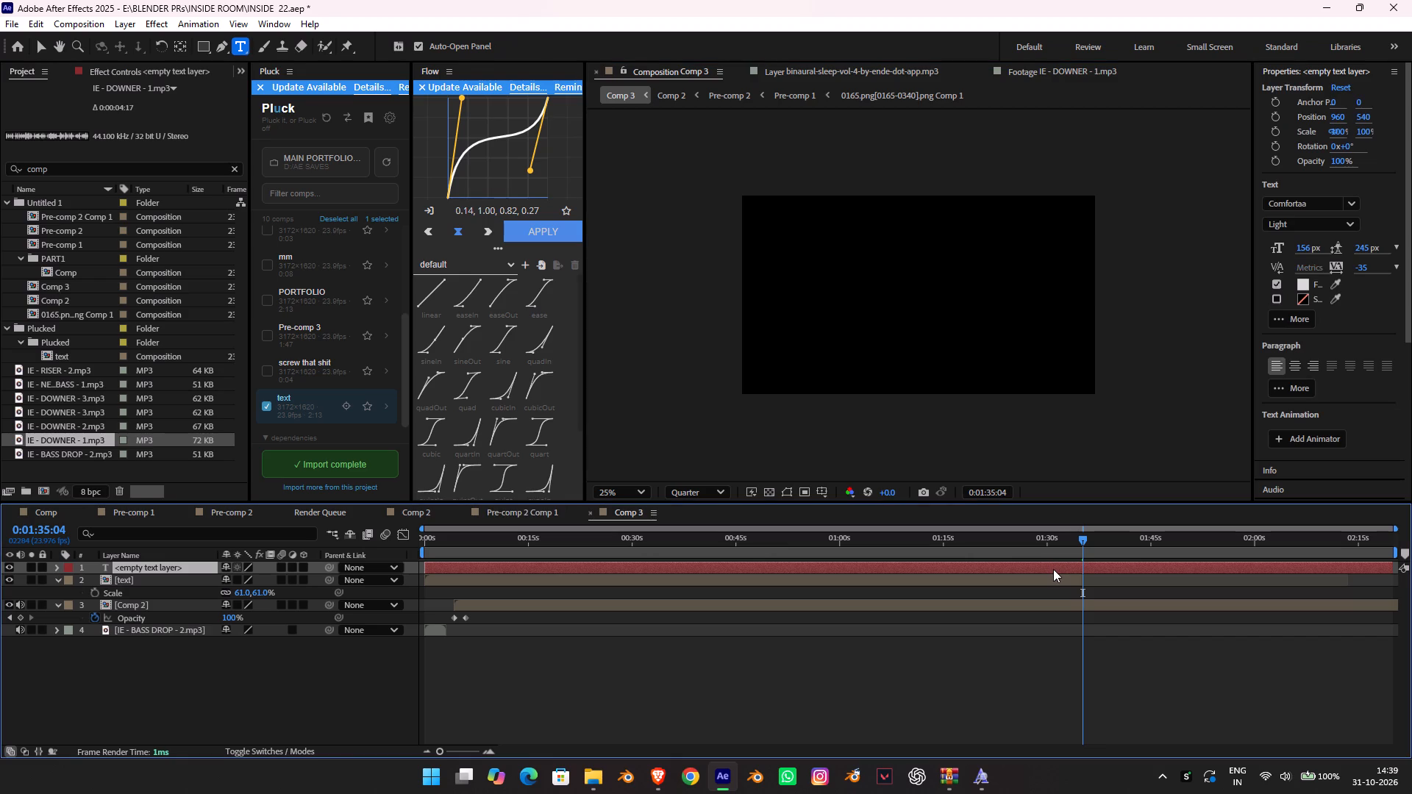
key("ctrl+shift+d")
left_click(1050, 578)
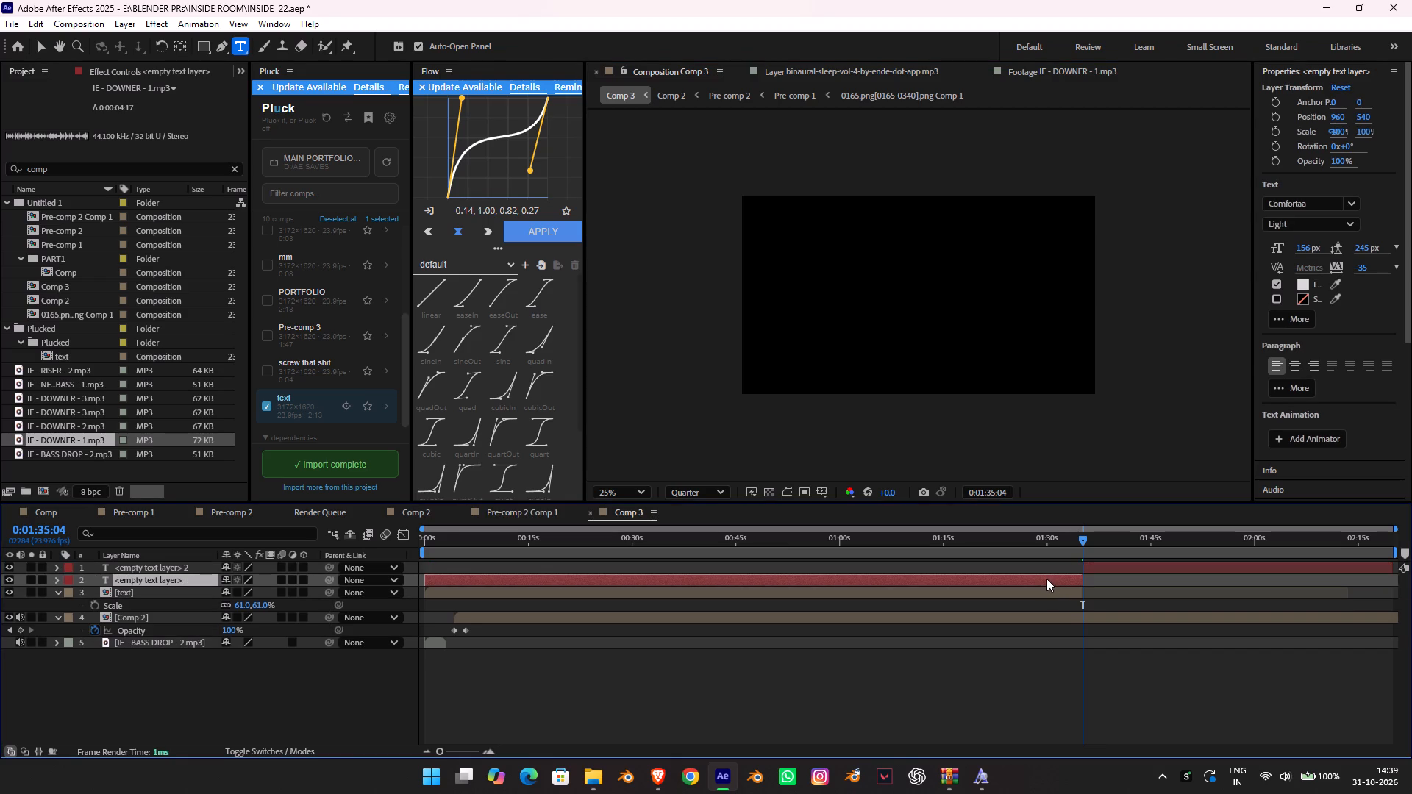
key("Delete")
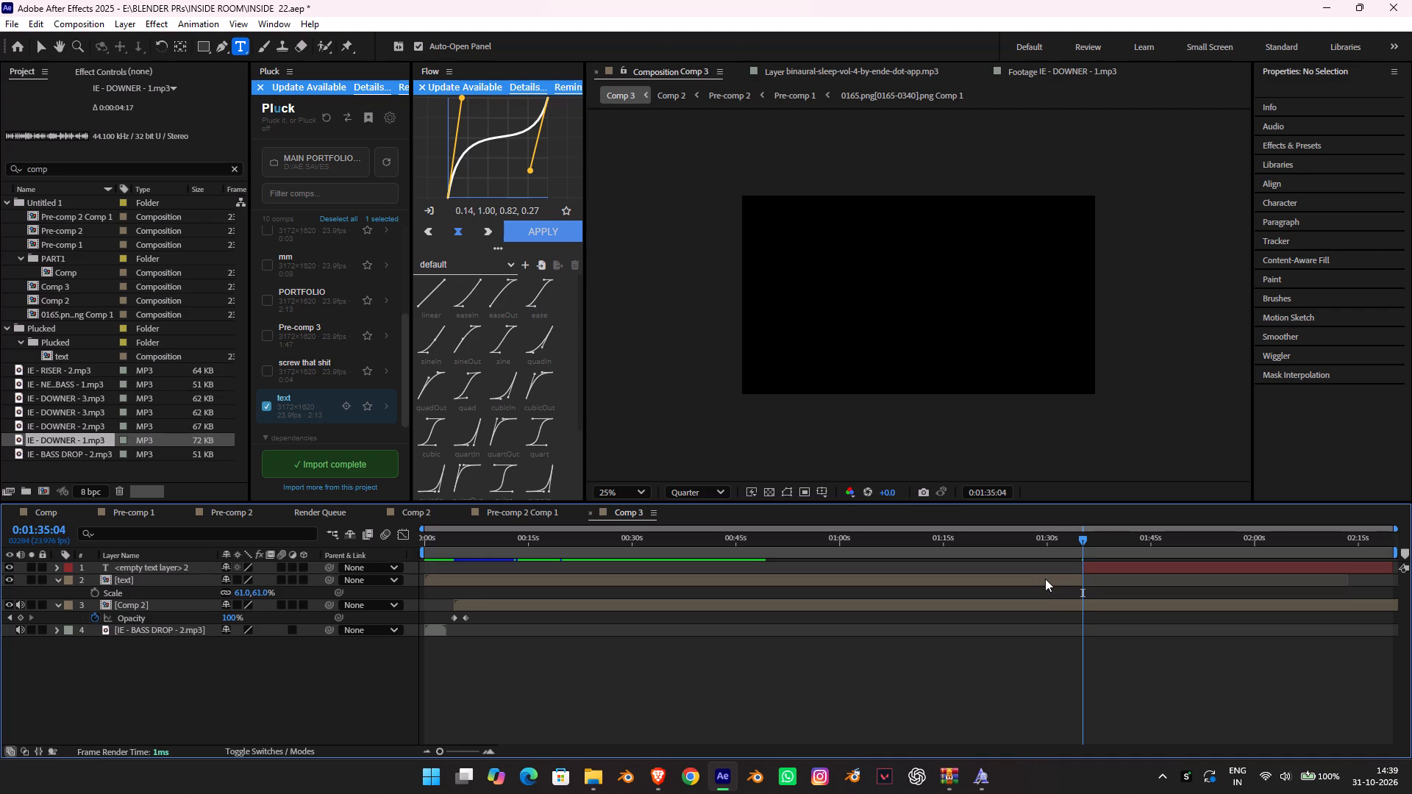
Open the empty text layer starting at 0:01:35:04 for text editing.
scroll(1138, 701, "down", 4)
scroll(1133, 678, "up", 6)
left_click(1118, 562)
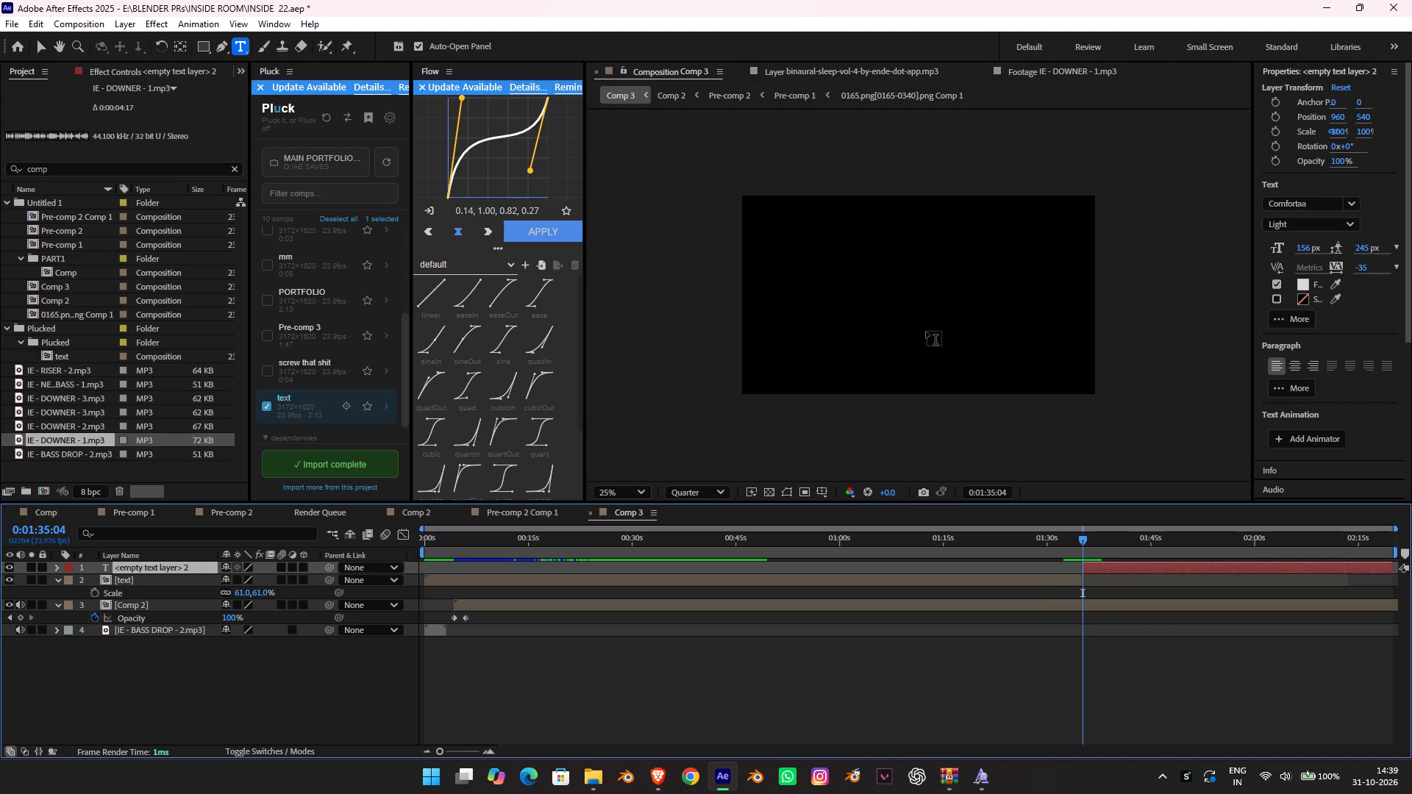
double_click(1150, 562)
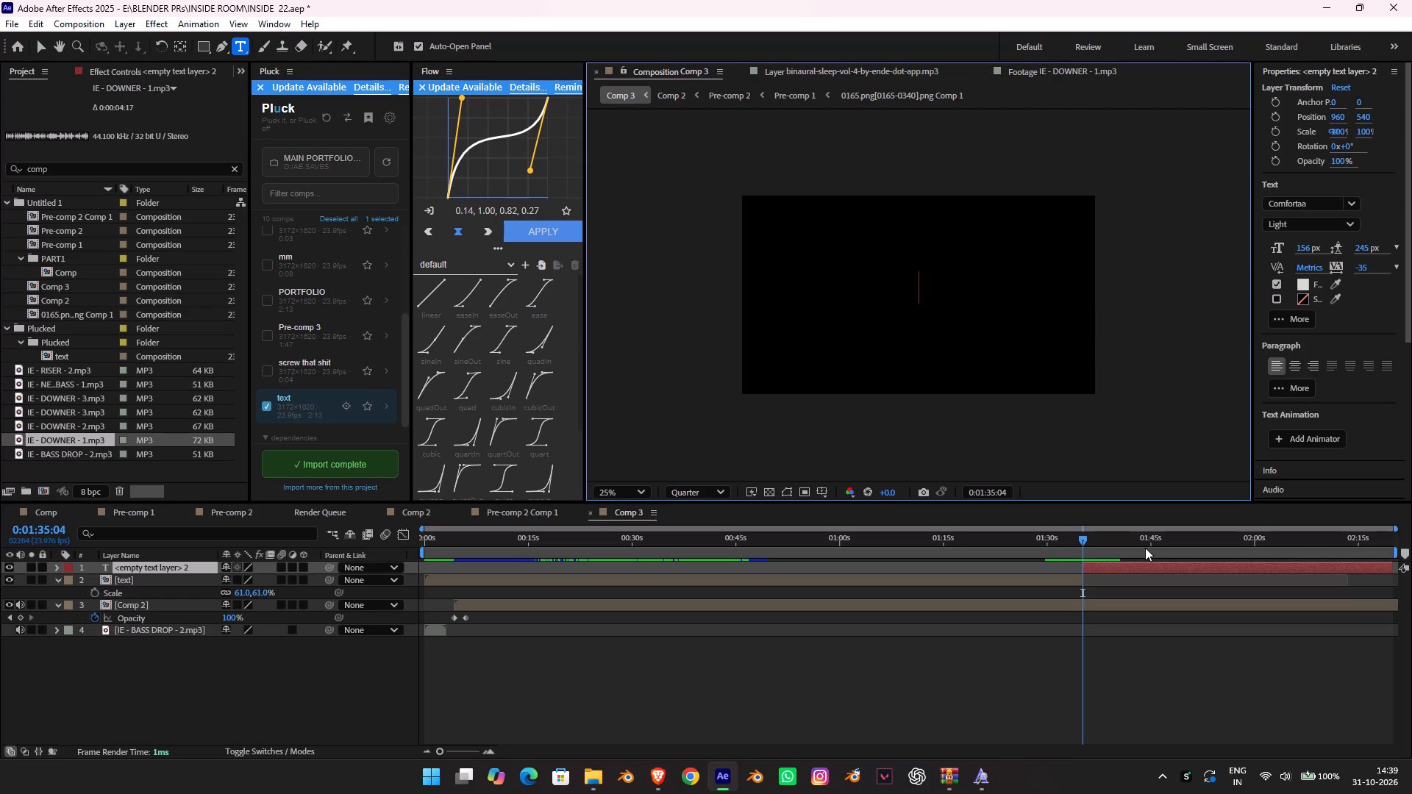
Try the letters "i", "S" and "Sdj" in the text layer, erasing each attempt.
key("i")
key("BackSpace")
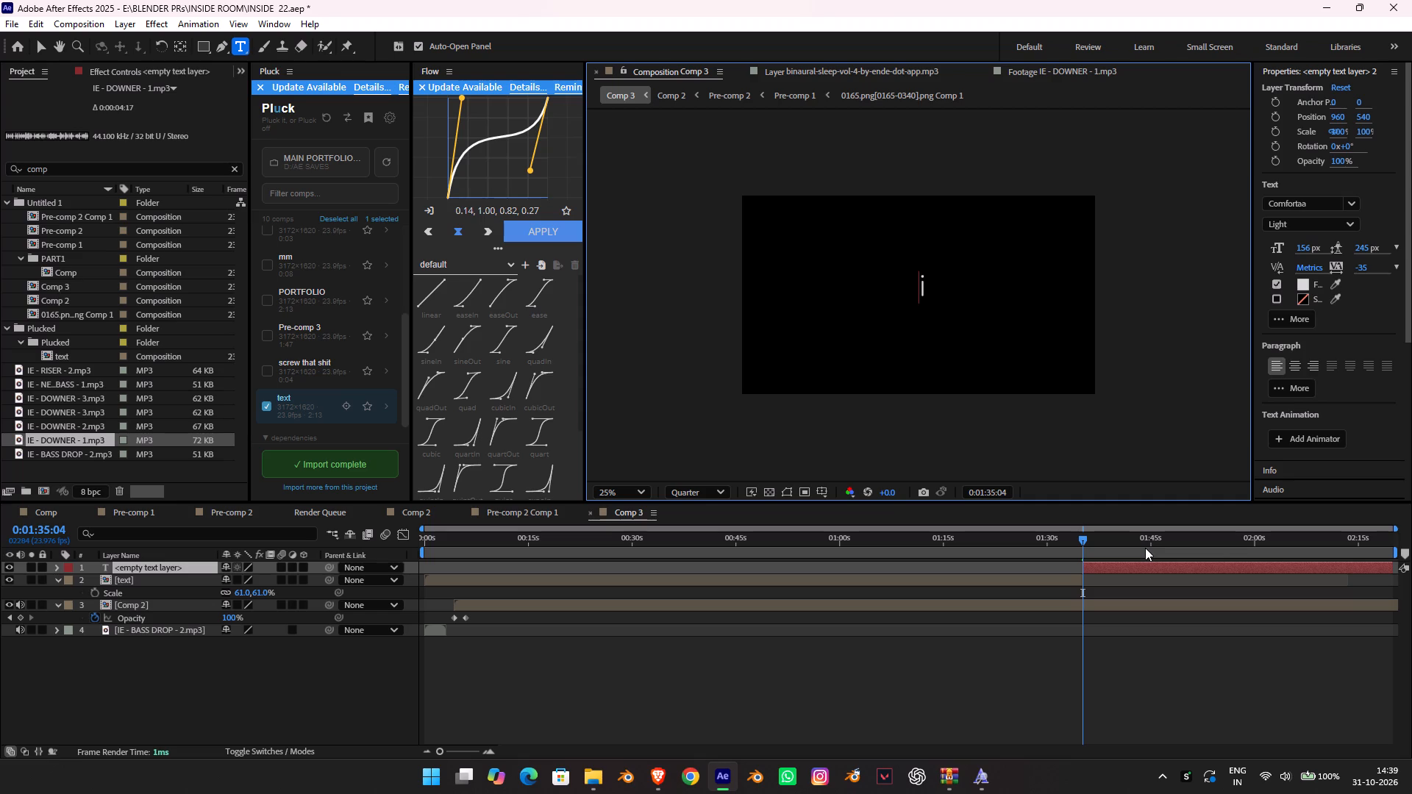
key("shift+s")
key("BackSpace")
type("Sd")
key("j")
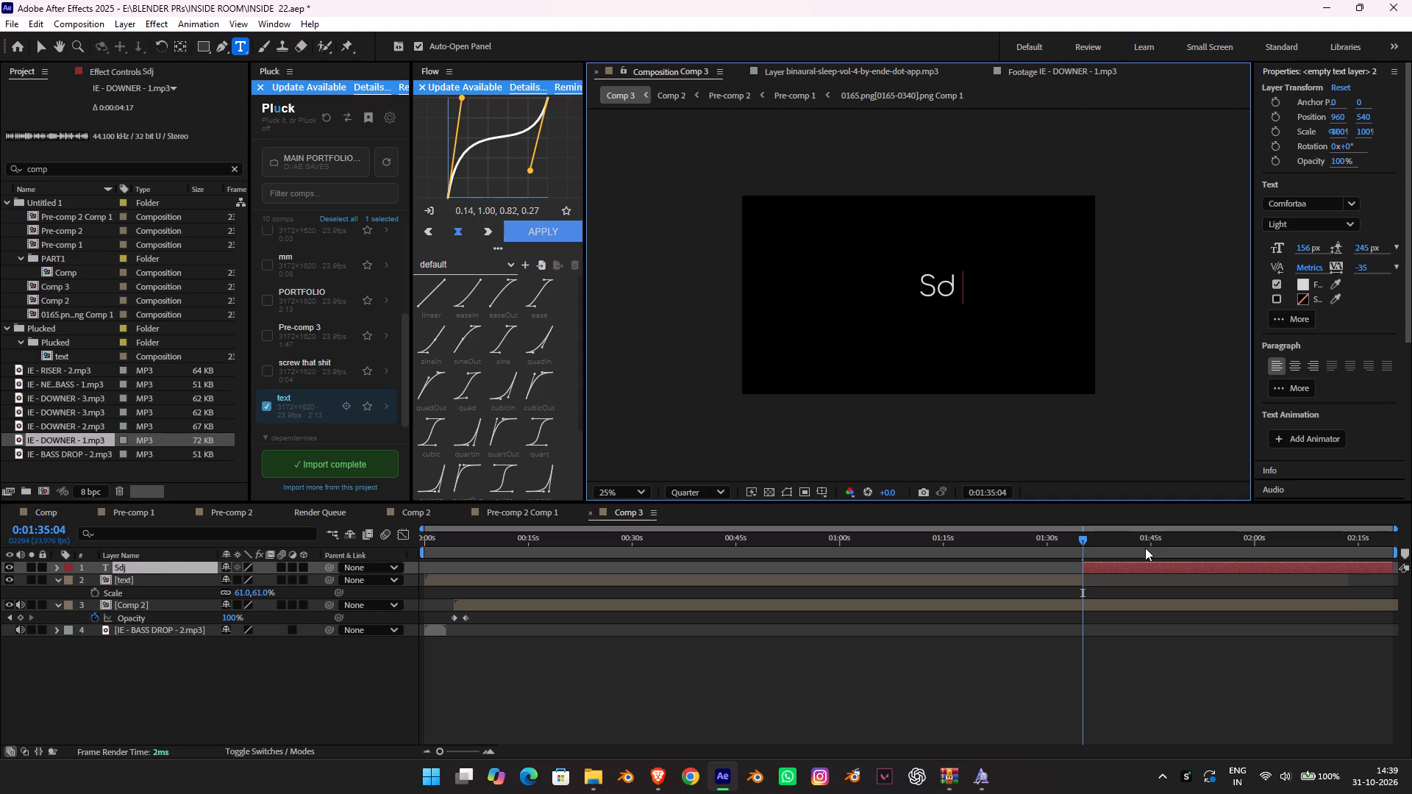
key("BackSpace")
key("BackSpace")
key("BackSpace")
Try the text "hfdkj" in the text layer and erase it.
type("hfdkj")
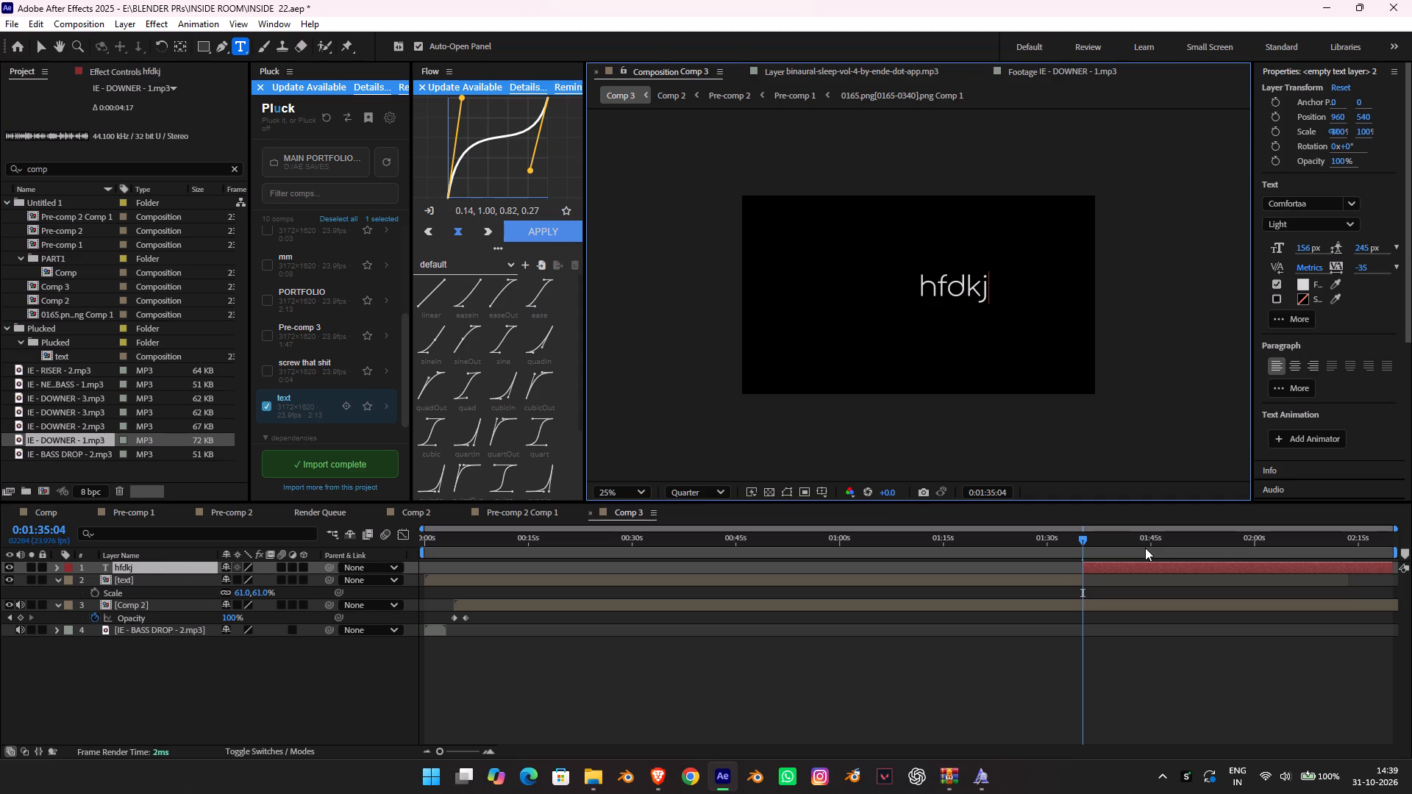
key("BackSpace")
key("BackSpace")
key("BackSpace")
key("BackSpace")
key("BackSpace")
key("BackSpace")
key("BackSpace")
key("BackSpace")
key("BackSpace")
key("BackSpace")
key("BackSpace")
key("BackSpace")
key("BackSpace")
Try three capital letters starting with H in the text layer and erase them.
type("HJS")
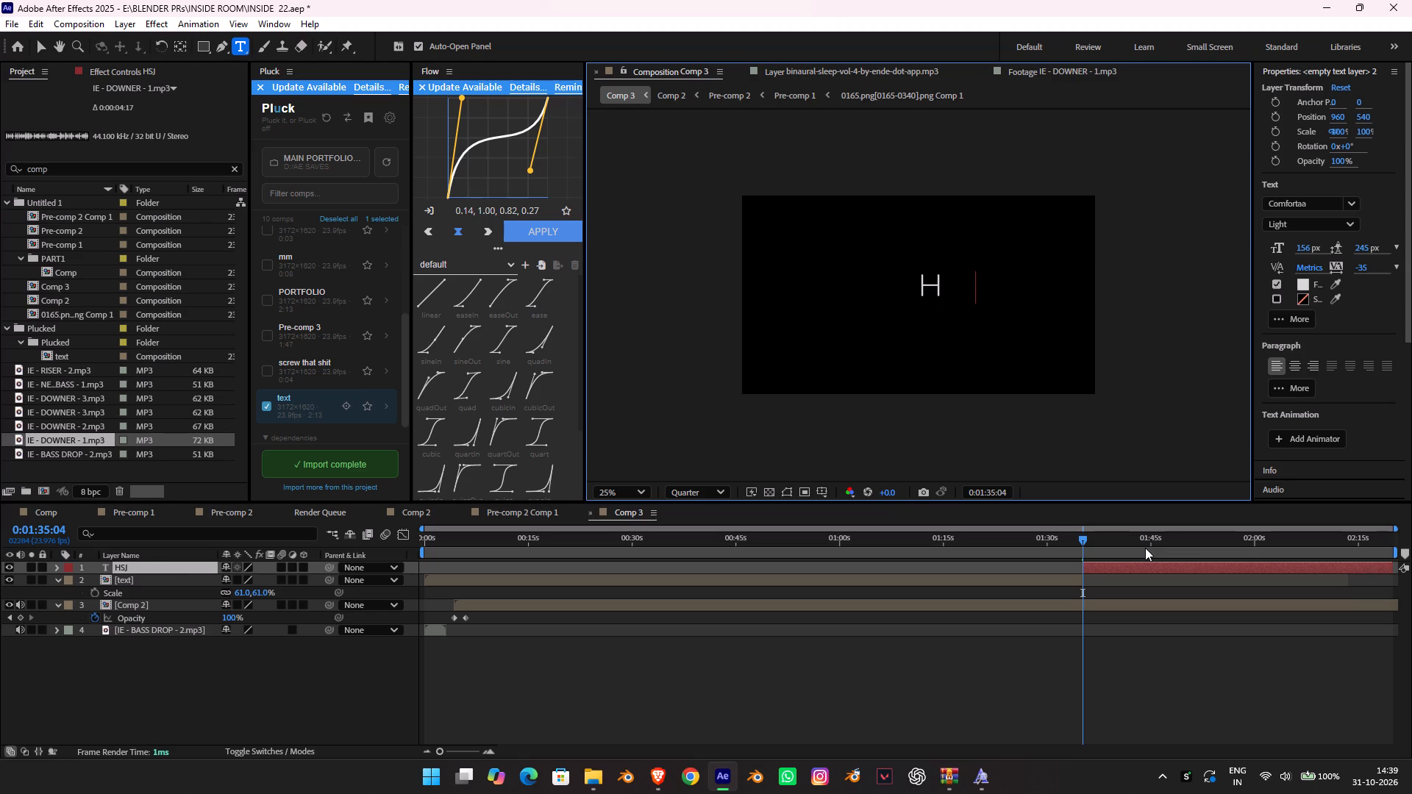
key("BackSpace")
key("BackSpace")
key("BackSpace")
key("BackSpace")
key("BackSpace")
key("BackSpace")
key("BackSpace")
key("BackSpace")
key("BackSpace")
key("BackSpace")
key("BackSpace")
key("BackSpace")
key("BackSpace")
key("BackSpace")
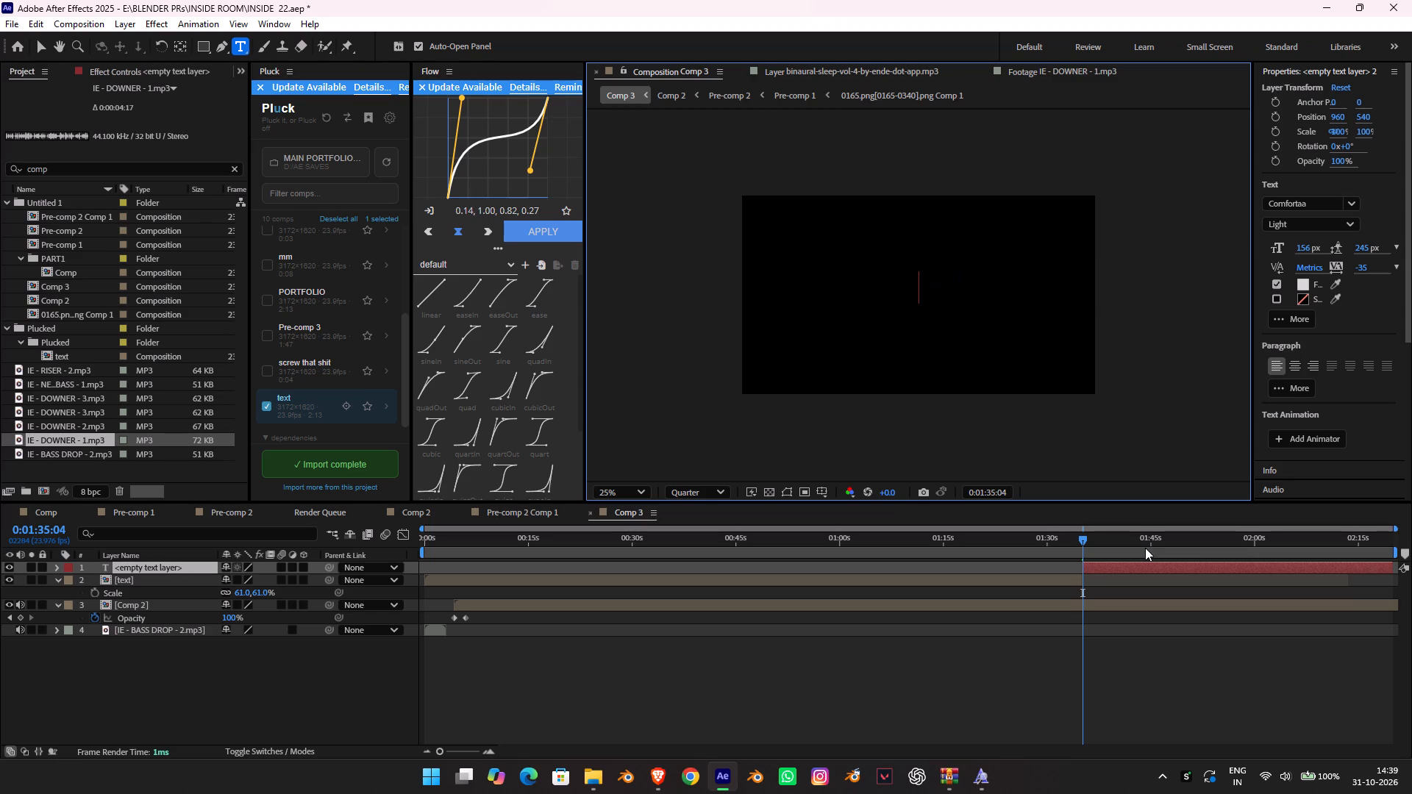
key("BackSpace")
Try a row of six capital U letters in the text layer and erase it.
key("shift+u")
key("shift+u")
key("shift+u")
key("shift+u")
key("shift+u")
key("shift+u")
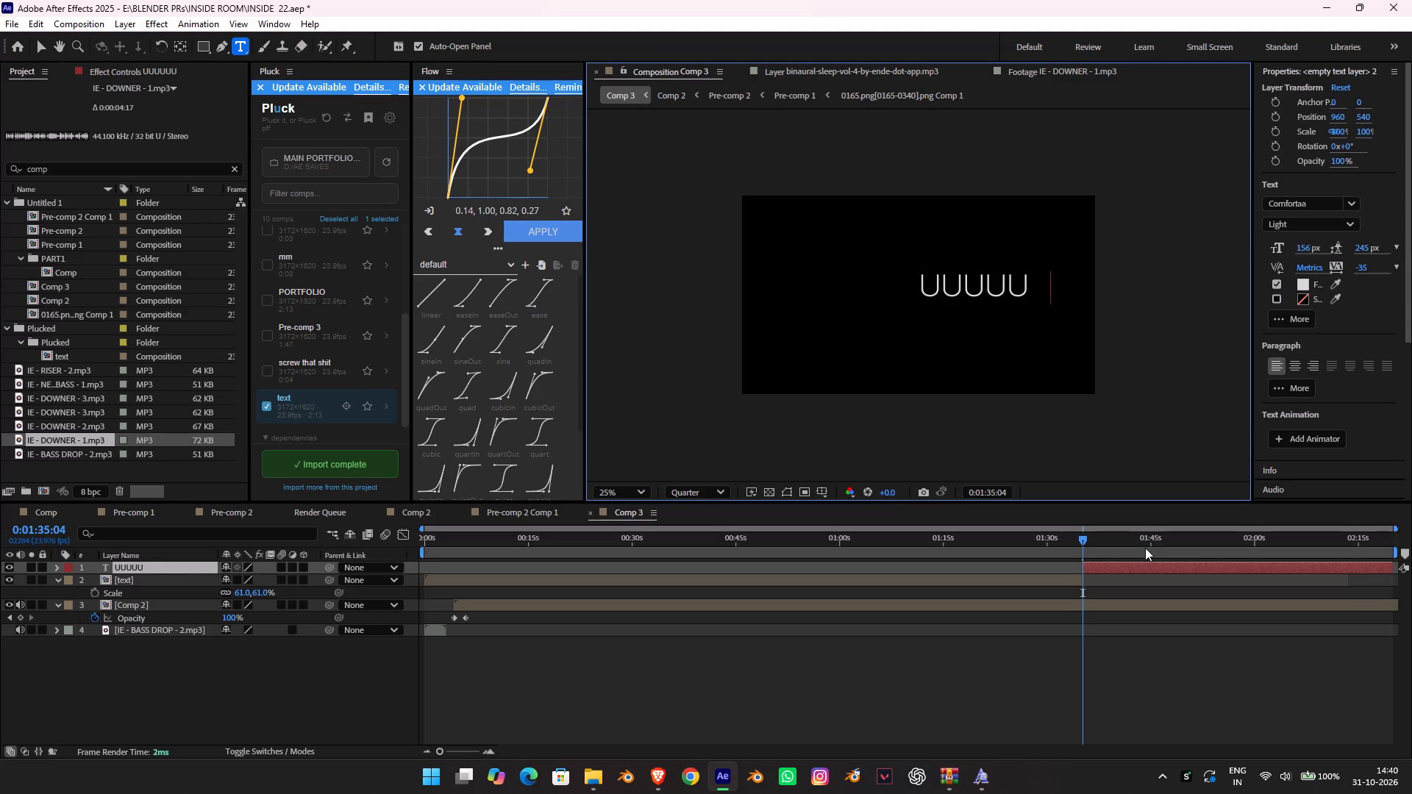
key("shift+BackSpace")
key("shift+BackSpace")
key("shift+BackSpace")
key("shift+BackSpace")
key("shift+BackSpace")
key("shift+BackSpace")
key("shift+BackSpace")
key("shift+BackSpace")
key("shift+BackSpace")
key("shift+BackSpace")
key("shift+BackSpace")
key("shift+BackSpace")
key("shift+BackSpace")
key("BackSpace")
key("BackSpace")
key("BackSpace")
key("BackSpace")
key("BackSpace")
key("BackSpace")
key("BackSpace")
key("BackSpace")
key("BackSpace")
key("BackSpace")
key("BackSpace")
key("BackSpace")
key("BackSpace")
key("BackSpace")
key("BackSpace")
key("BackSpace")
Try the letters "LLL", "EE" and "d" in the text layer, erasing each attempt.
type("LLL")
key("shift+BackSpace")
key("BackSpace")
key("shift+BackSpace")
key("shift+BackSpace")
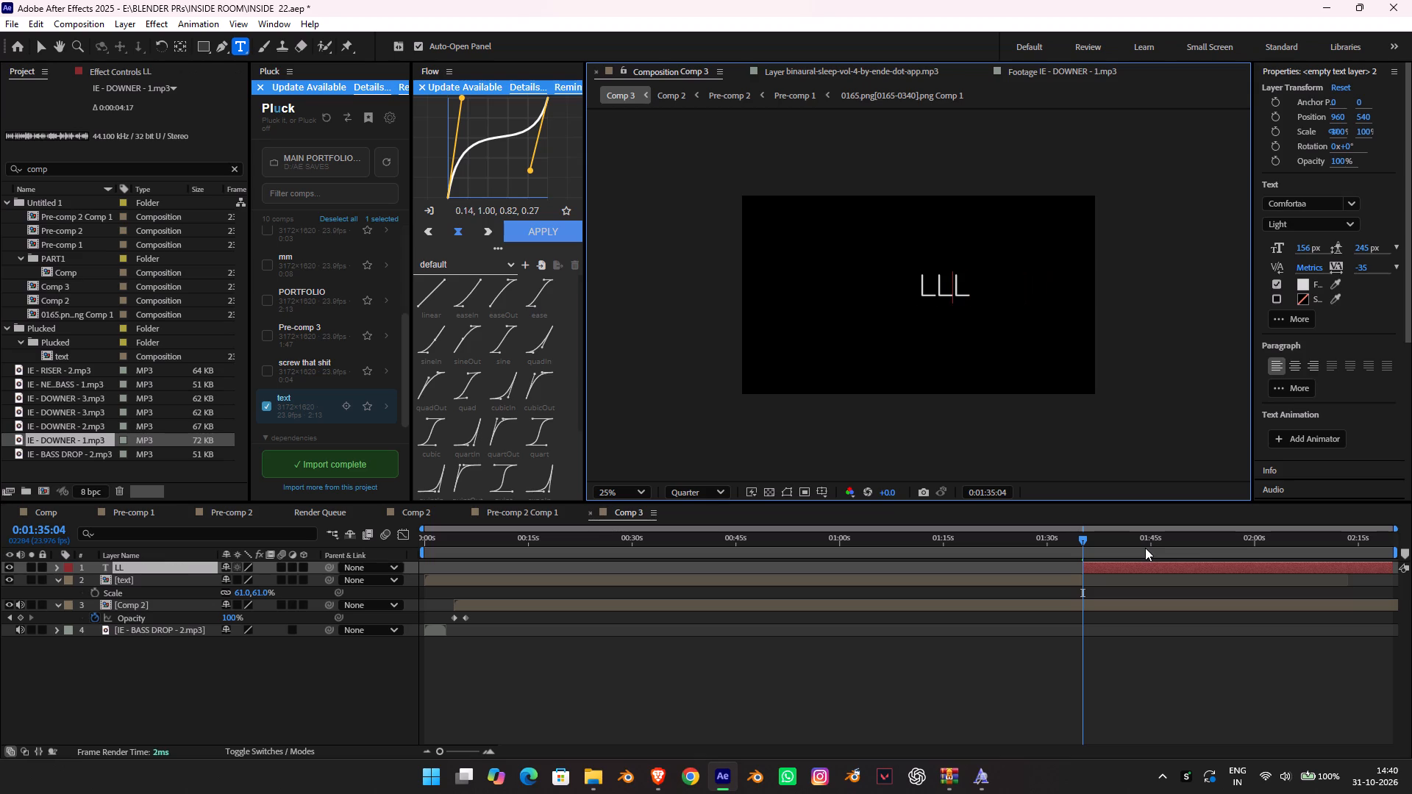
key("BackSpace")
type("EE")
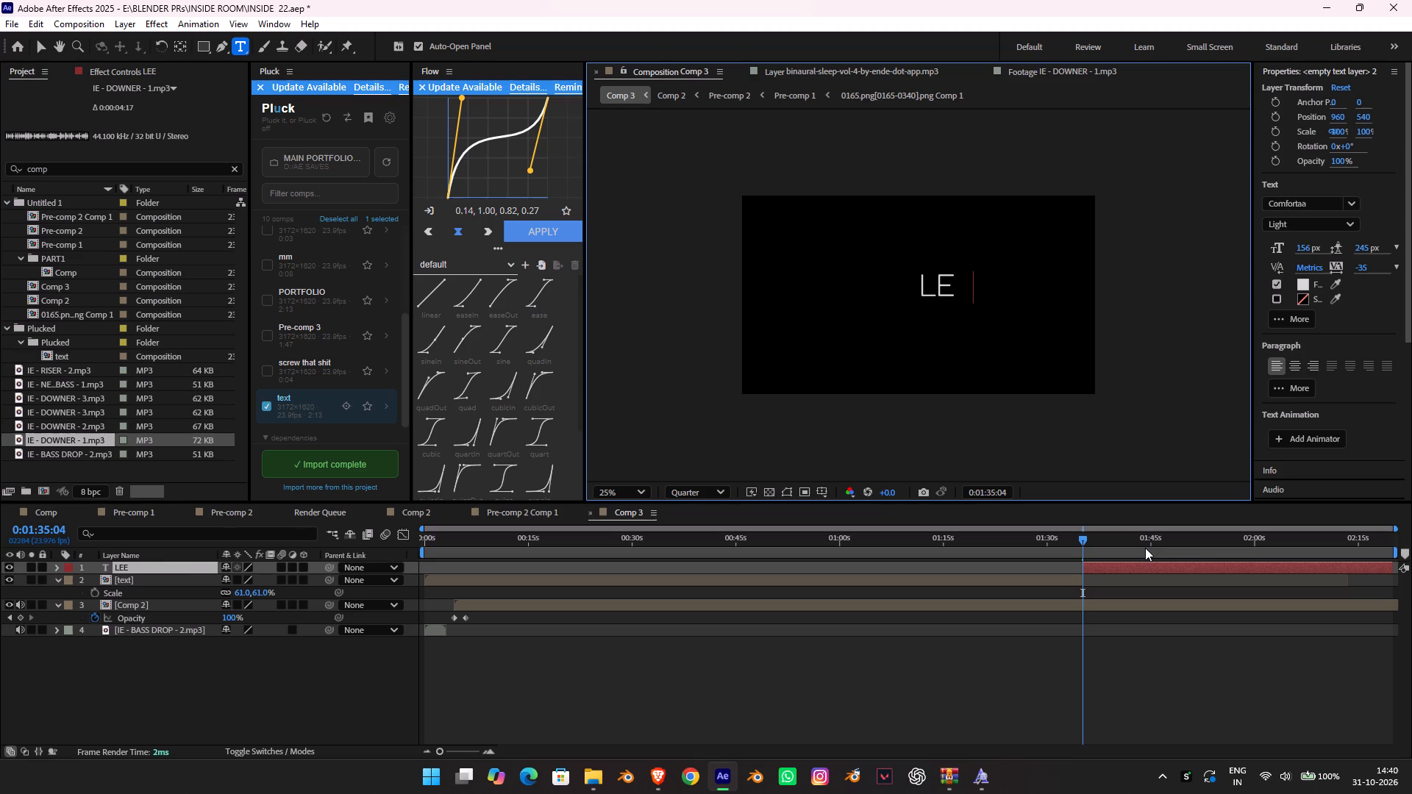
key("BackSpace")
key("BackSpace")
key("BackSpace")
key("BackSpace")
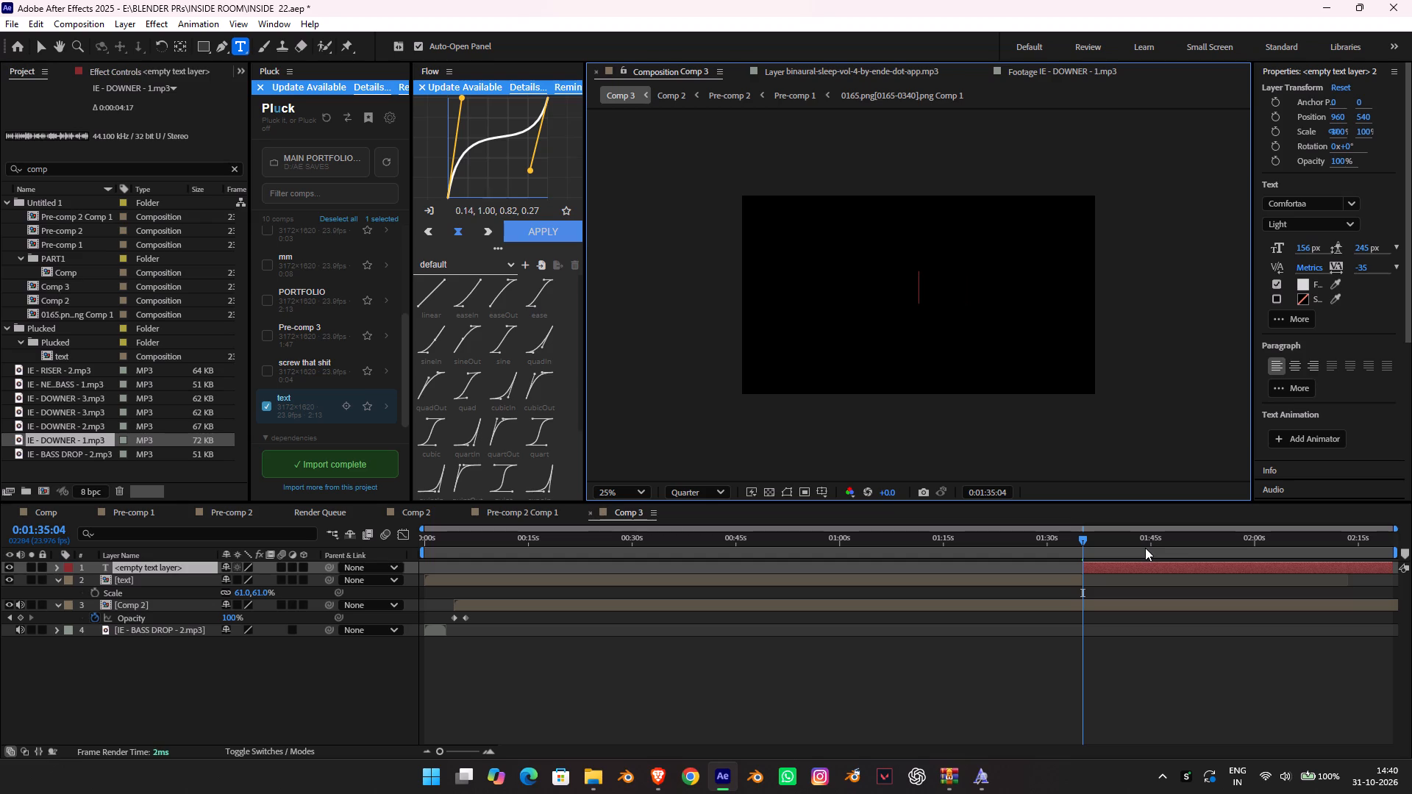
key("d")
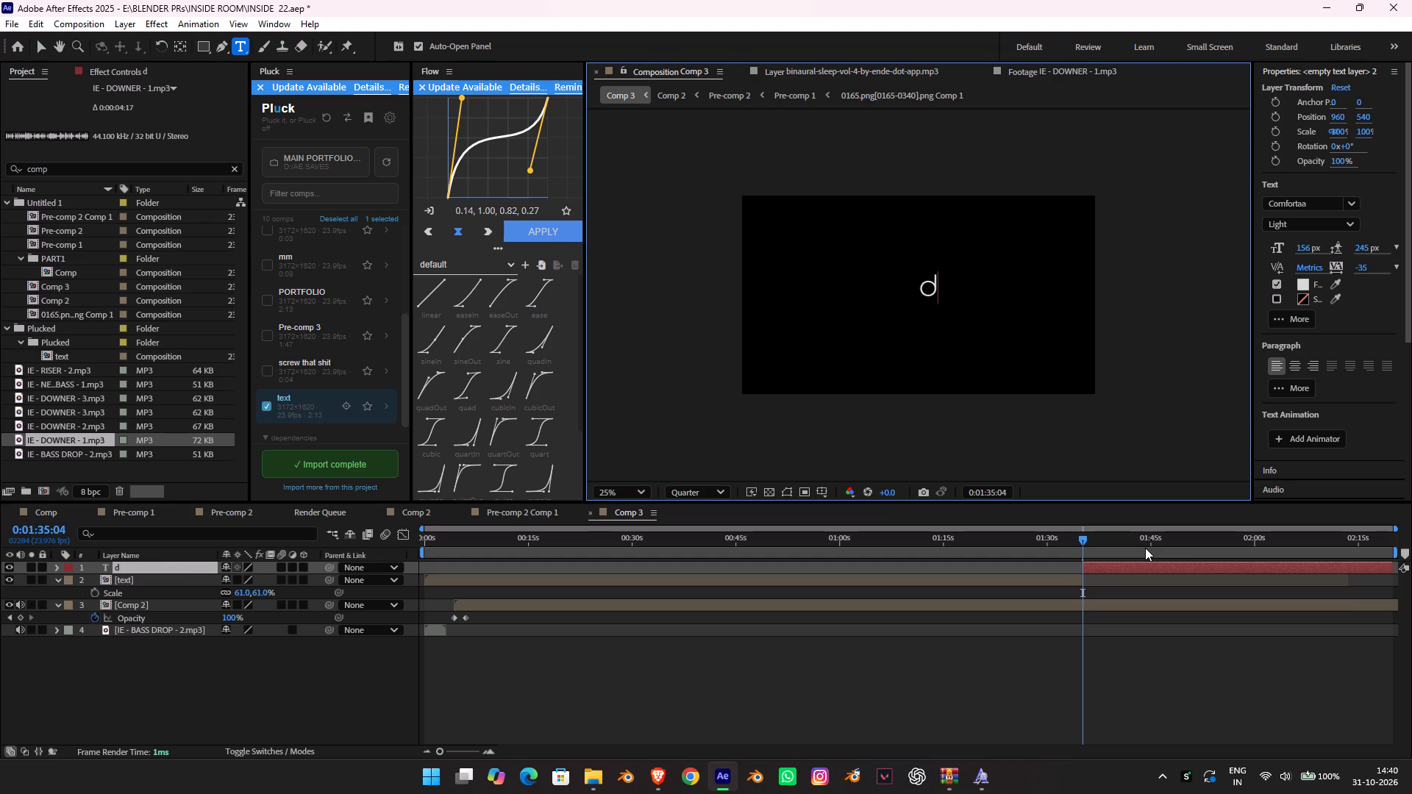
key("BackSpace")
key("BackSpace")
Enter "AA" as the content of the closing text layer.
type("AA")
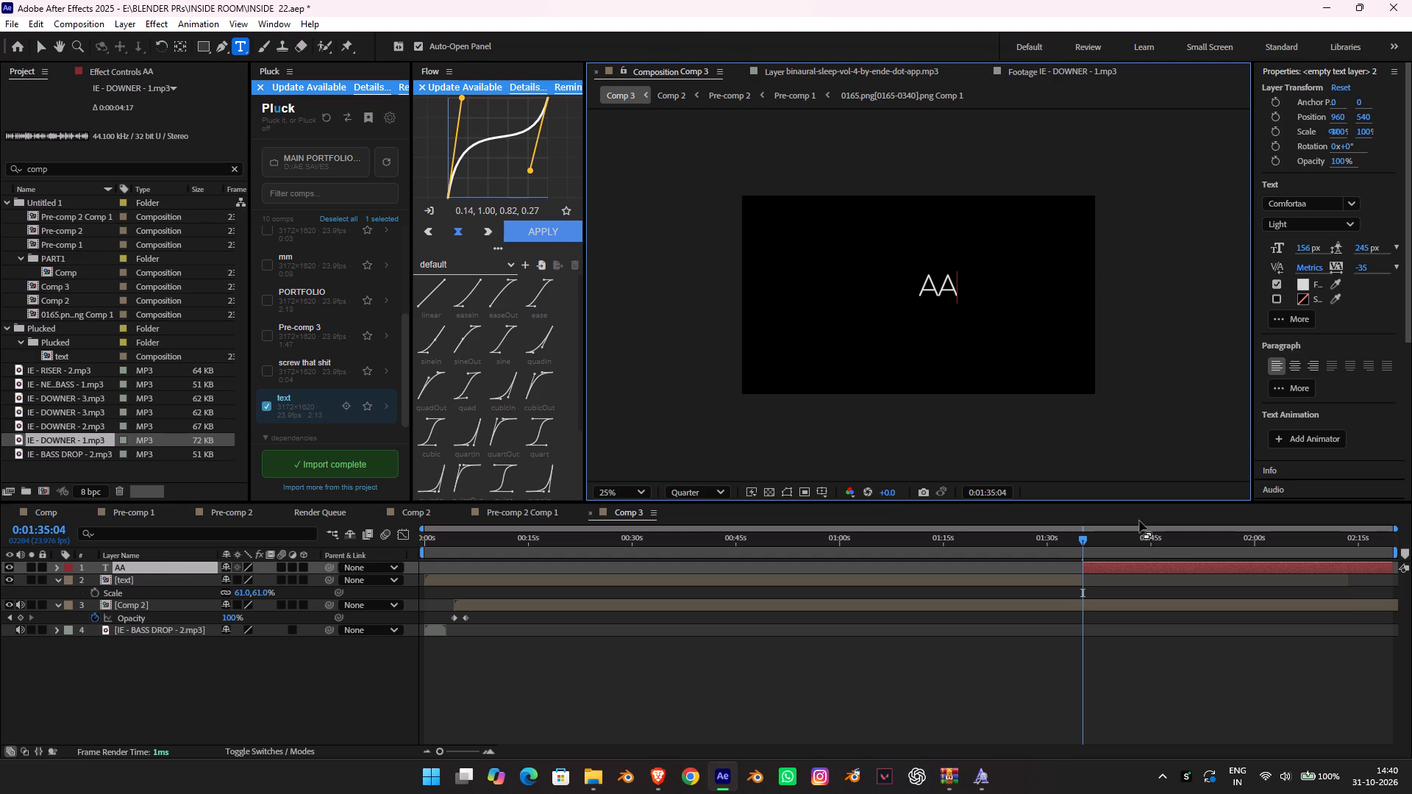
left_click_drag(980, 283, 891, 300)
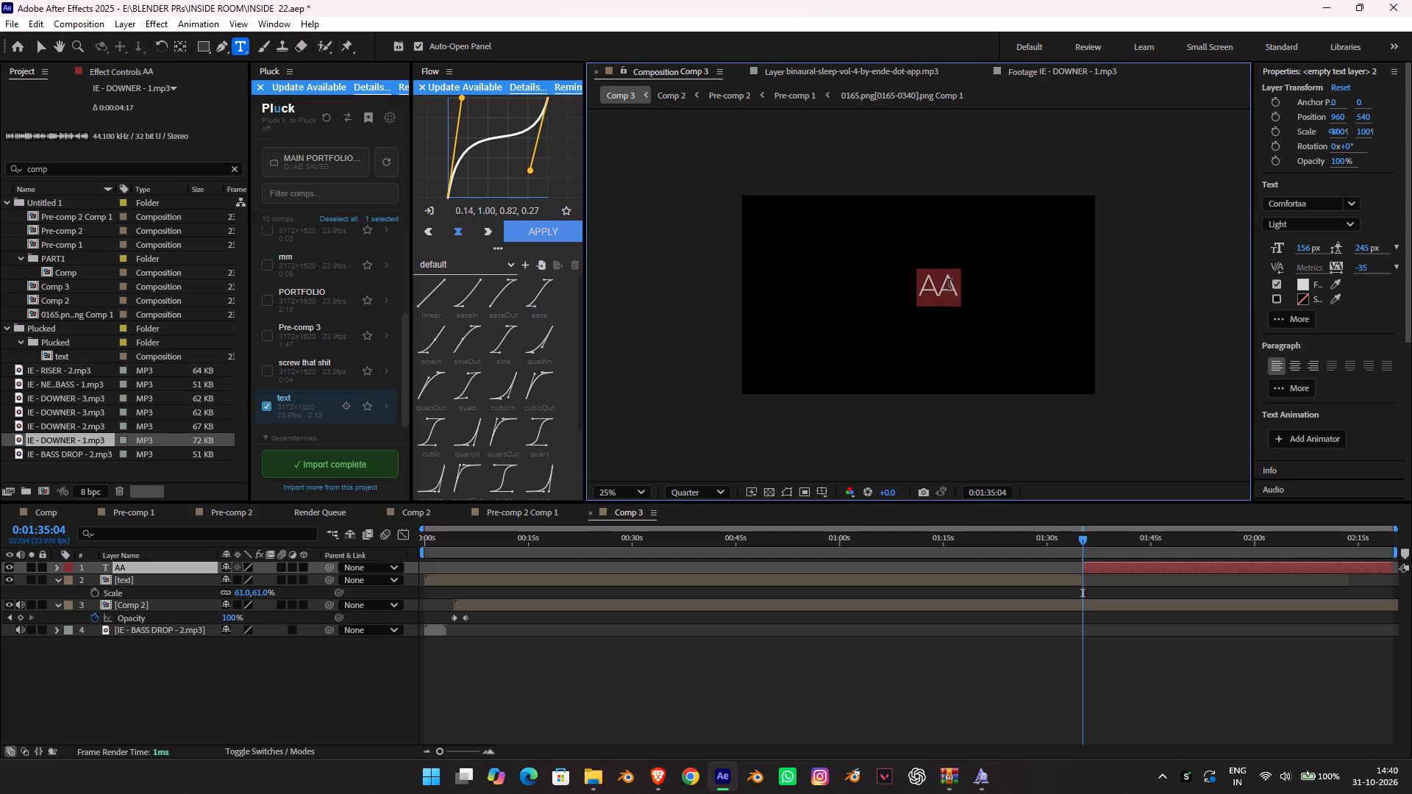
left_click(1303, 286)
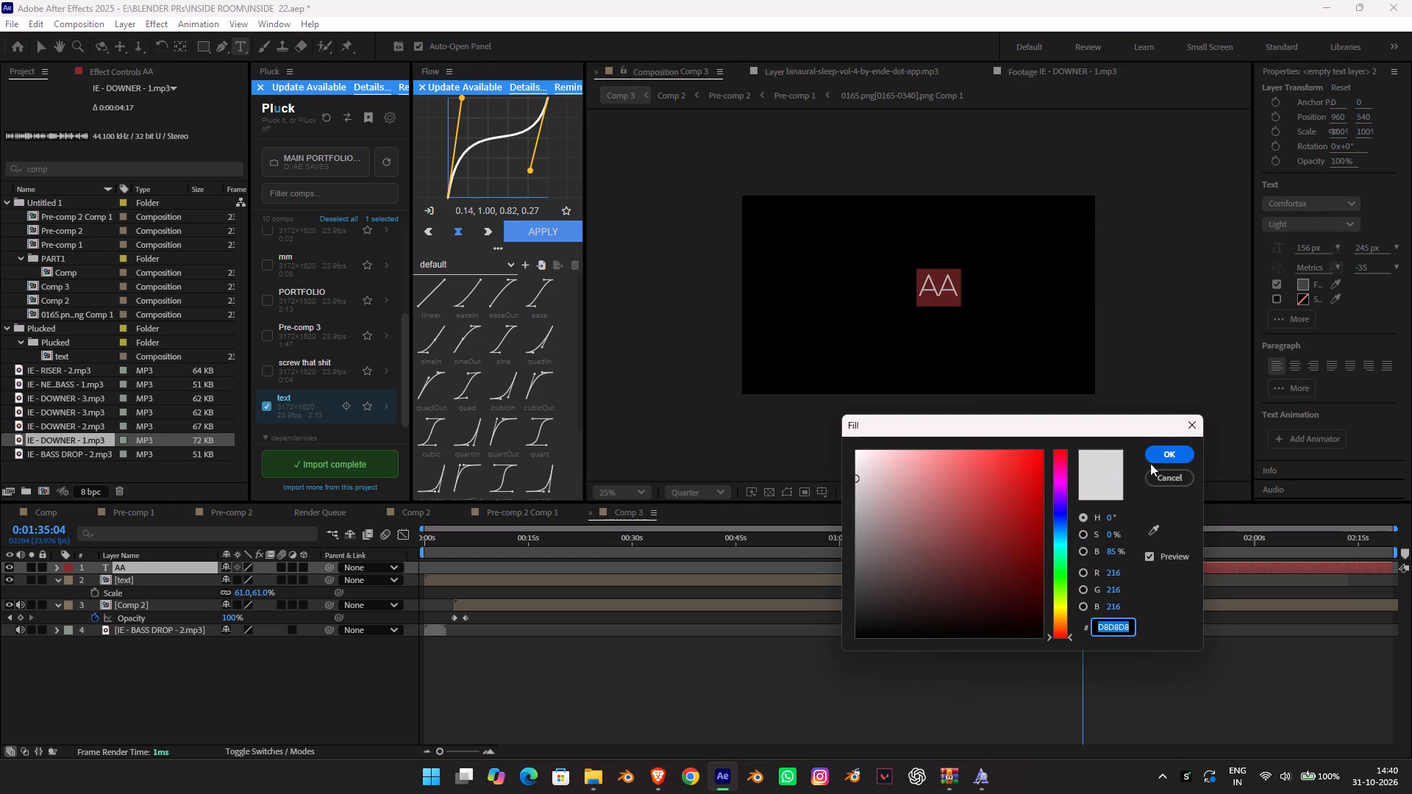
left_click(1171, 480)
Set the fill colour of only the second A in the "AA" text to red, FF0000.
left_click(937, 287)
left_click_drag(938, 293, 971, 296)
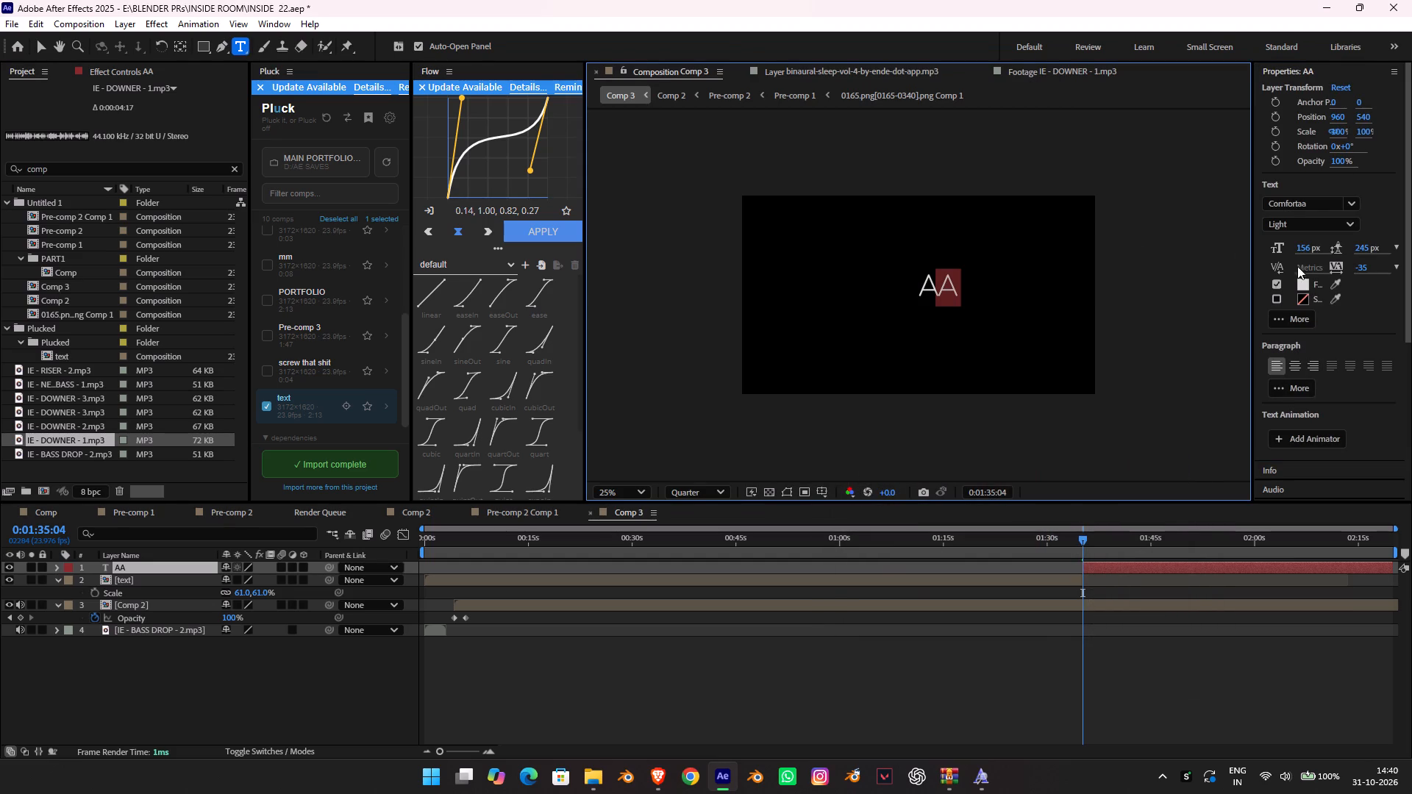
left_click(1303, 286)
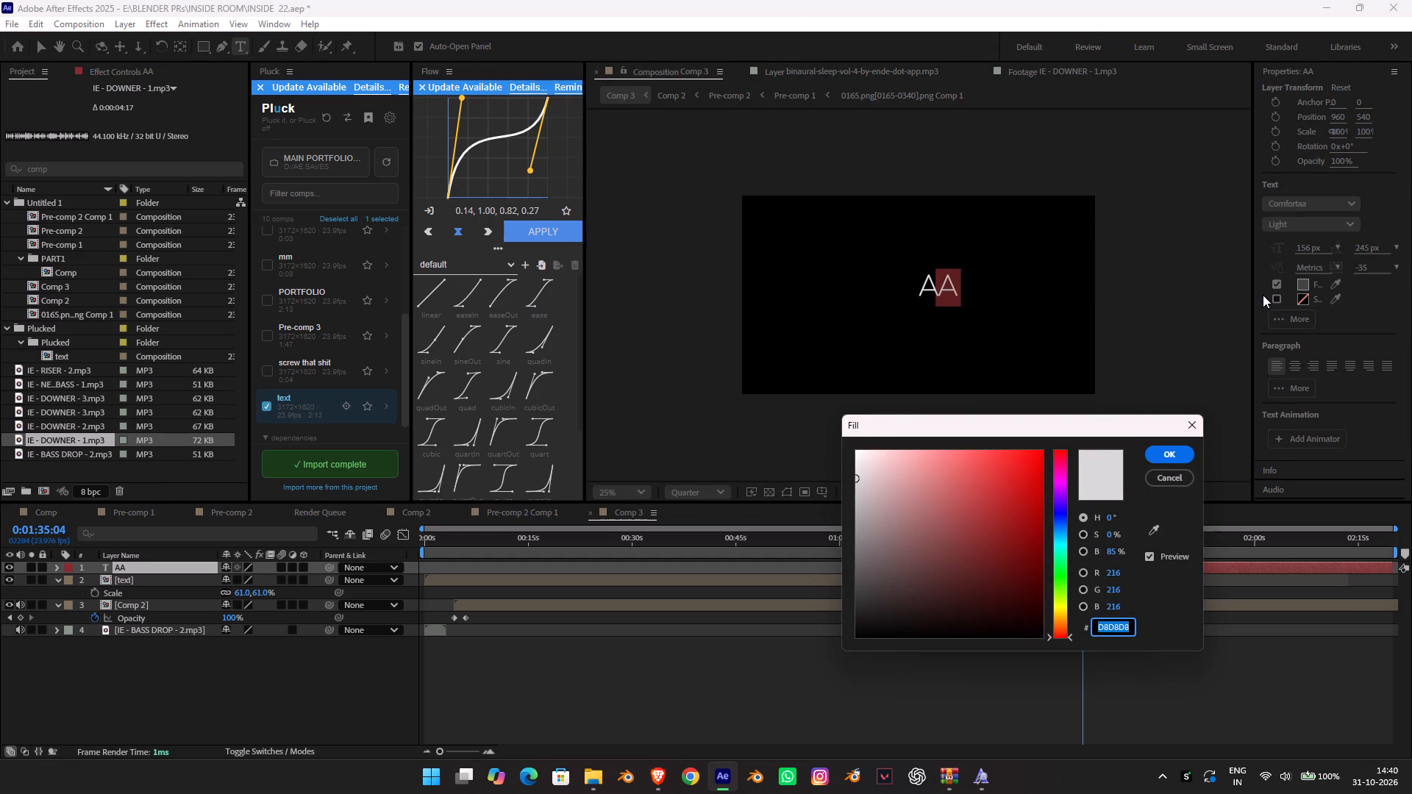
left_click_drag(987, 509, 1209, 408)
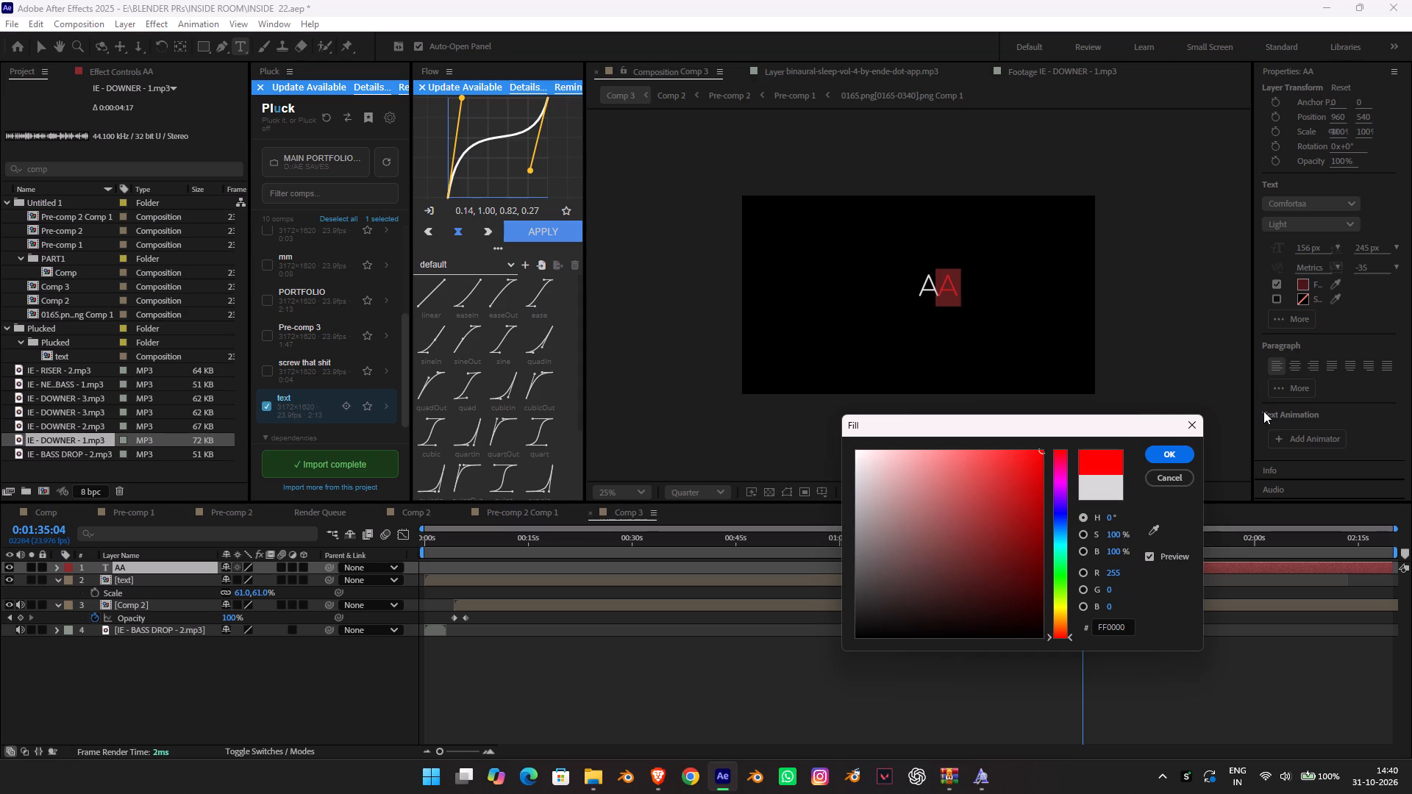
left_click(1175, 446)
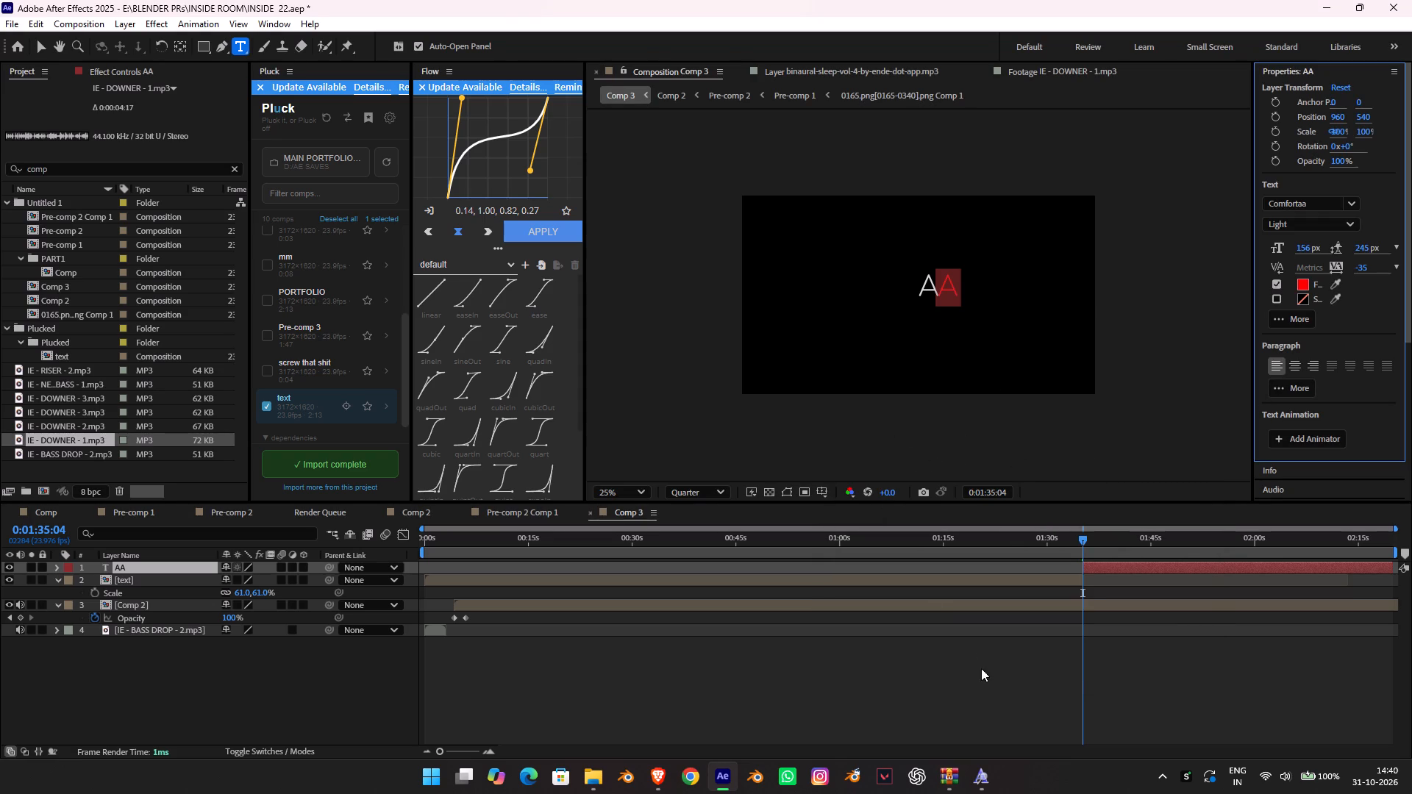
left_click(1010, 694)
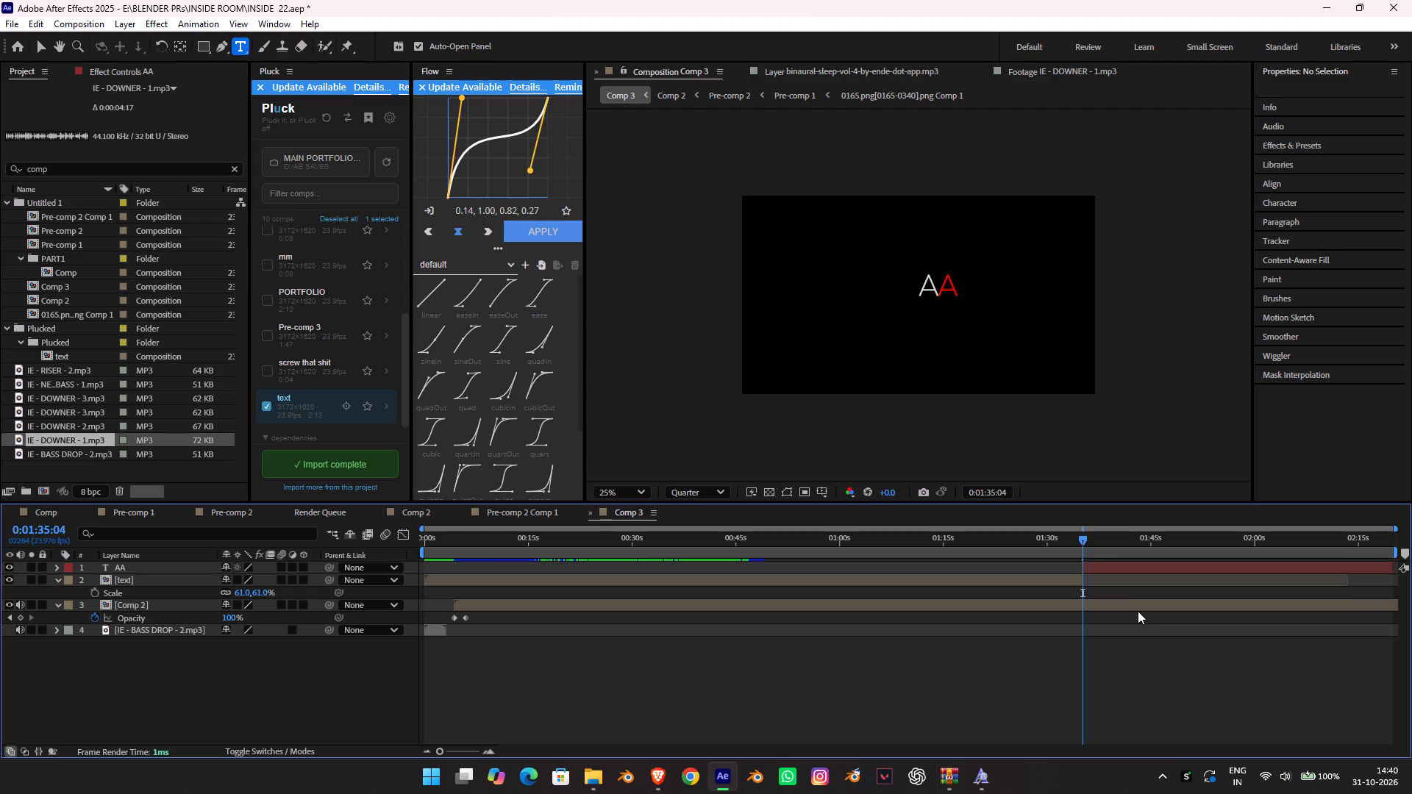
Move the AA text layer in the composition to a position of about 836, 596.
left_click(1117, 562)
key("v")
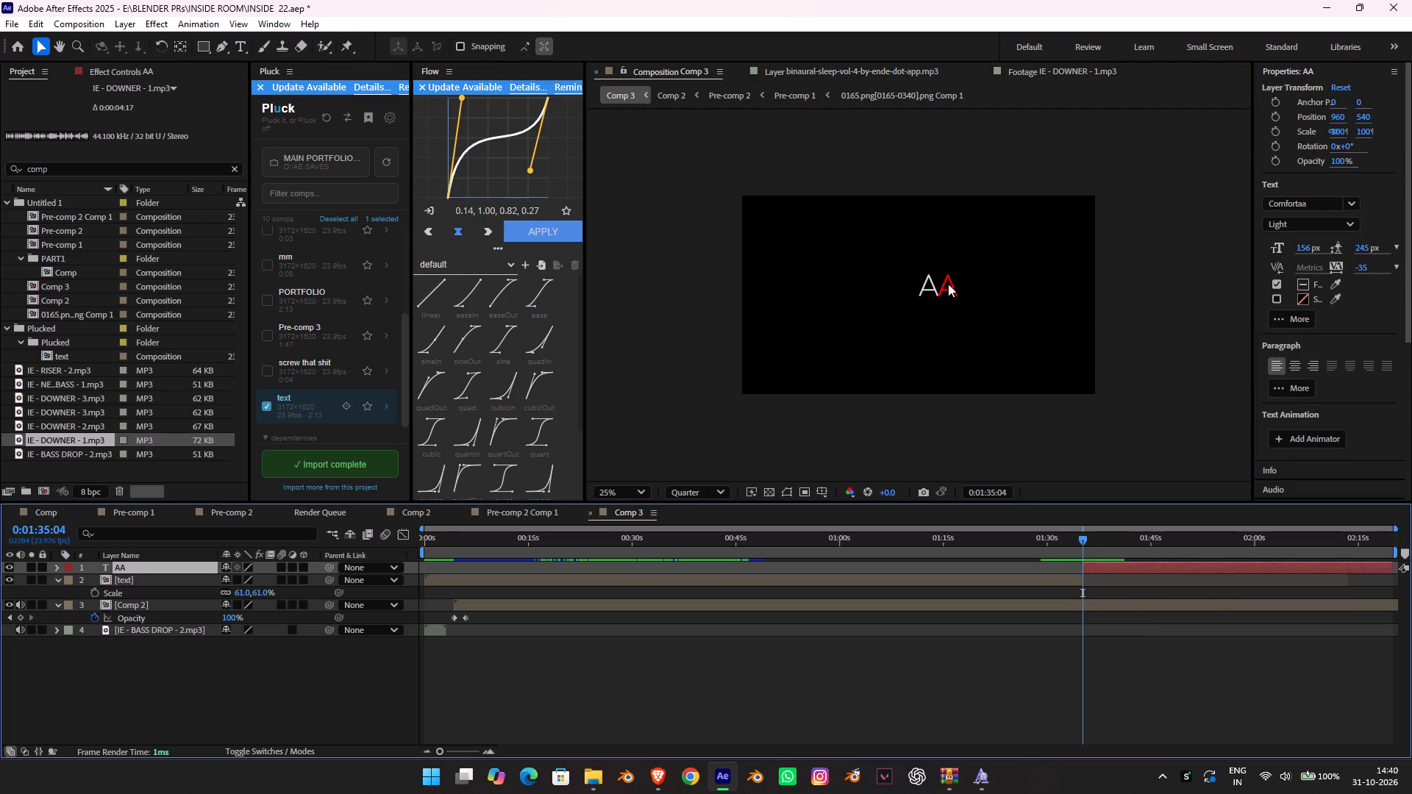
left_click_drag(949, 284, 930, 295)
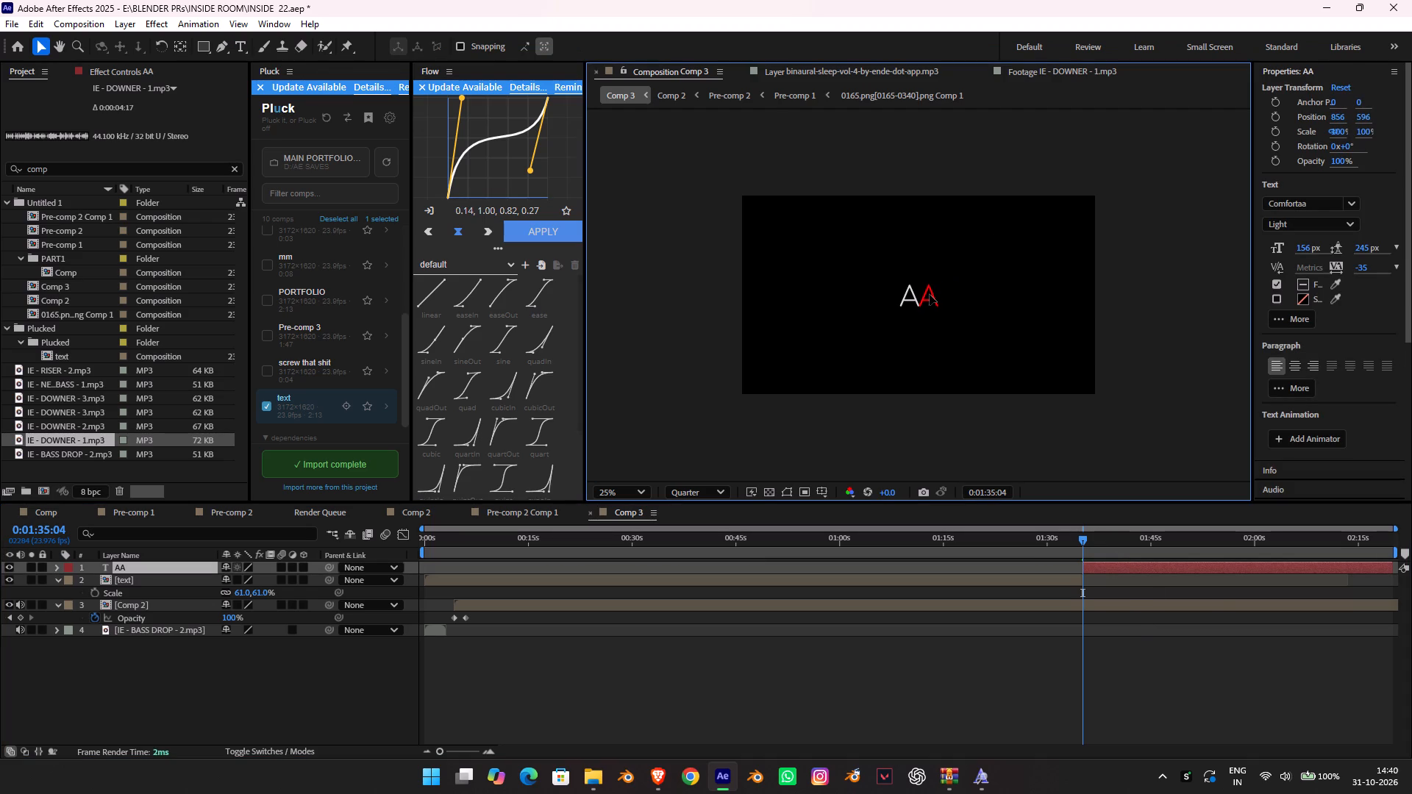
left_click_drag(930, 295, 926, 296)
left_click_drag(926, 296, 926, 294)
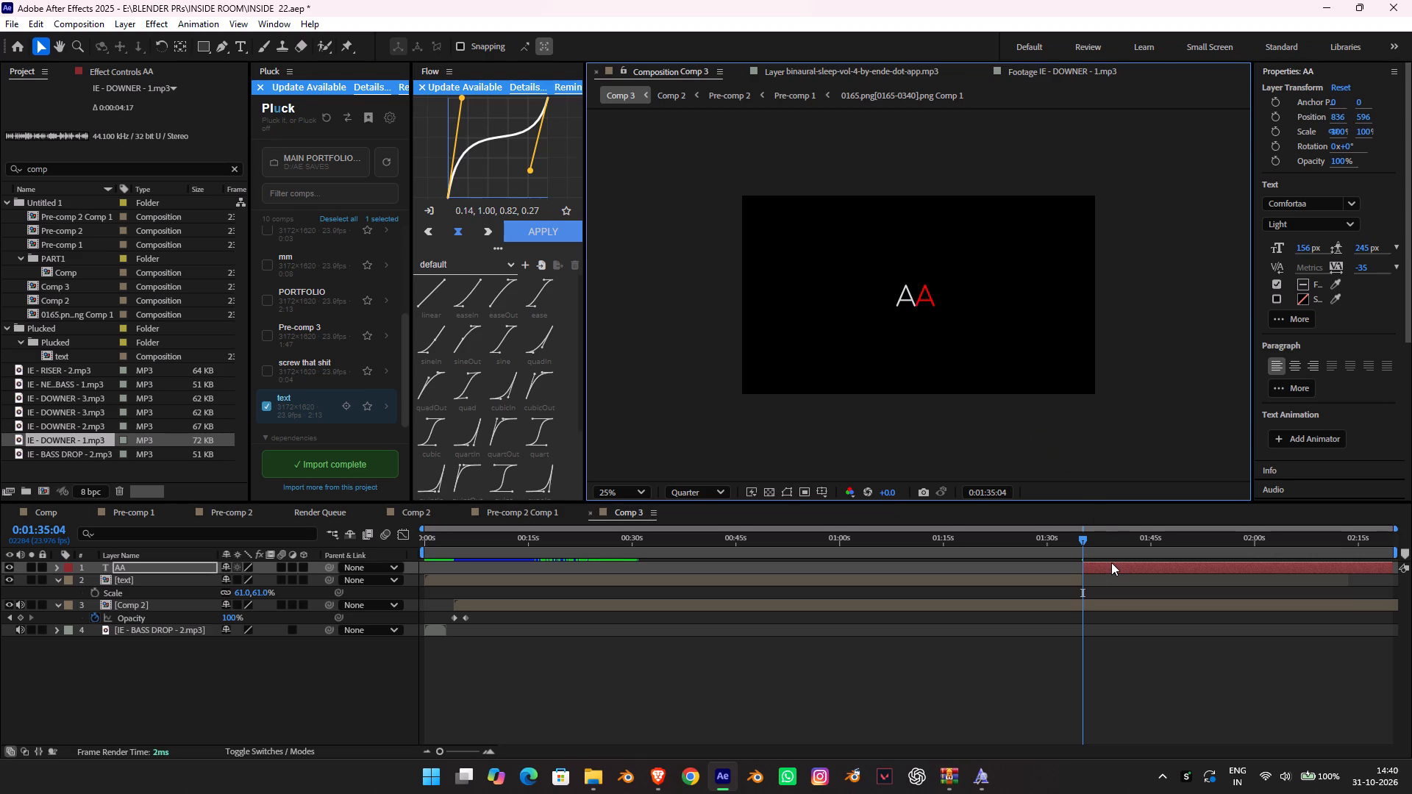
Preview Comp 3 across the start of the AA text, playing from about 0:01:31:08, and dismiss any error dialog.
key("space")
key("space")
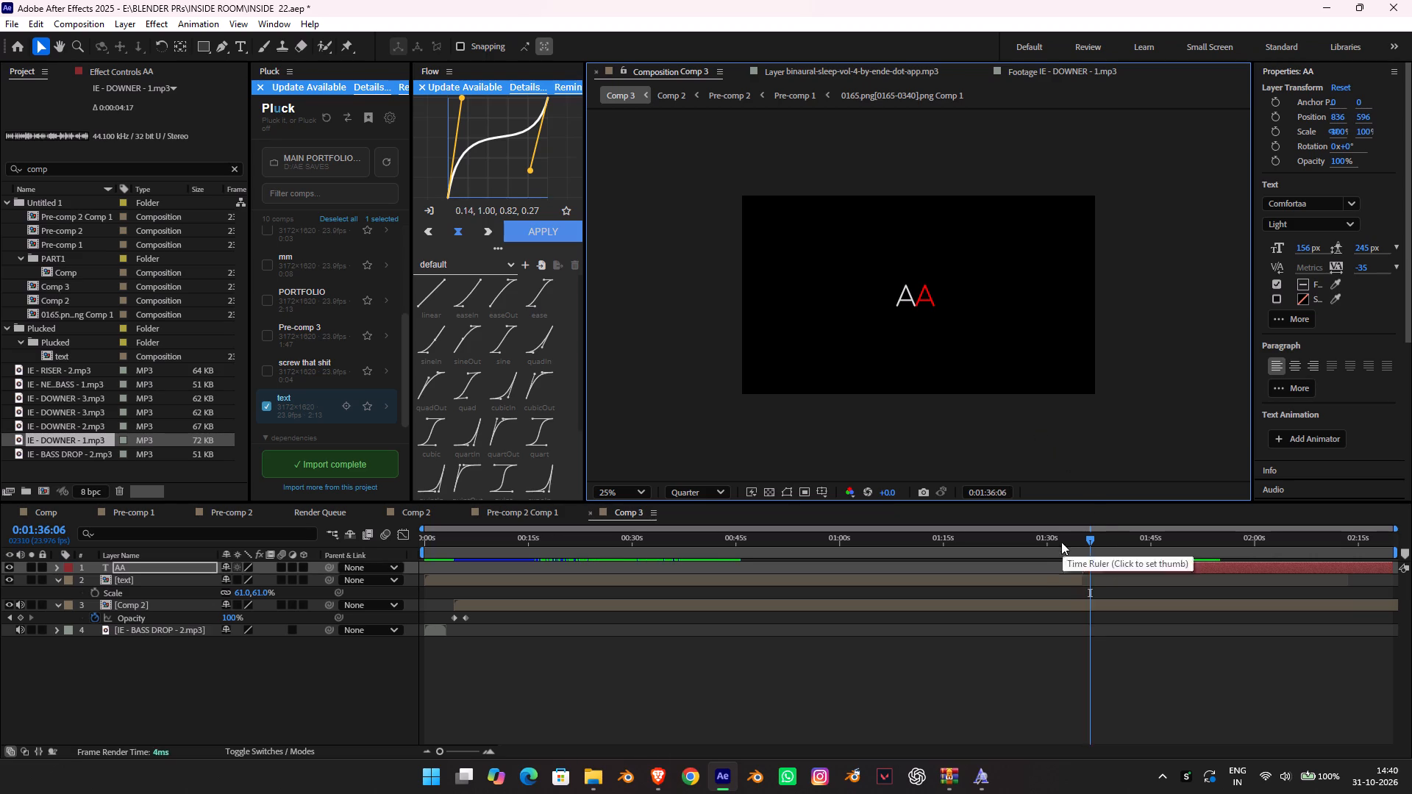
left_click(1060, 541)
key("space")
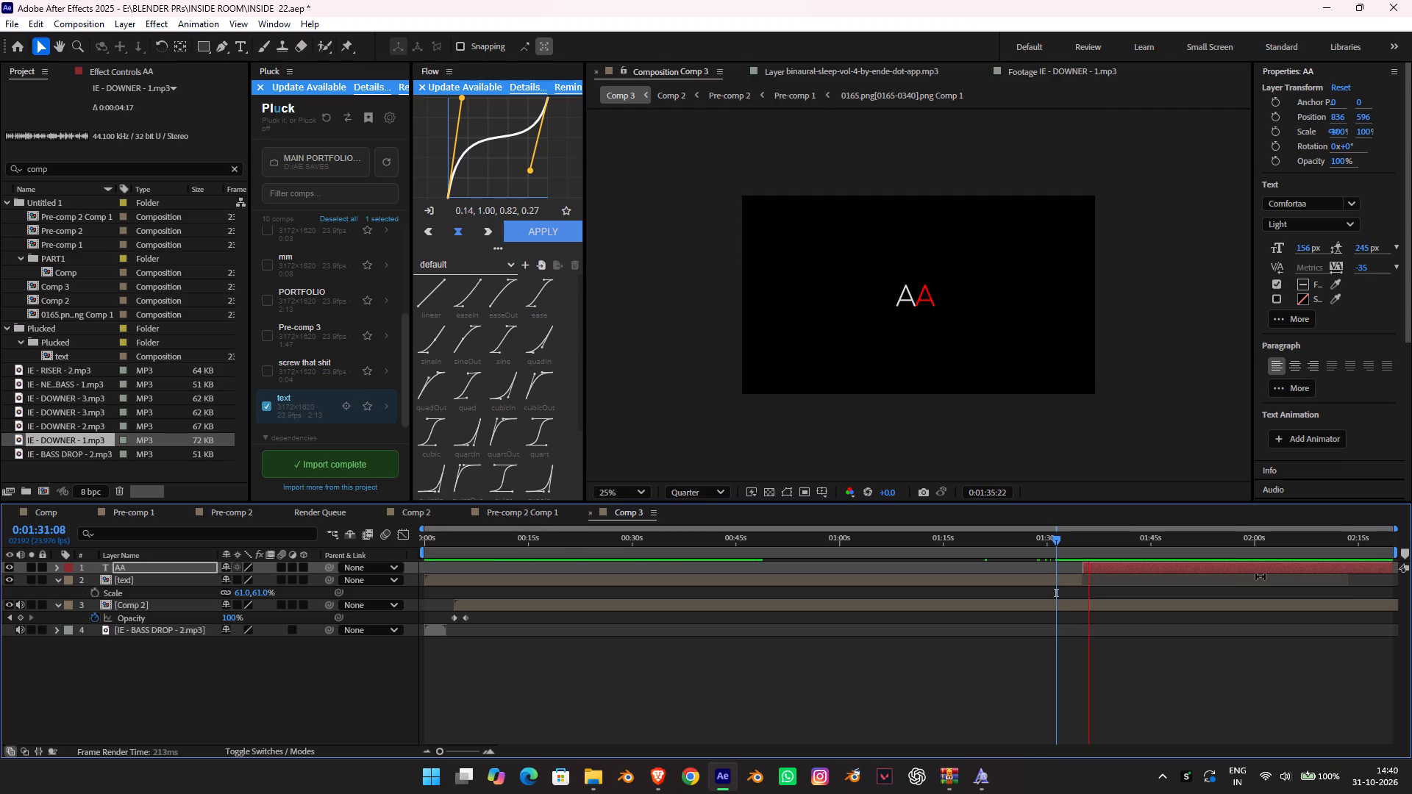
key("space")
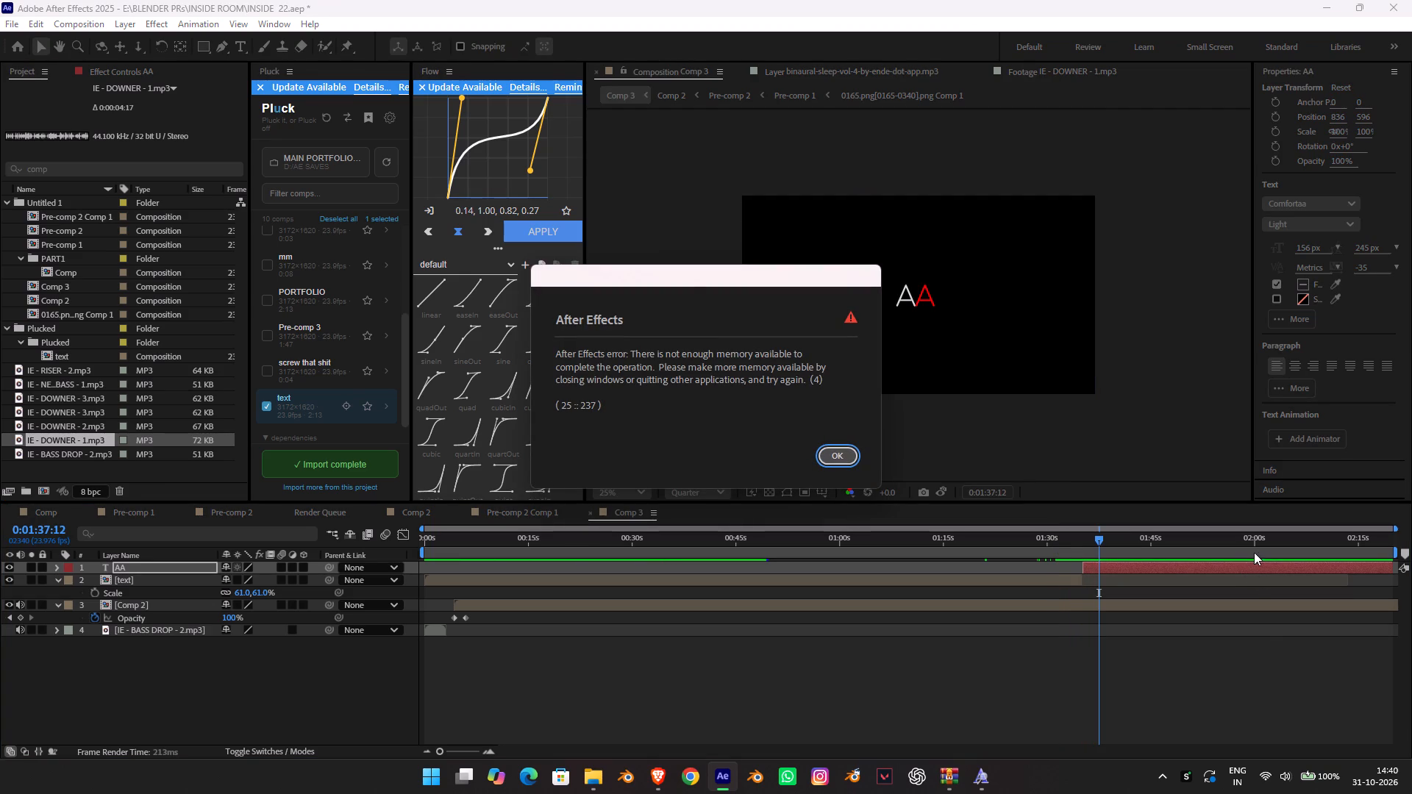
left_click(855, 448)
double_click(853, 453)
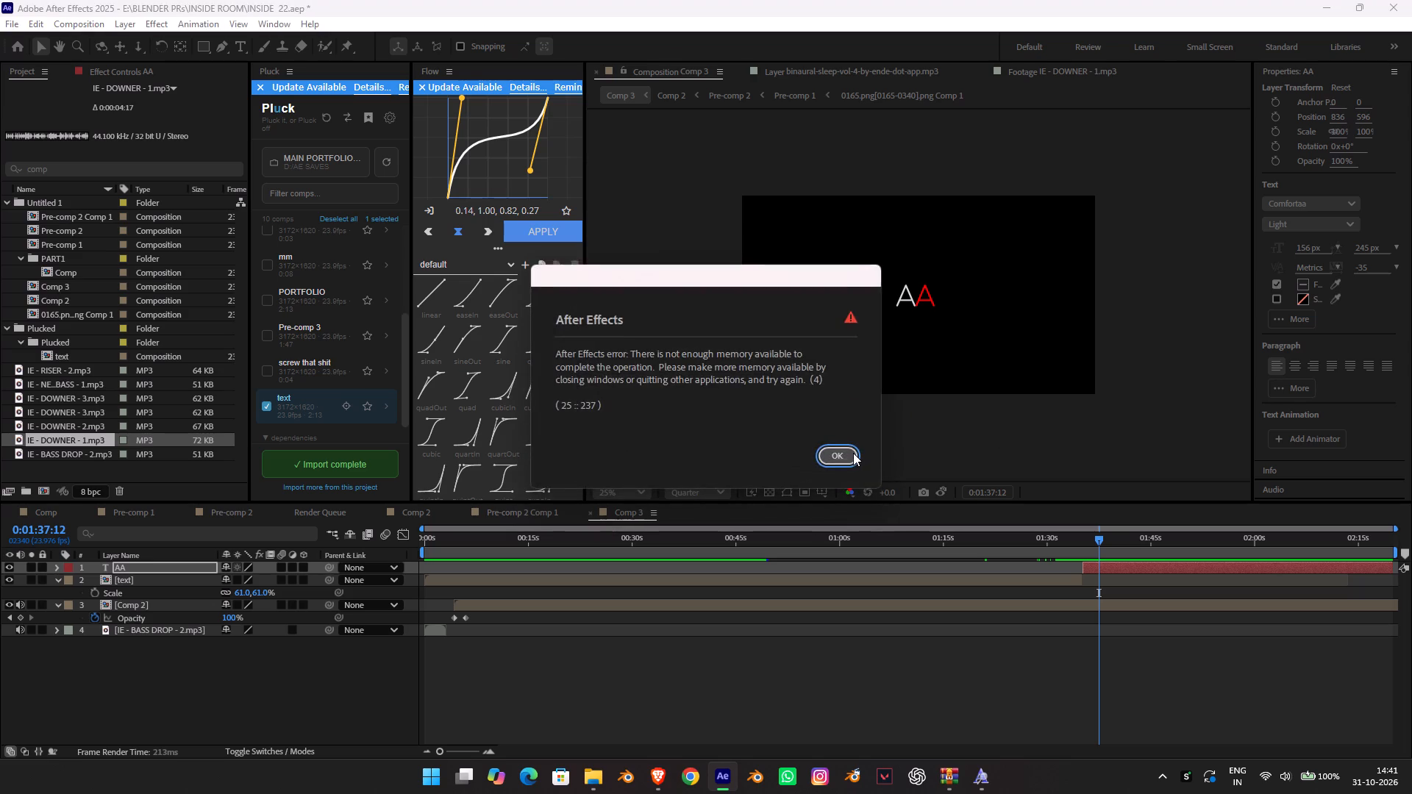
left_click(853, 453)
left_click(853, 453)
left_click(852, 452)
double_click(852, 452)
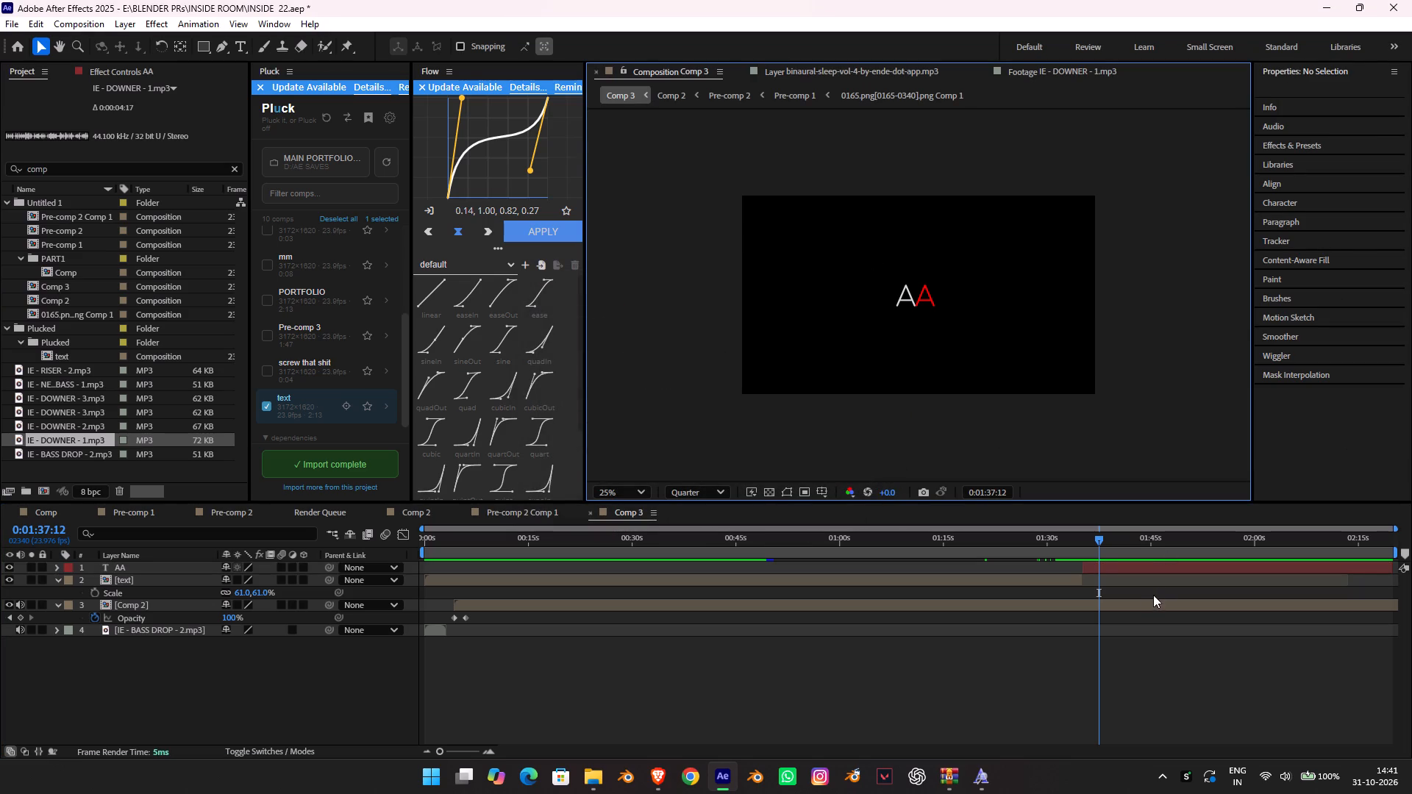
Move the current time to 0:01:40:17 in Comp 3 and copy that timecode.
left_click_drag(1099, 546, 1121, 544)
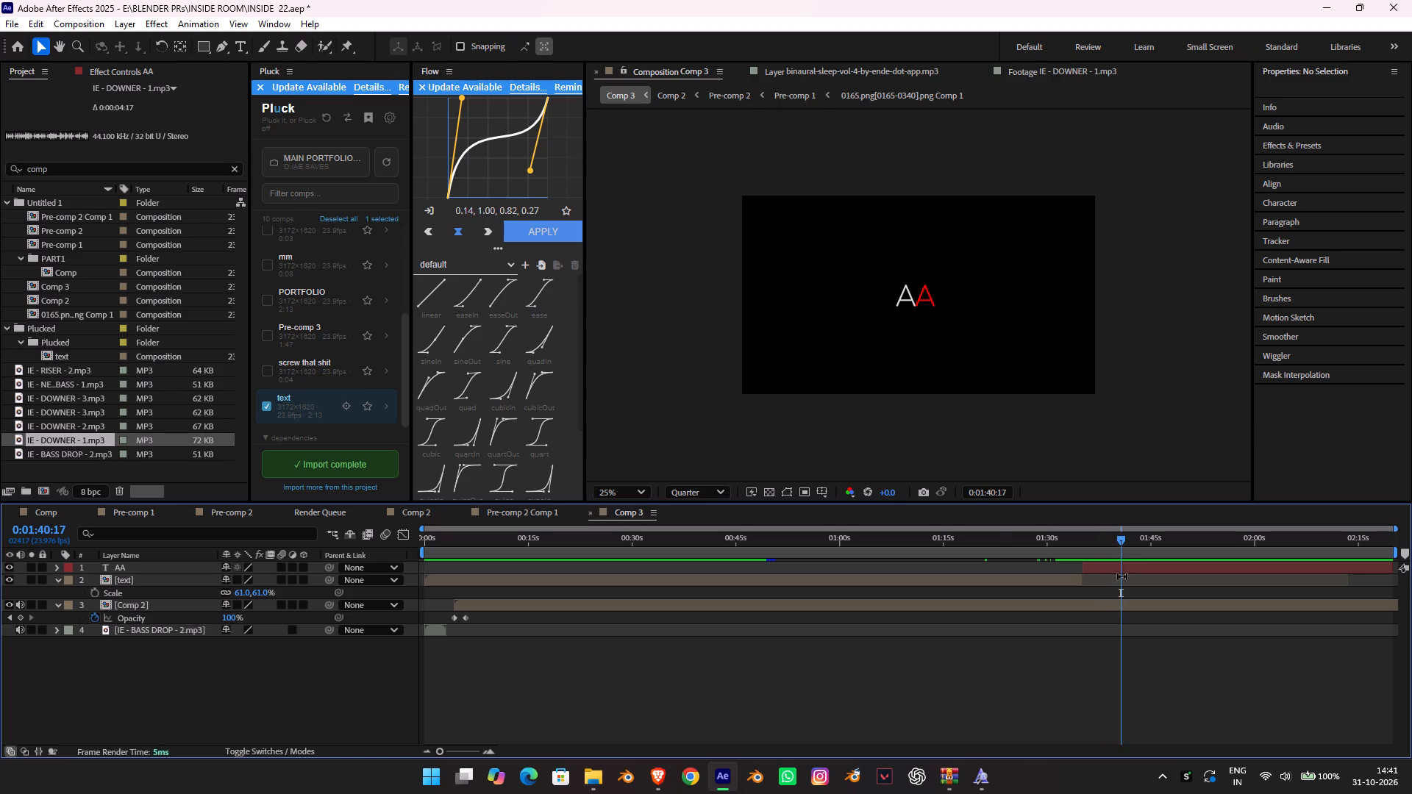
left_click(996, 494)
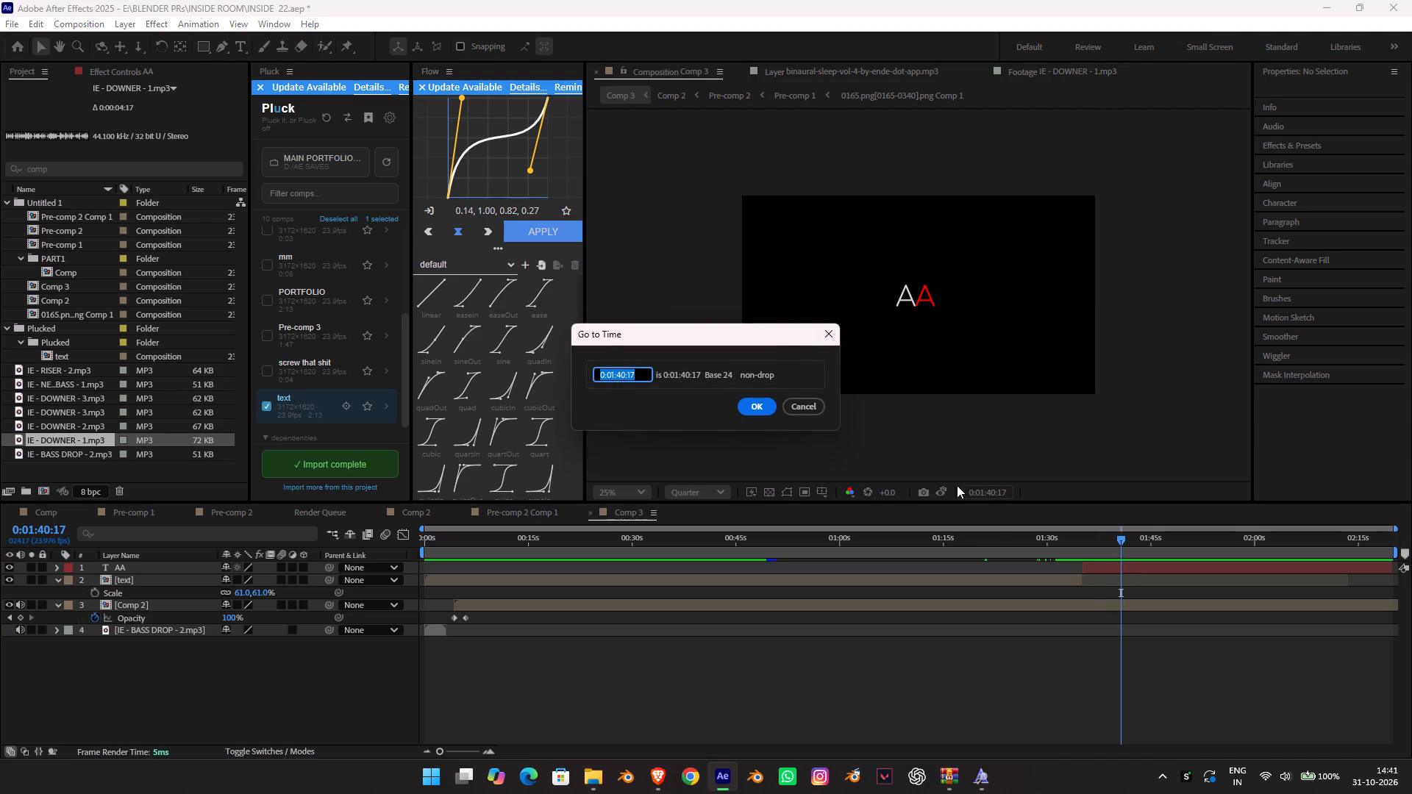
key("ctrl+c")
key("ctrl+c")
left_click(755, 412)
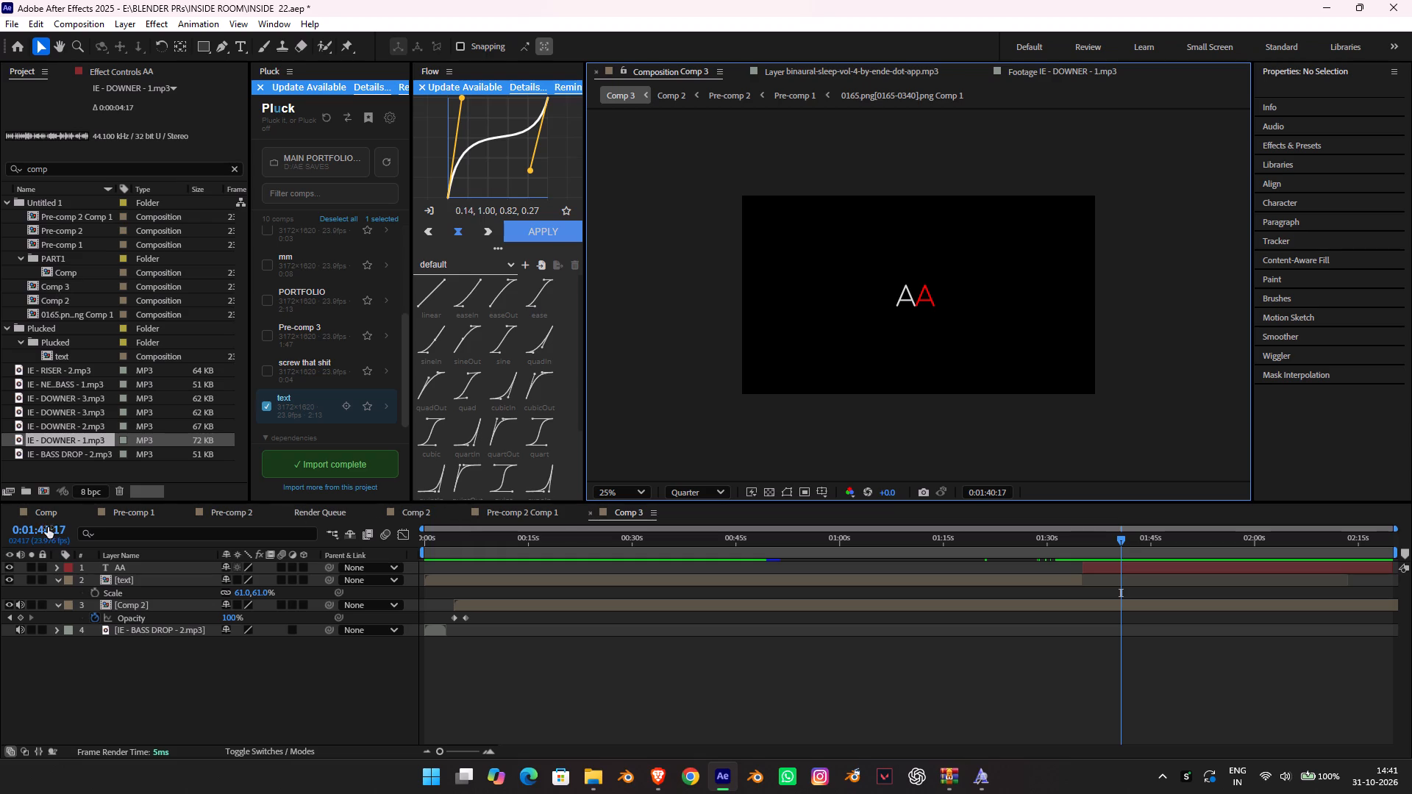
Add Comp 3 to the render queue.
key("ctrl+m")
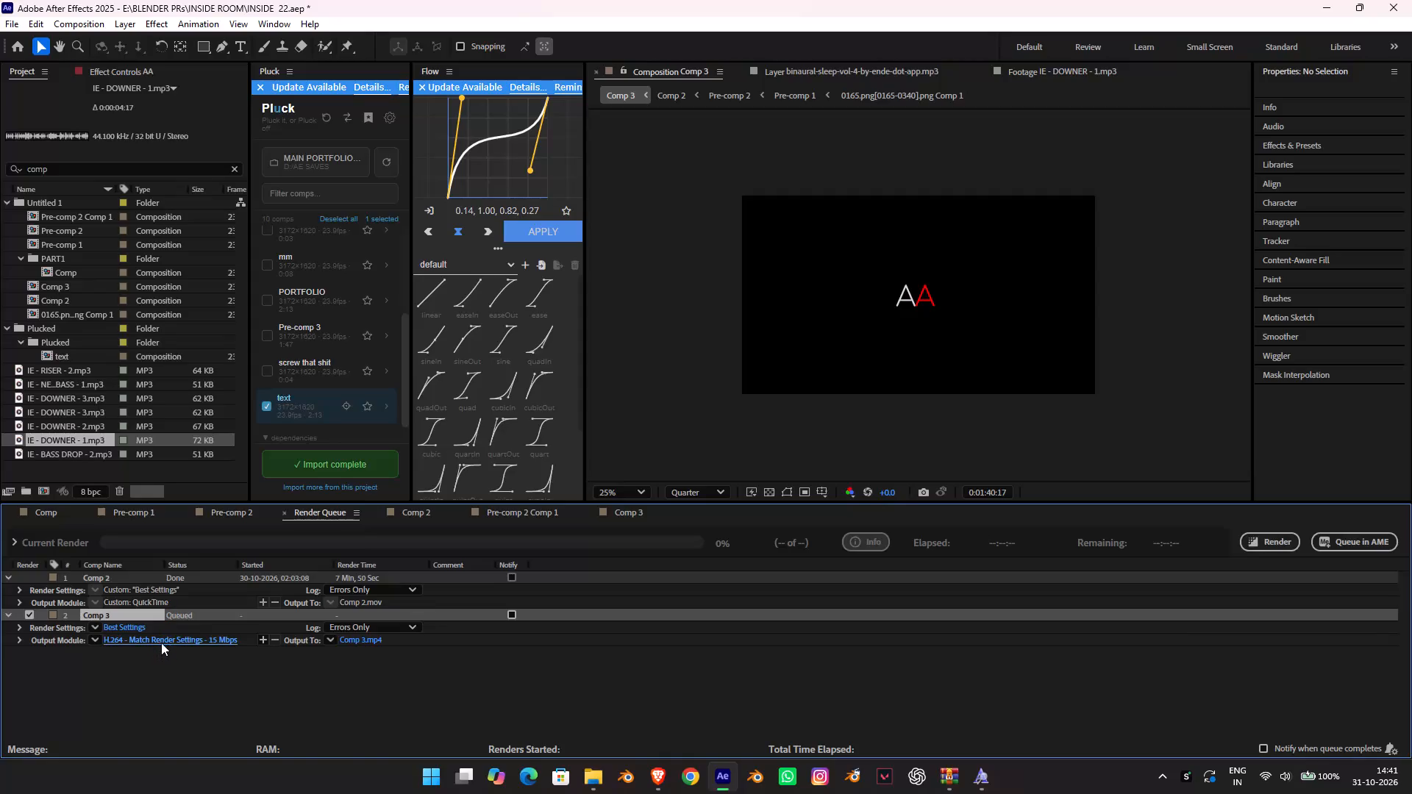
Set Comp 3's output module to the QuickTime format, accepting the H.264 video codec options.
left_click(130, 603)
left_click(139, 599)
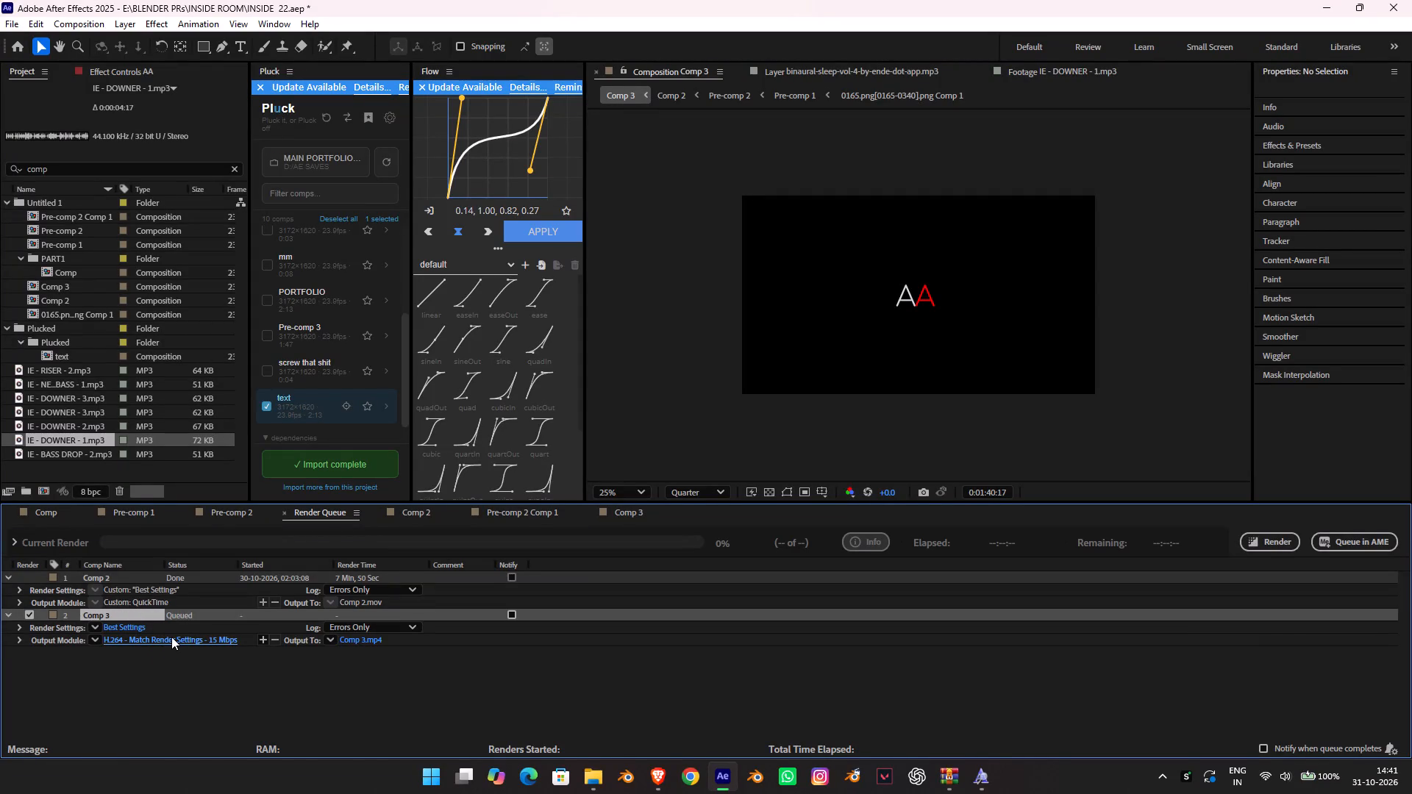
left_click(171, 637)
left_click(219, 644)
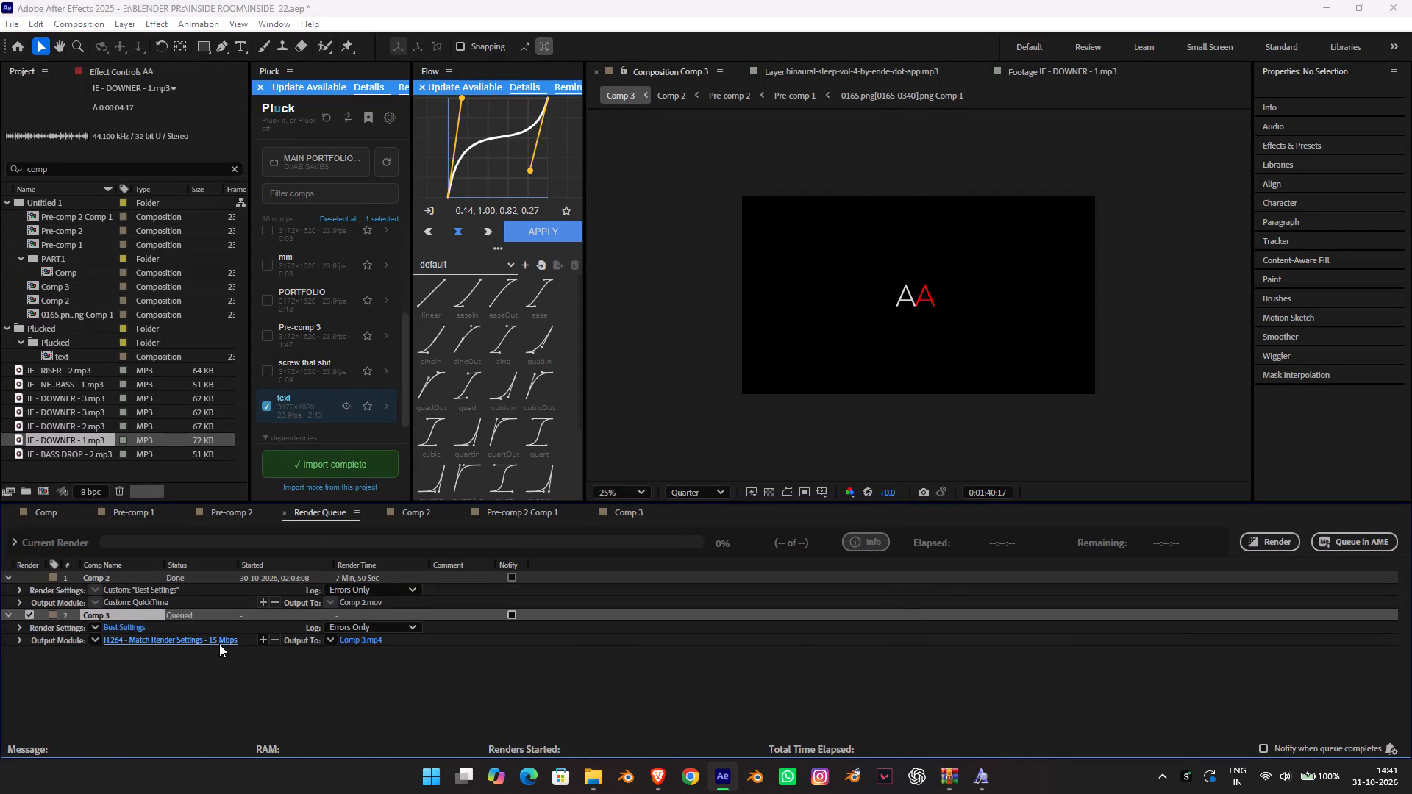
left_click(659, 193)
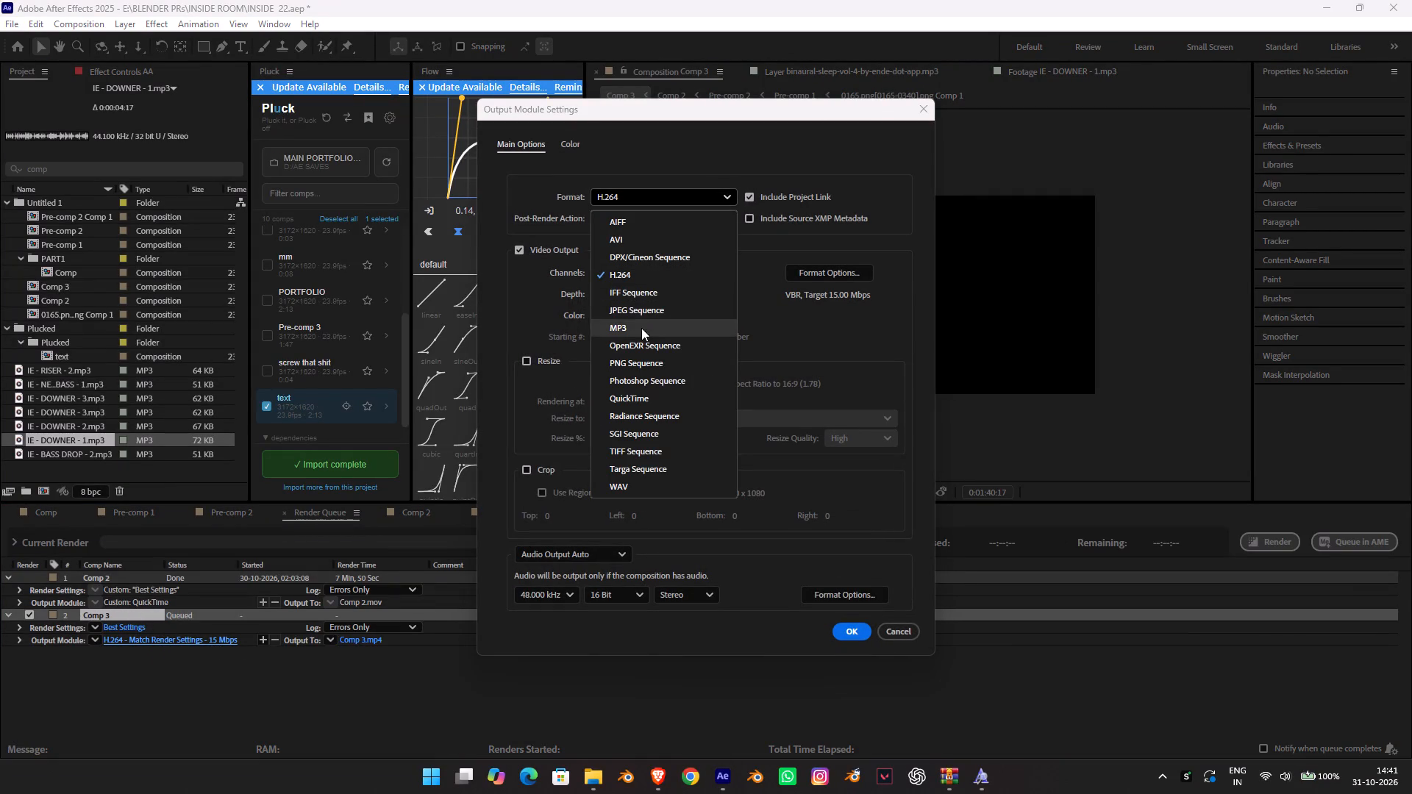
left_click(652, 398)
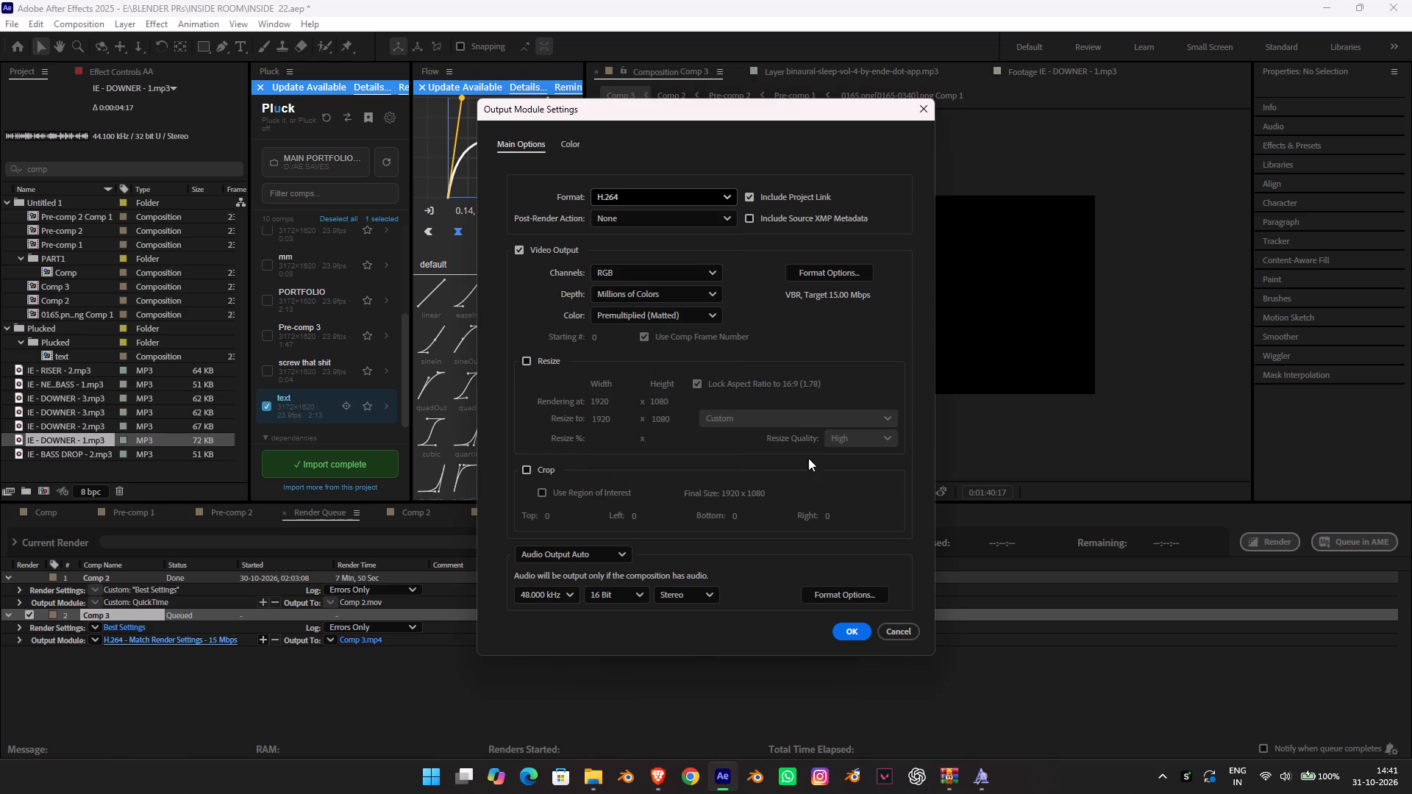
left_click(835, 276)
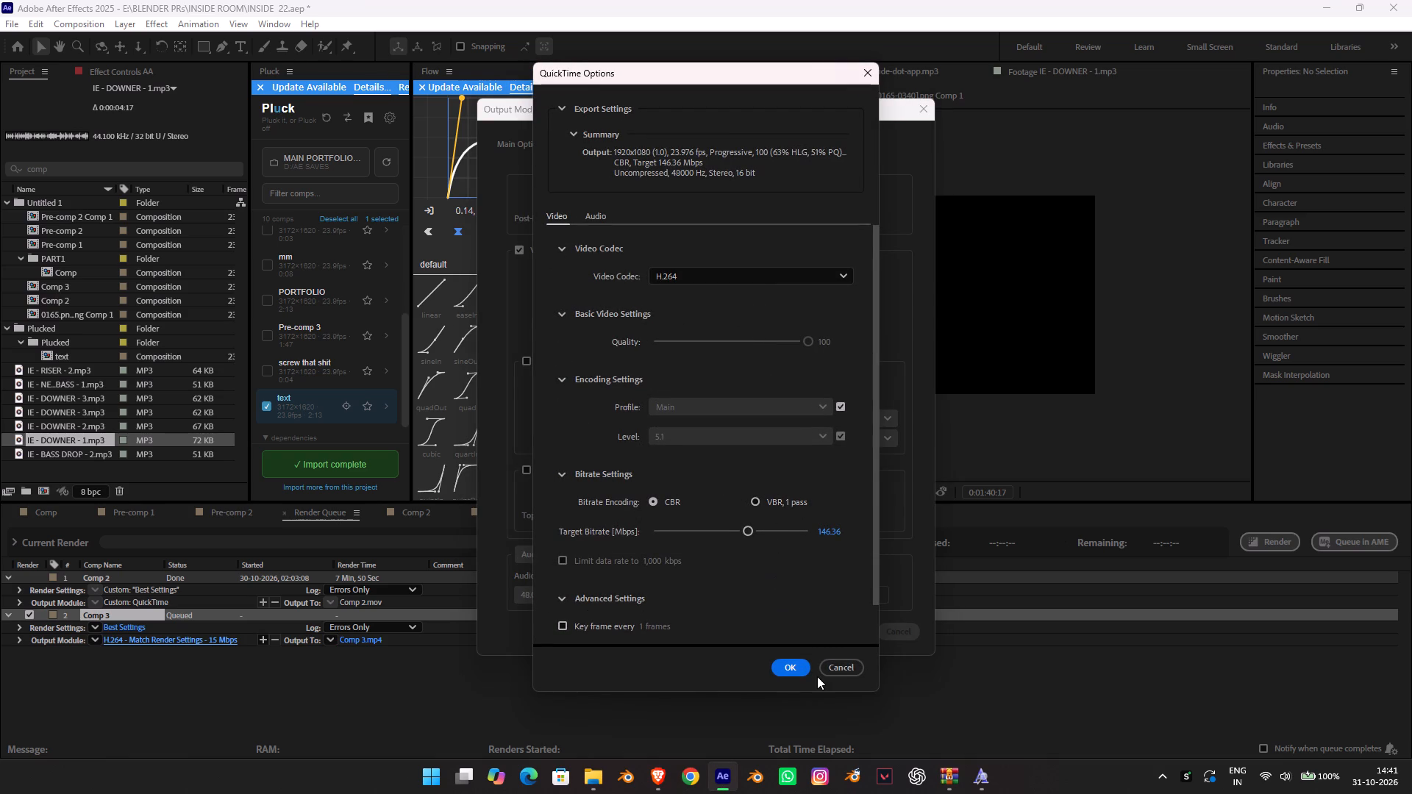
left_click(788, 662)
left_click(833, 620)
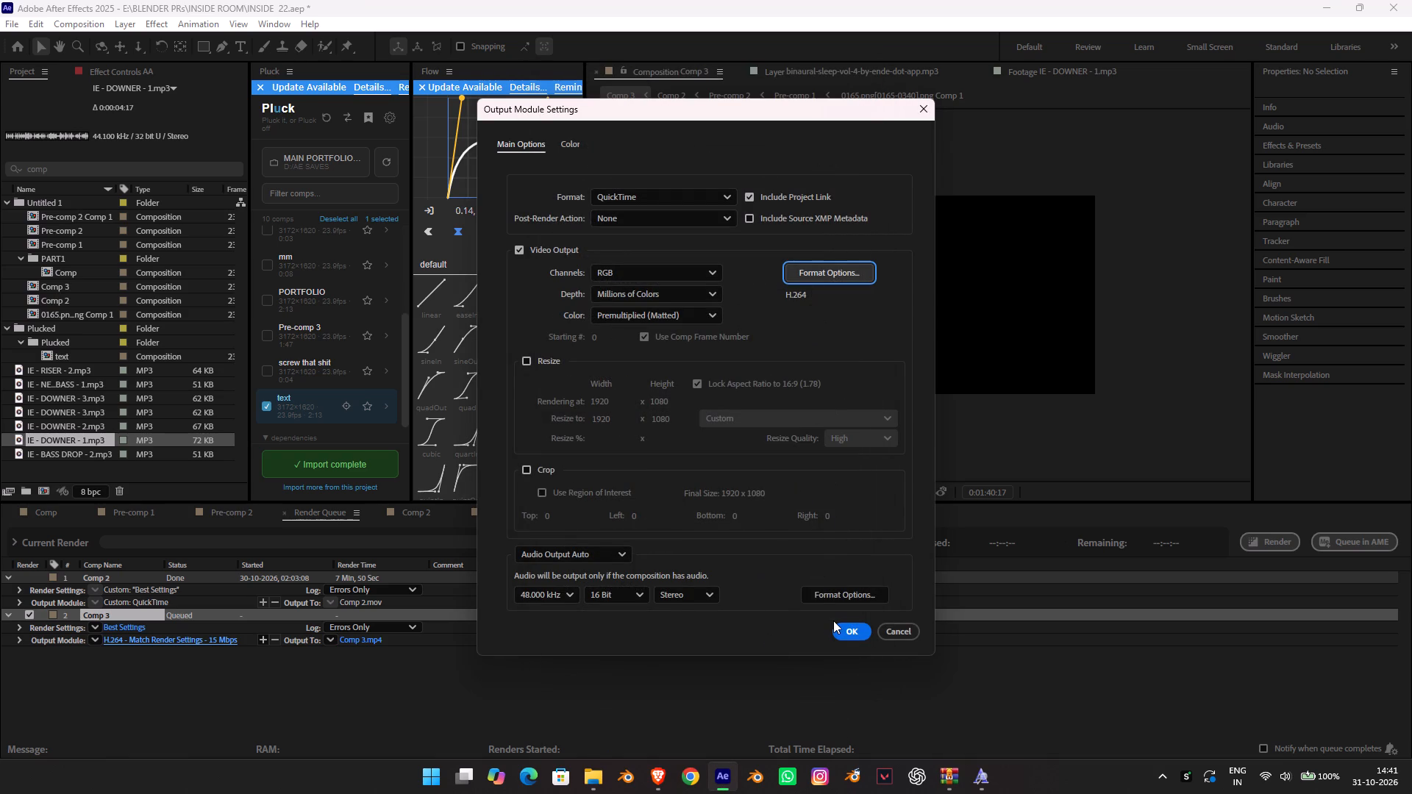
left_click(842, 623)
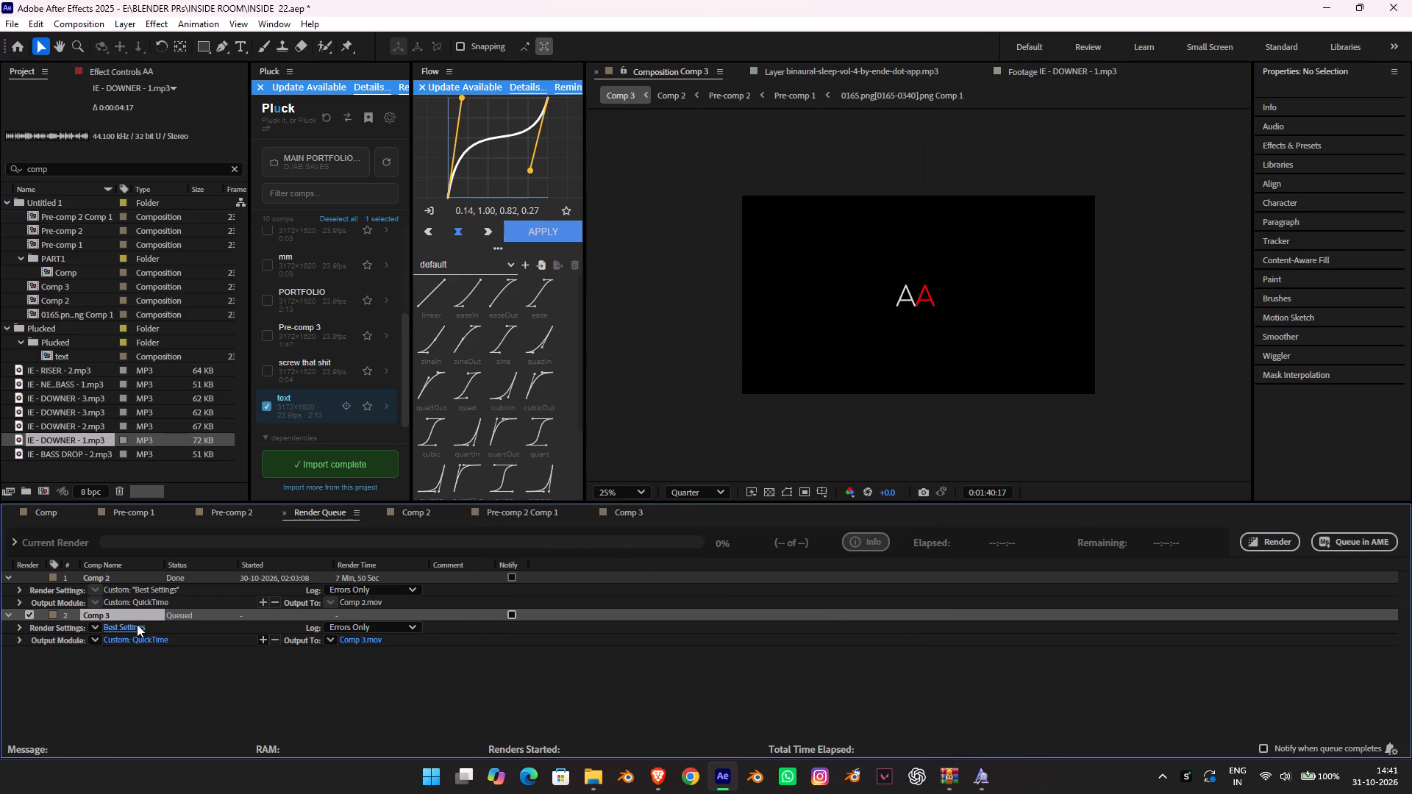
Open the custom time span in Comp 3's render settings with its end time selected for editing.
left_click(137, 624)
left_click(885, 473)
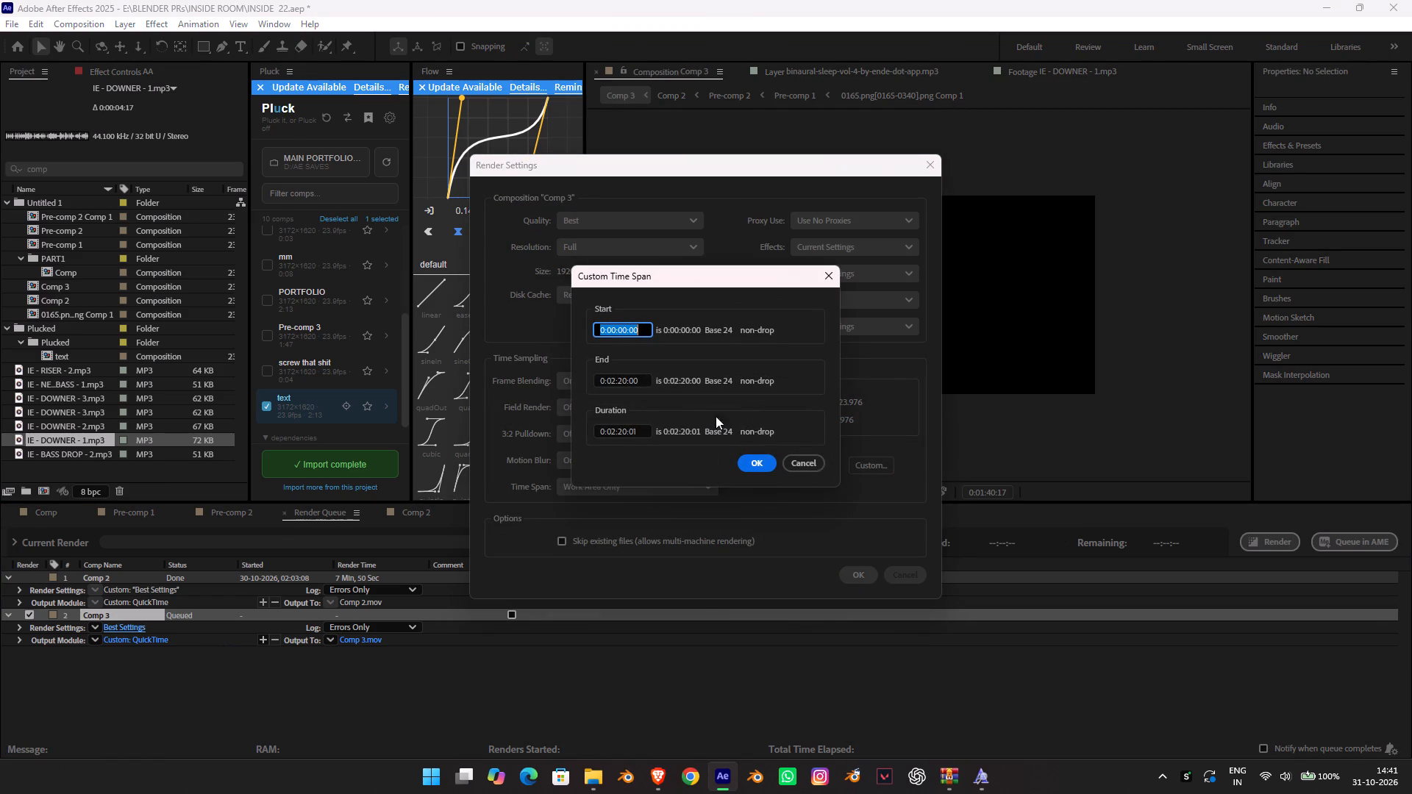
left_click(643, 377)
key("ctrl+a")
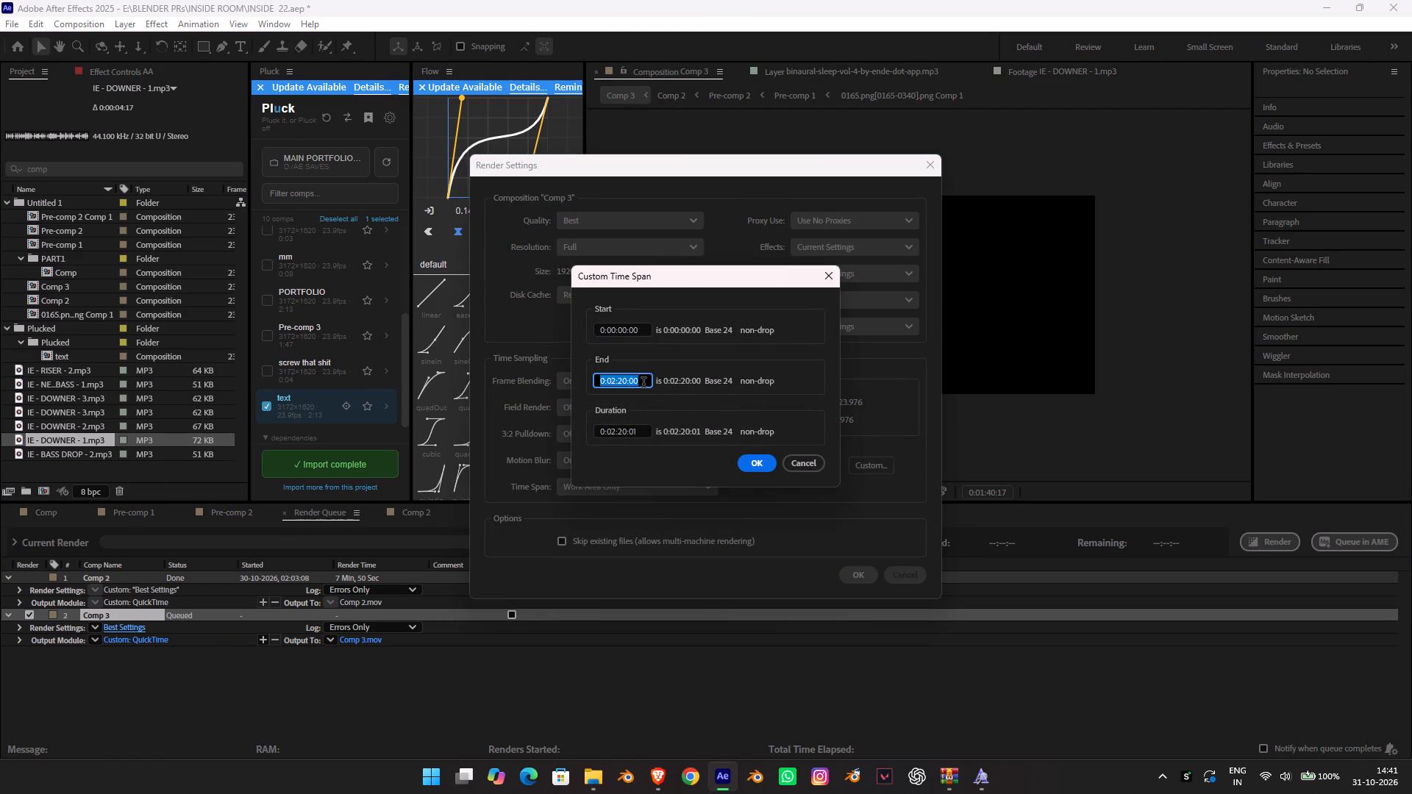
Set the custom time span's end to 0:01:40:17 and accept Comp 3's render settings.
key("ctrl+v")
left_click(757, 471)
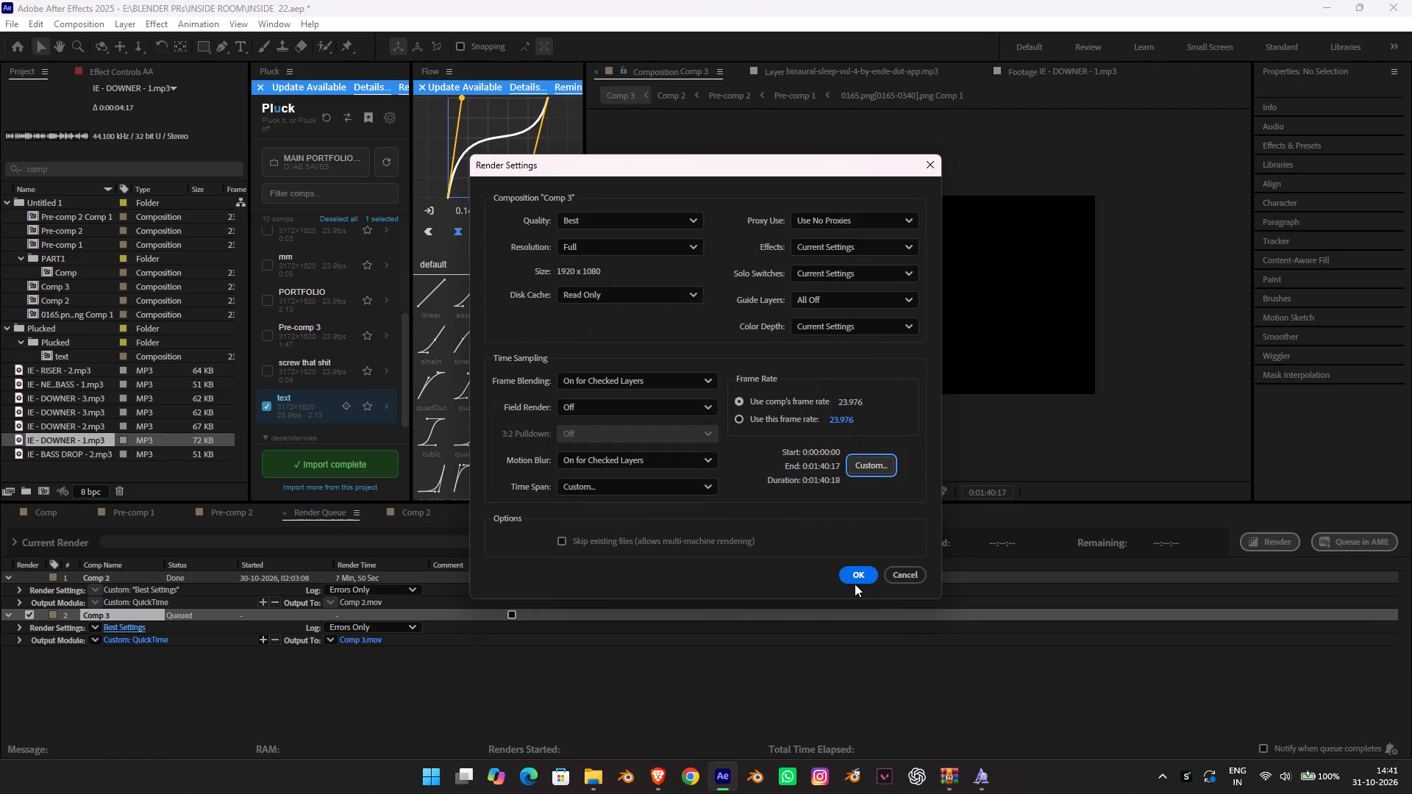
left_click(855, 584)
left_click(856, 577)
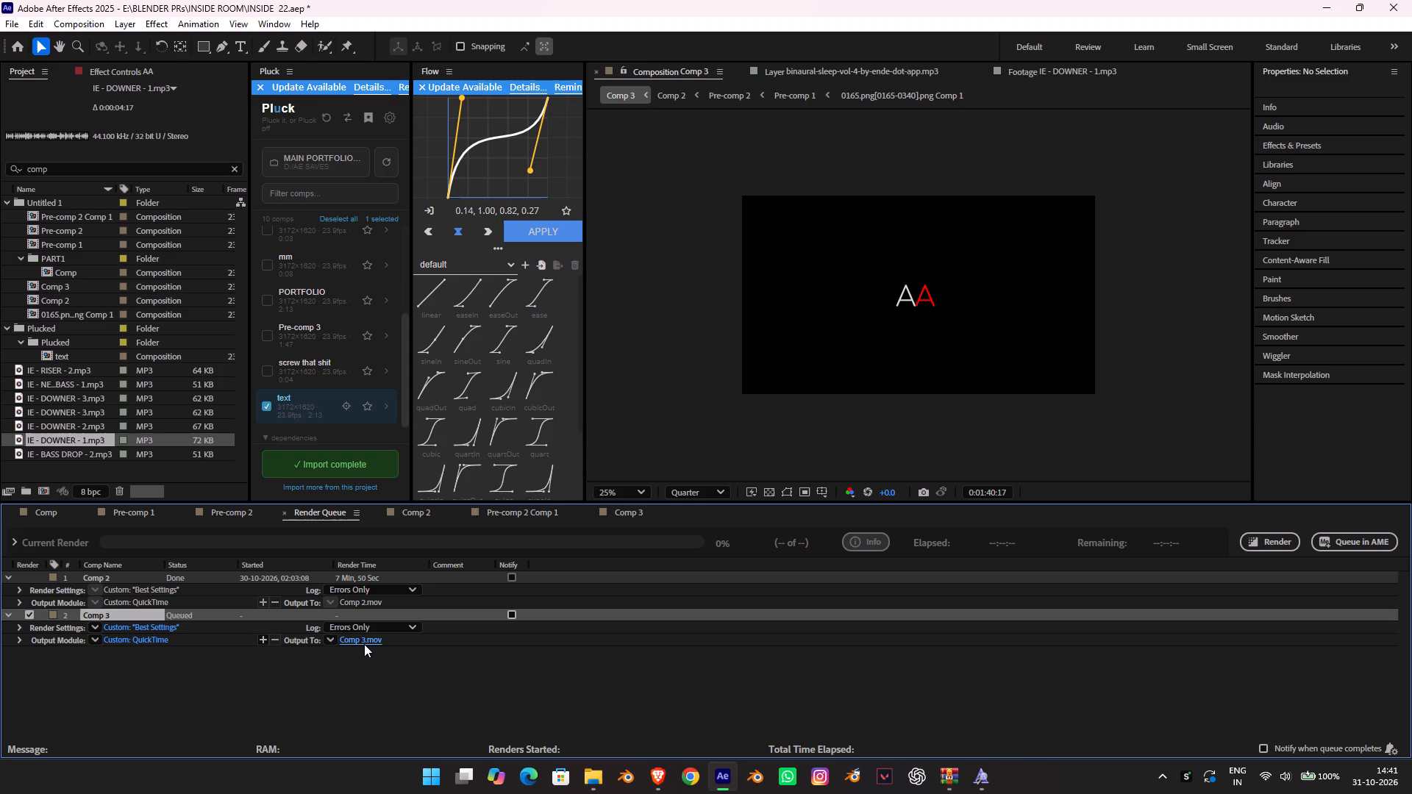
Name Comp 3's output movie FULL INSIDE US ANIMATION and save it in the RENDERS folder.
left_click(364, 644)
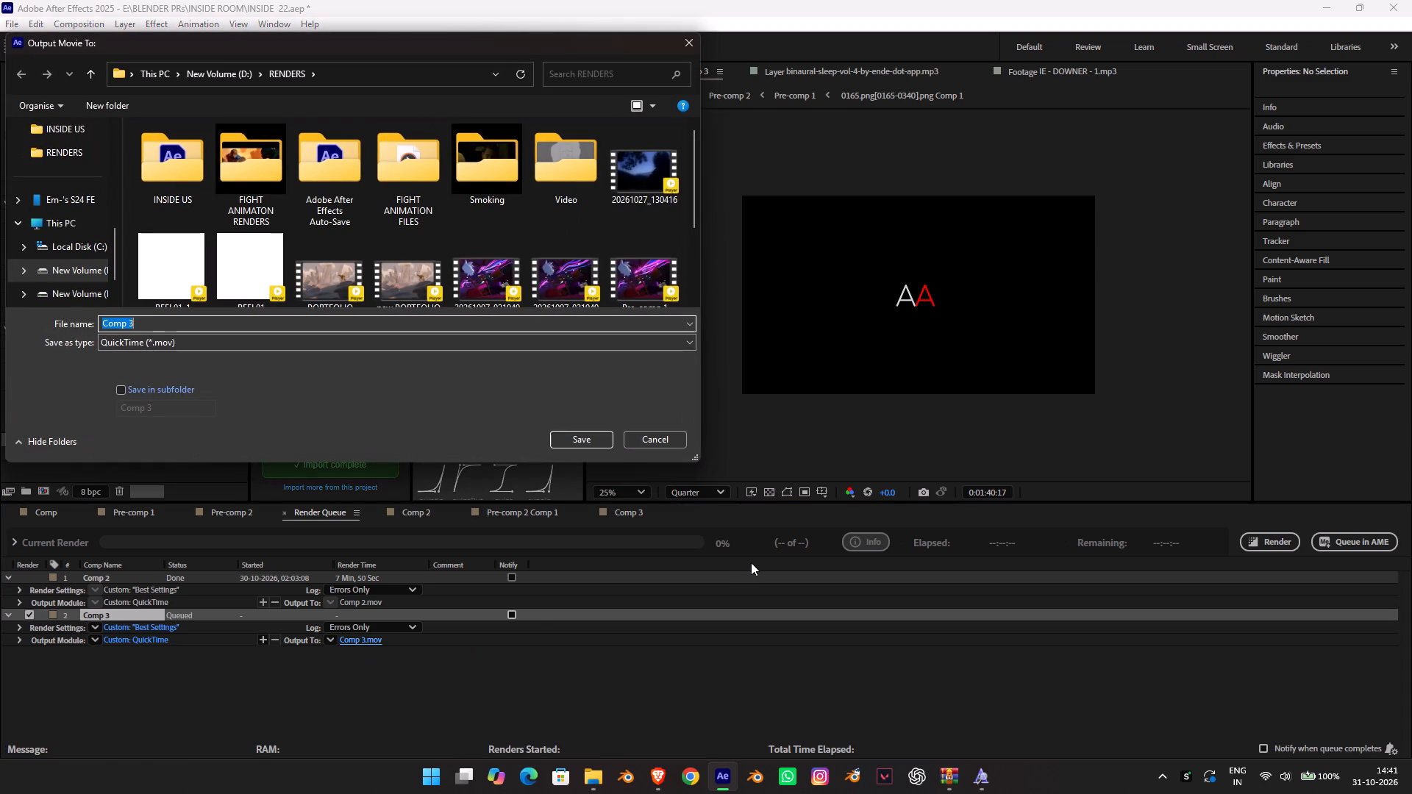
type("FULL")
scroll(482, 183, "down", 3)
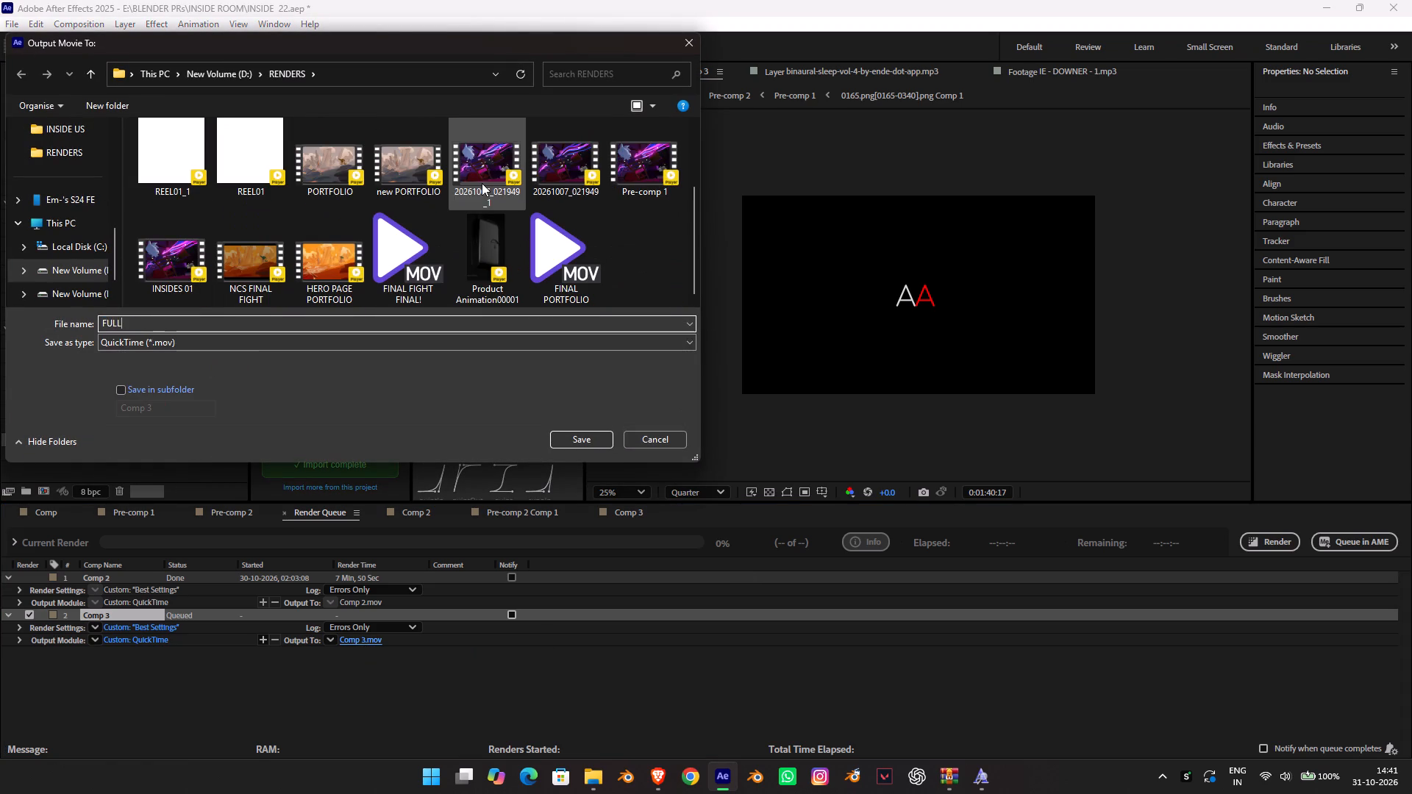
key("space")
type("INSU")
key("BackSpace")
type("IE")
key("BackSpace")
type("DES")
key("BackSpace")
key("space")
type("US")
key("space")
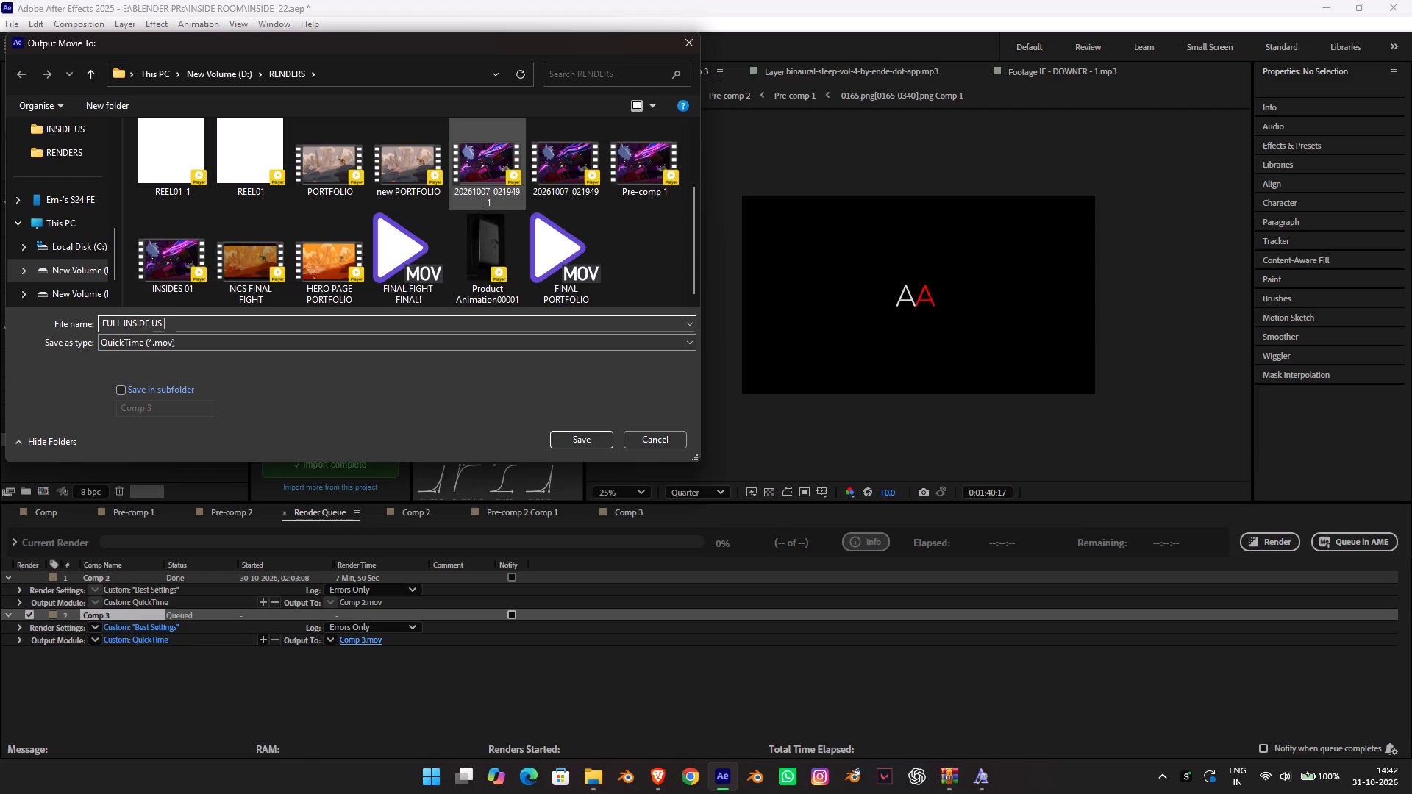